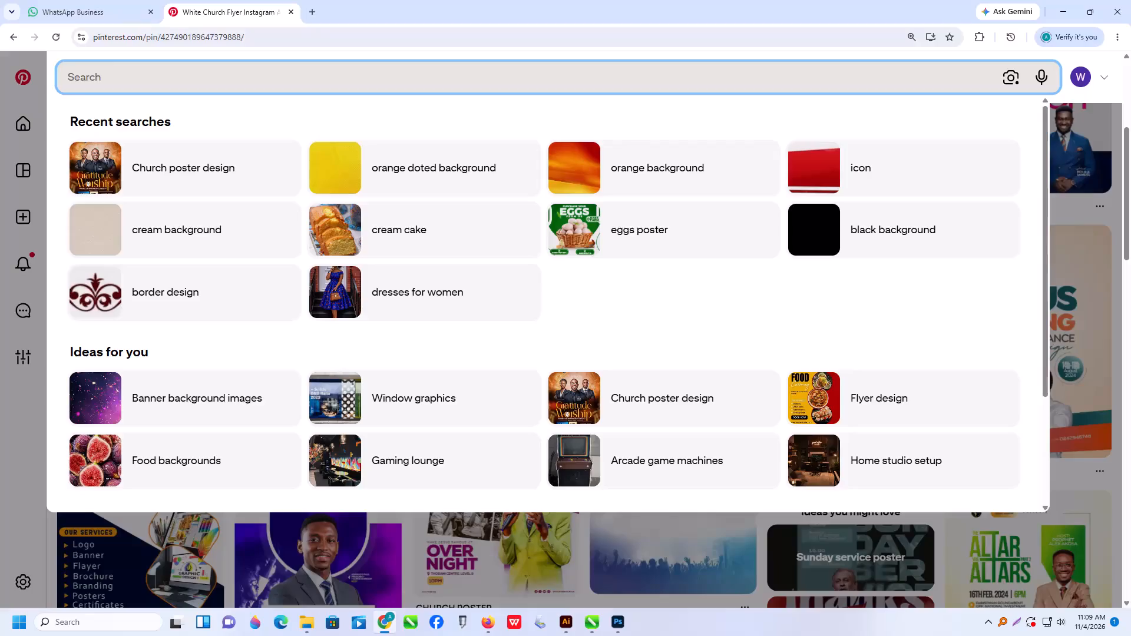
# Search the web in a new browser tab for "campaign poster design".
pyautogui.click(309, 7)
pyautogui.write('compaing')
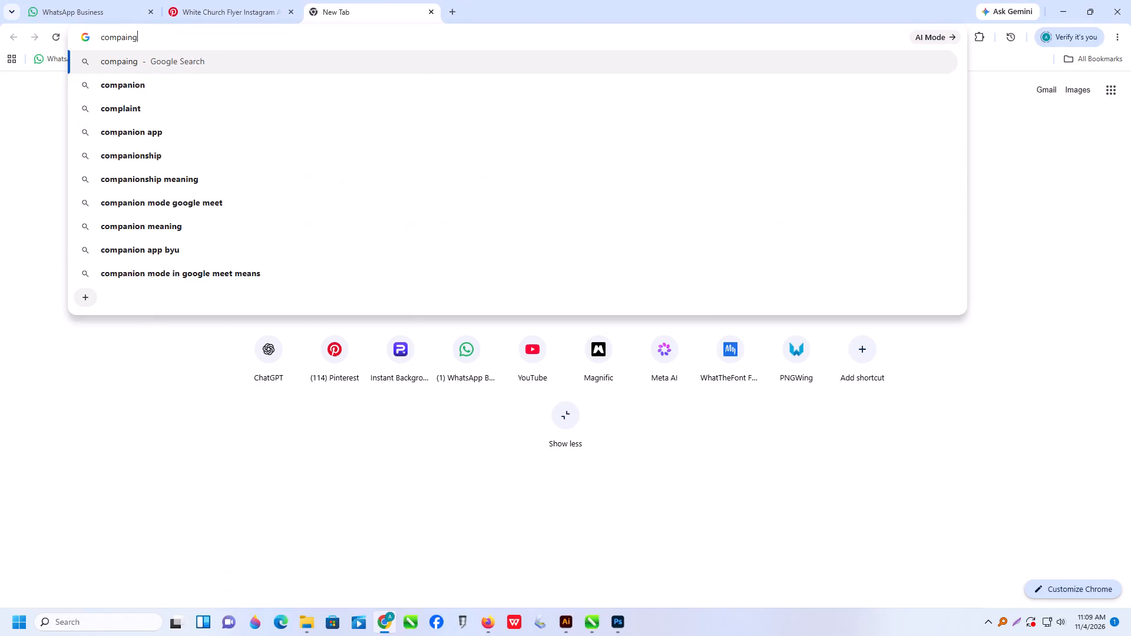
pyautogui.press('space')
pyautogui.write('poster')
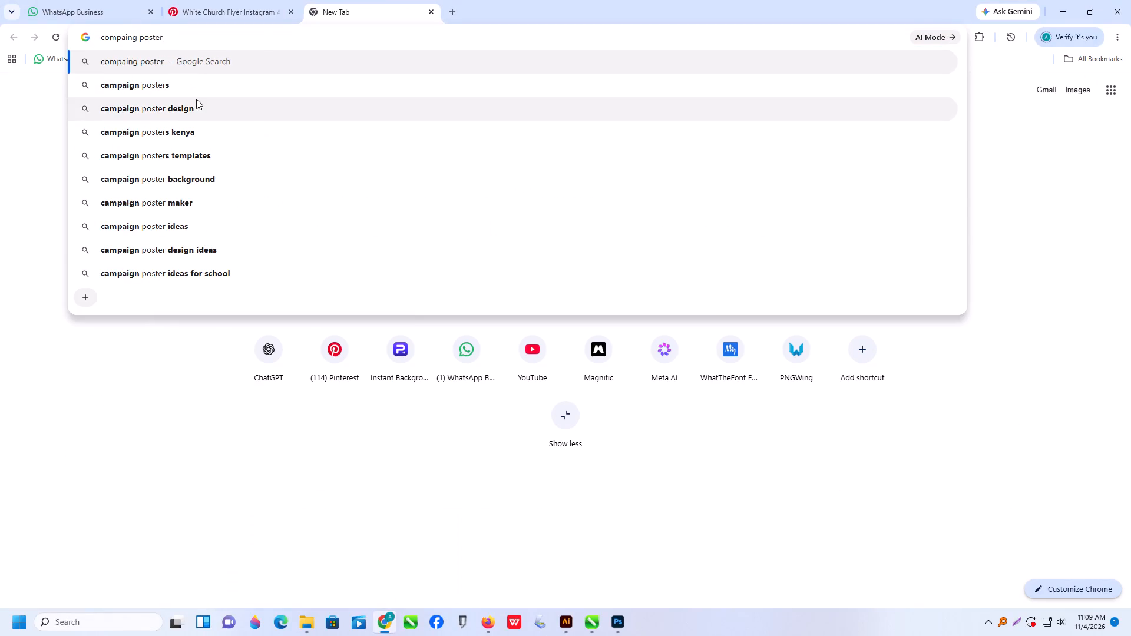
pyautogui.click(196, 99)
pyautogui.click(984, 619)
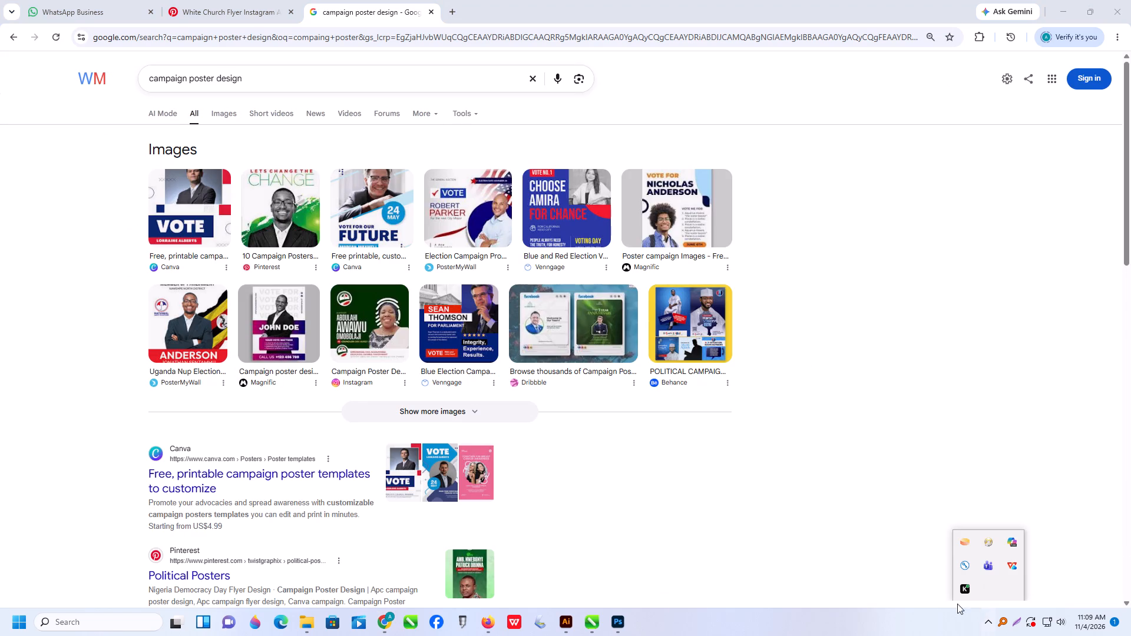
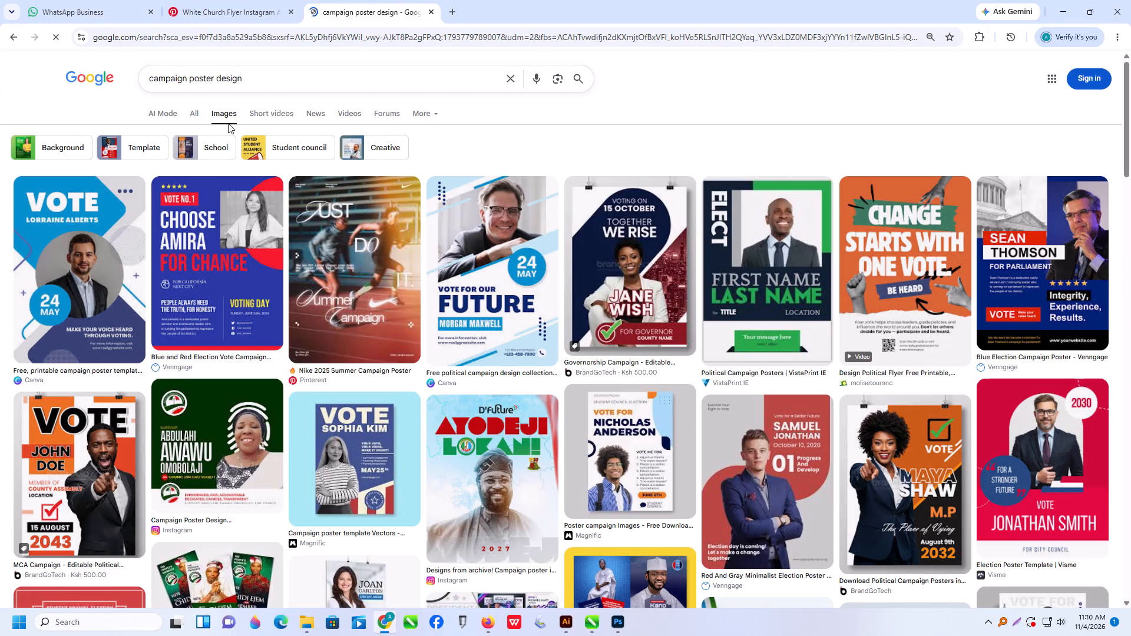
# Browse the campaign poster image results and open the preview of the yellow-and-green UDA M.C.A. poster for Sokoni Ward.
pyautogui.scroll(-3, 508, 253)
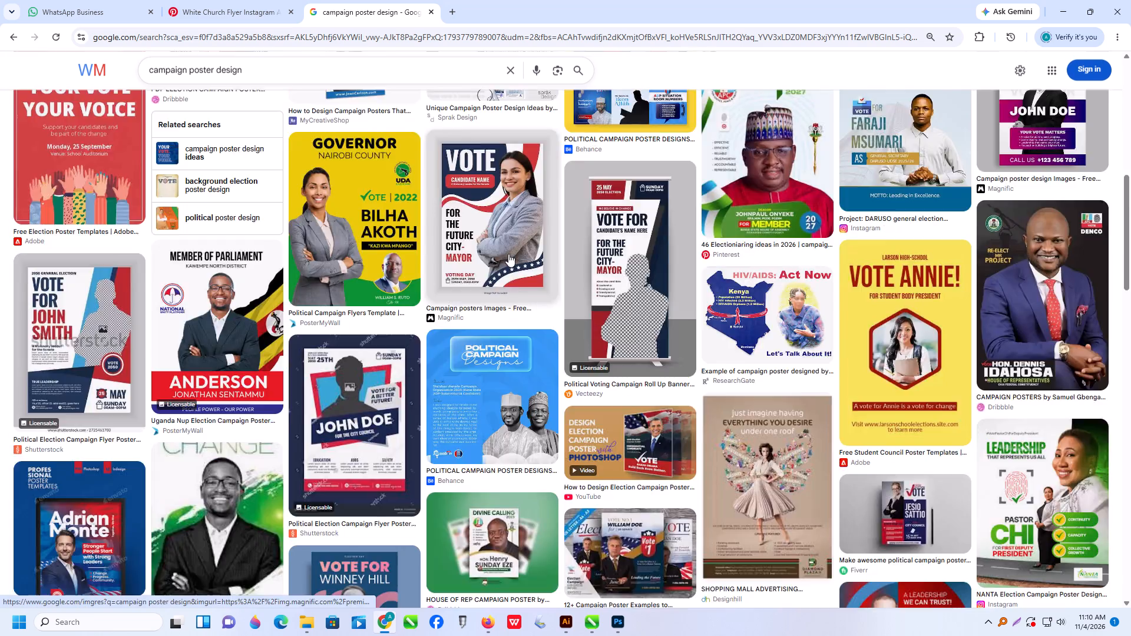
pyautogui.scroll(-1, 508, 254)
pyautogui.scroll(3, 508, 254)
pyautogui.scroll(-3, 907, 286)
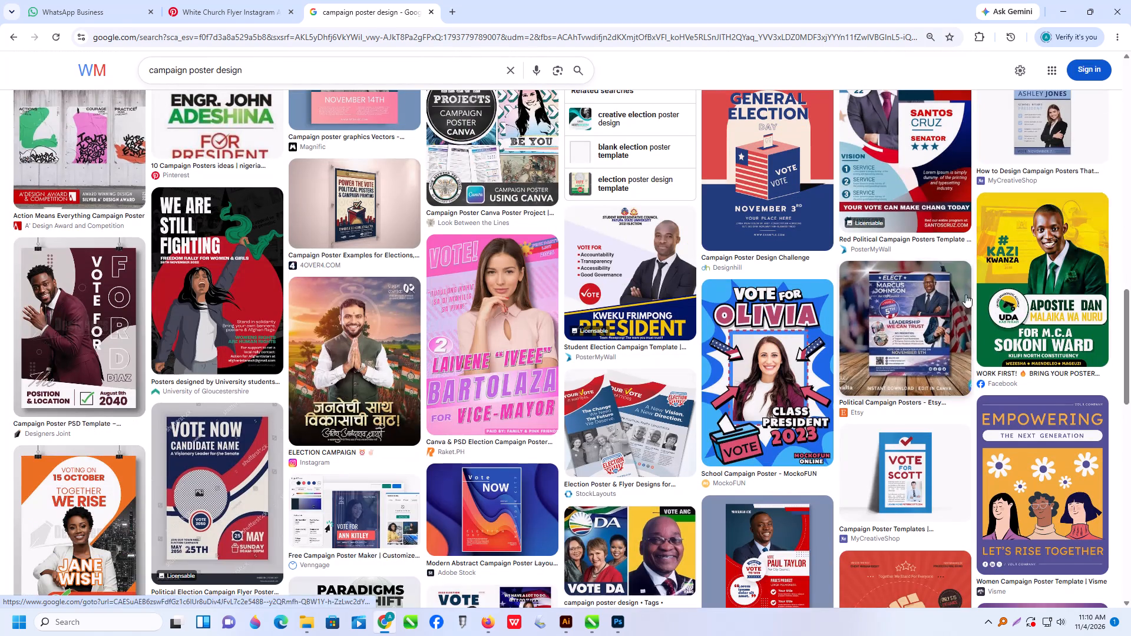
pyautogui.click(1018, 298)
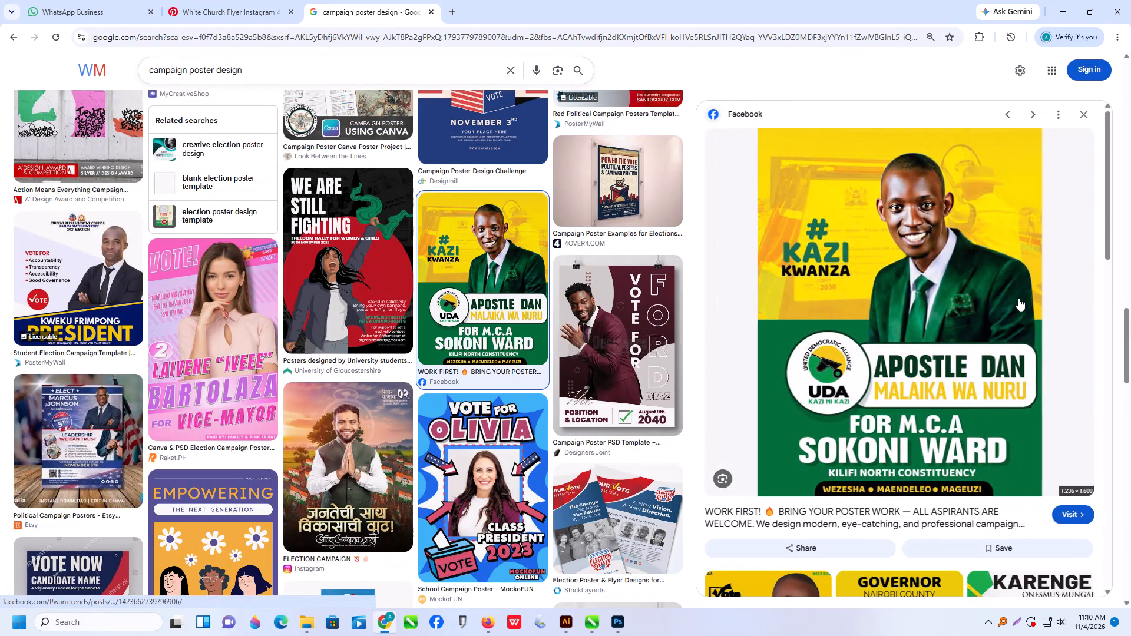
# Look through the related images of the Sokoni Ward poster and open the suggested image search "campaign posters kenya".
pyautogui.scroll(-1, 1013, 312)
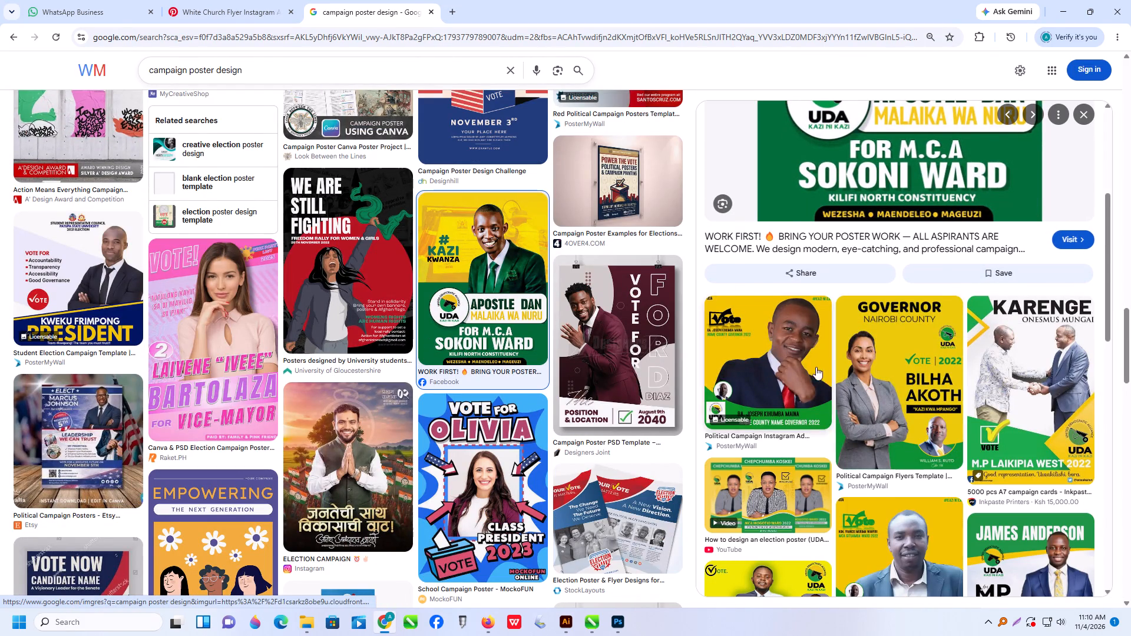
pyautogui.scroll(-1, 895, 375)
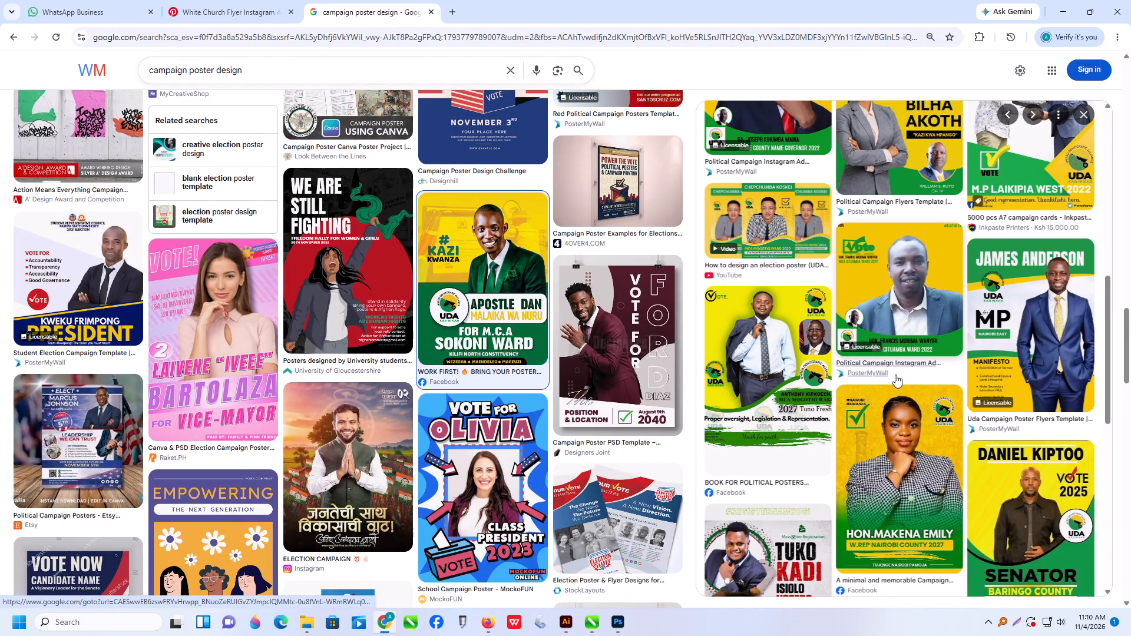
pyautogui.scroll(-1, 895, 375)
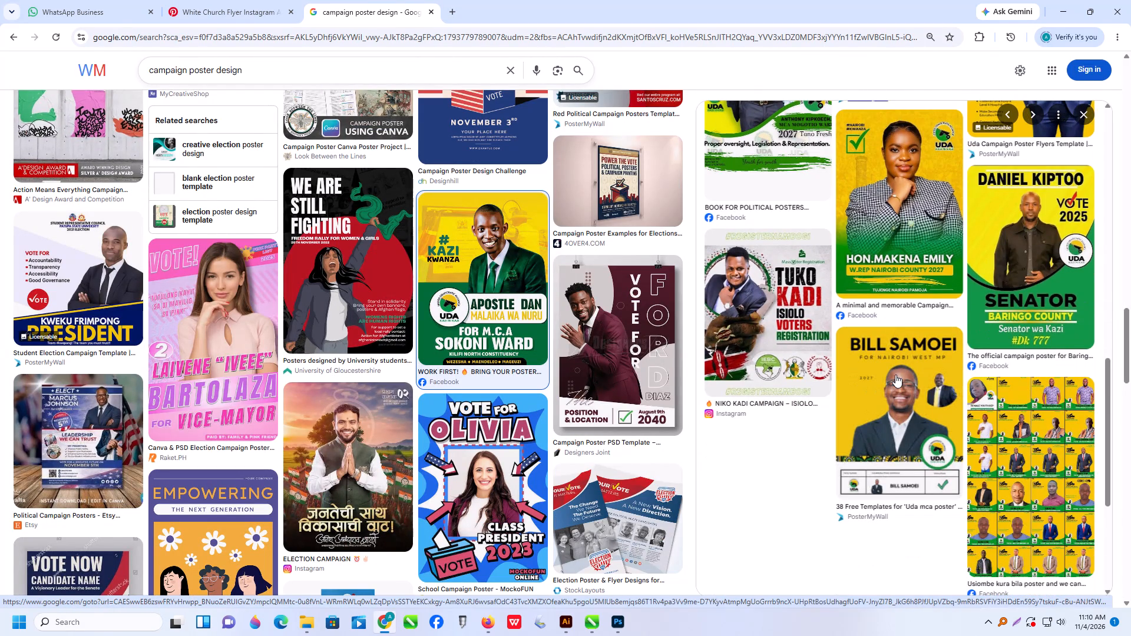
pyautogui.scroll(-2, 895, 375)
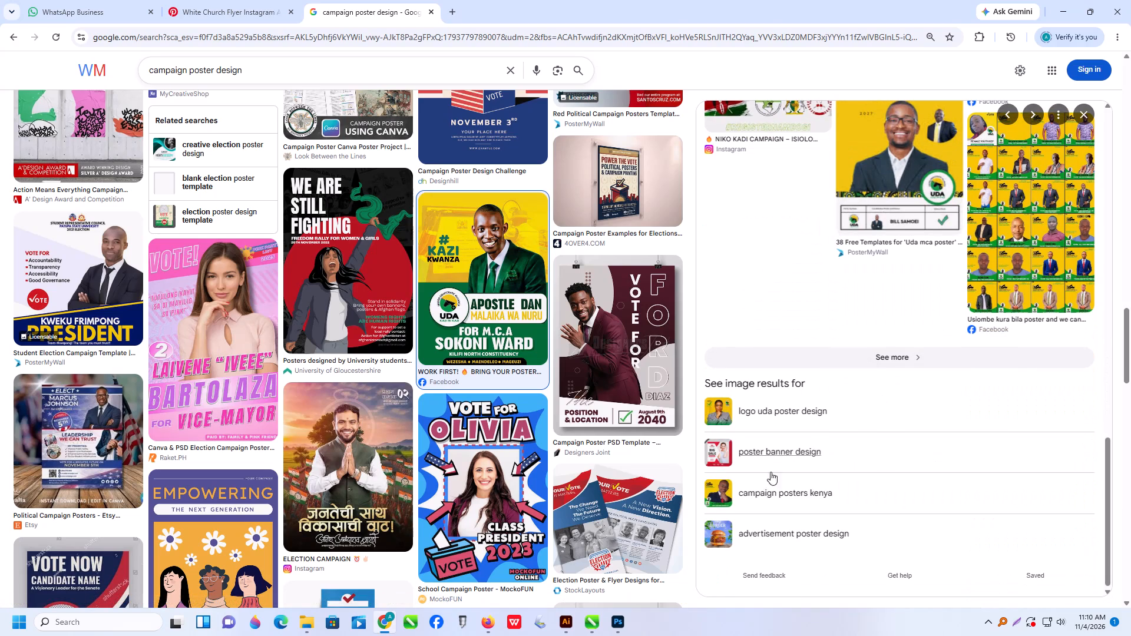
pyautogui.click(730, 490)
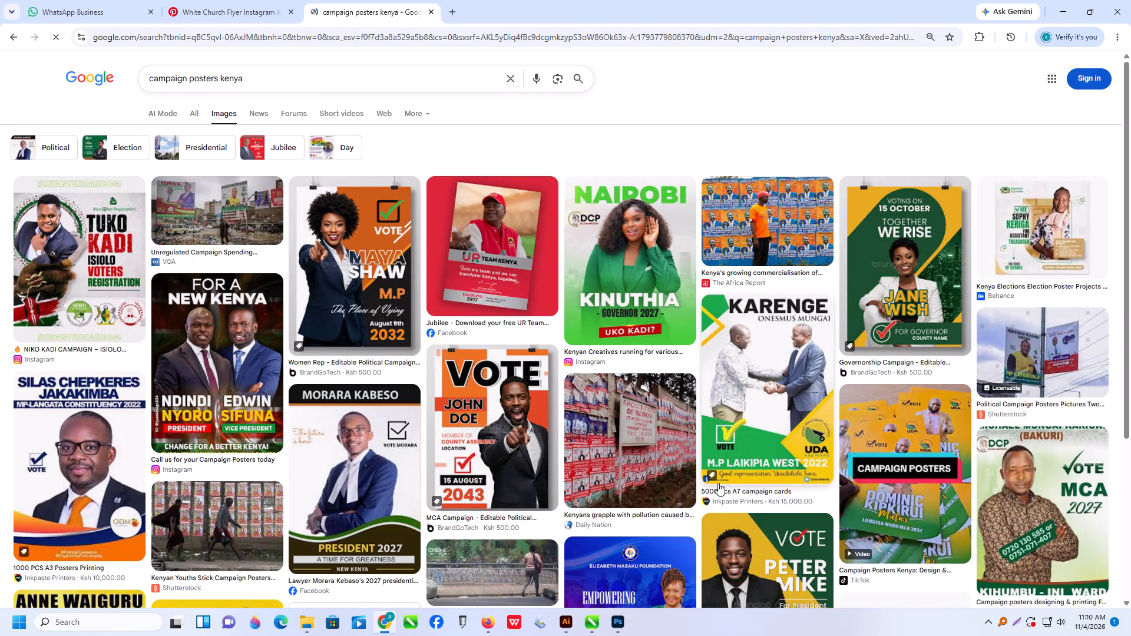
# Examine the "campaign posters kenya" image results for suitable poster design references.
pyautogui.scroll(-1, 303, 505)
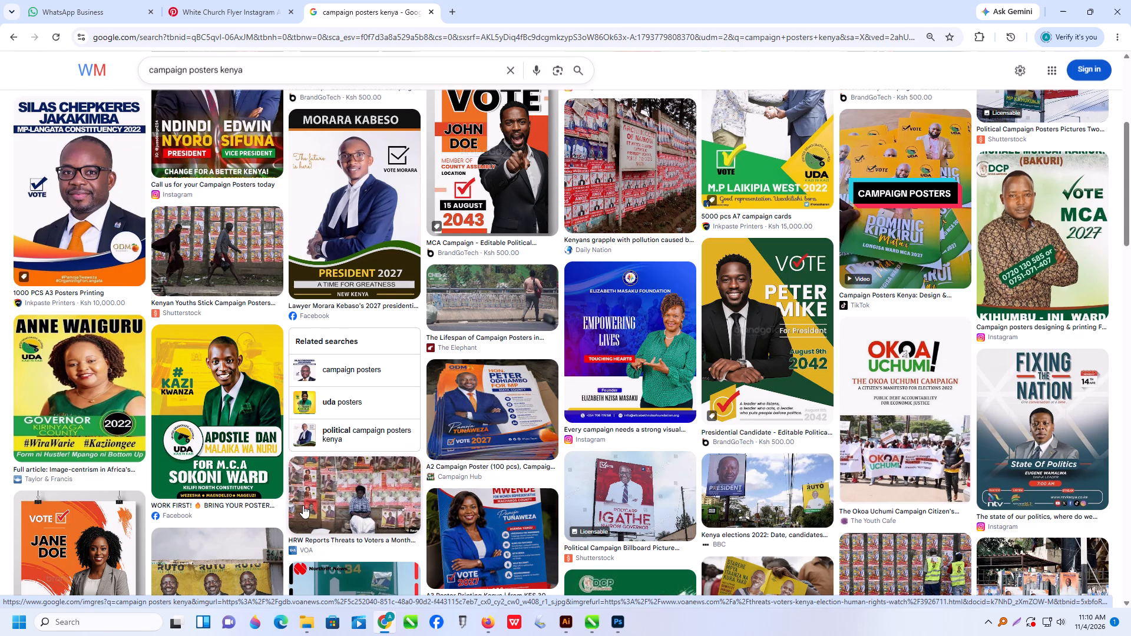
pyautogui.scroll(-2, 247, 515)
pyautogui.scroll(1, 216, 508)
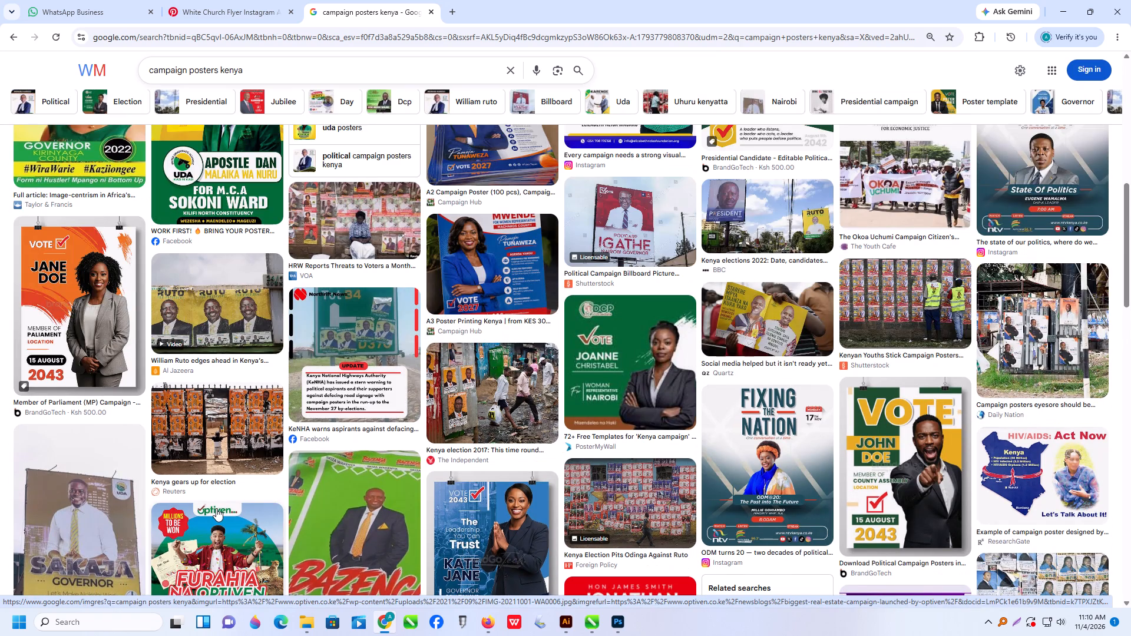
pyautogui.scroll(-1, 217, 509)
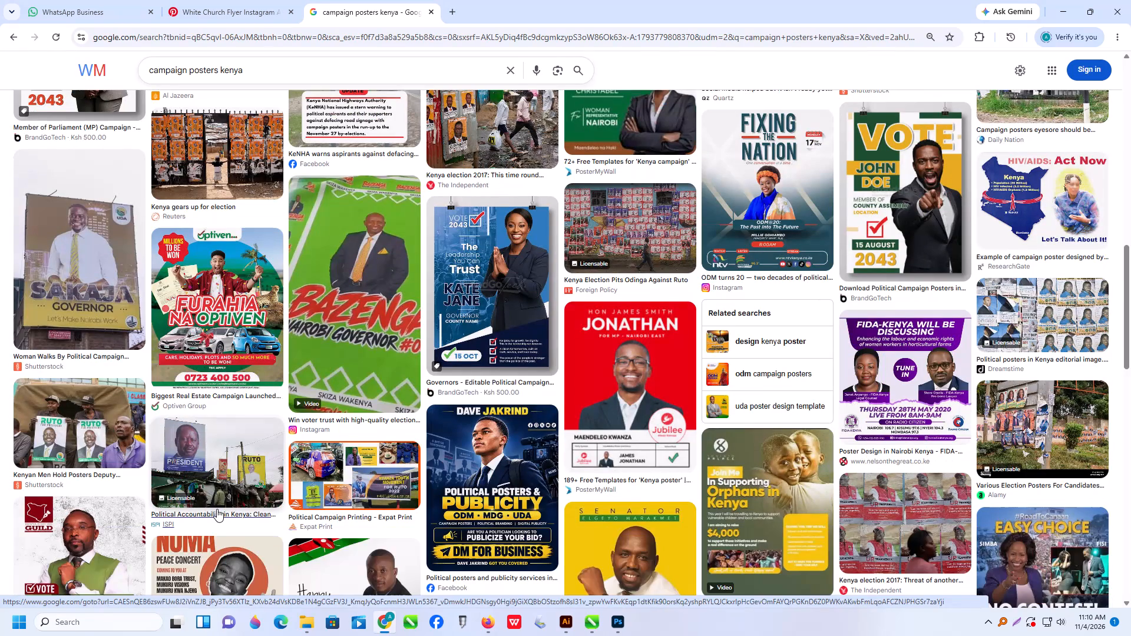
# Open the preview of the orange Moses Kuria President 2022 poster from the image results and look through its related images.
pyautogui.scroll(-1, 277, 508)
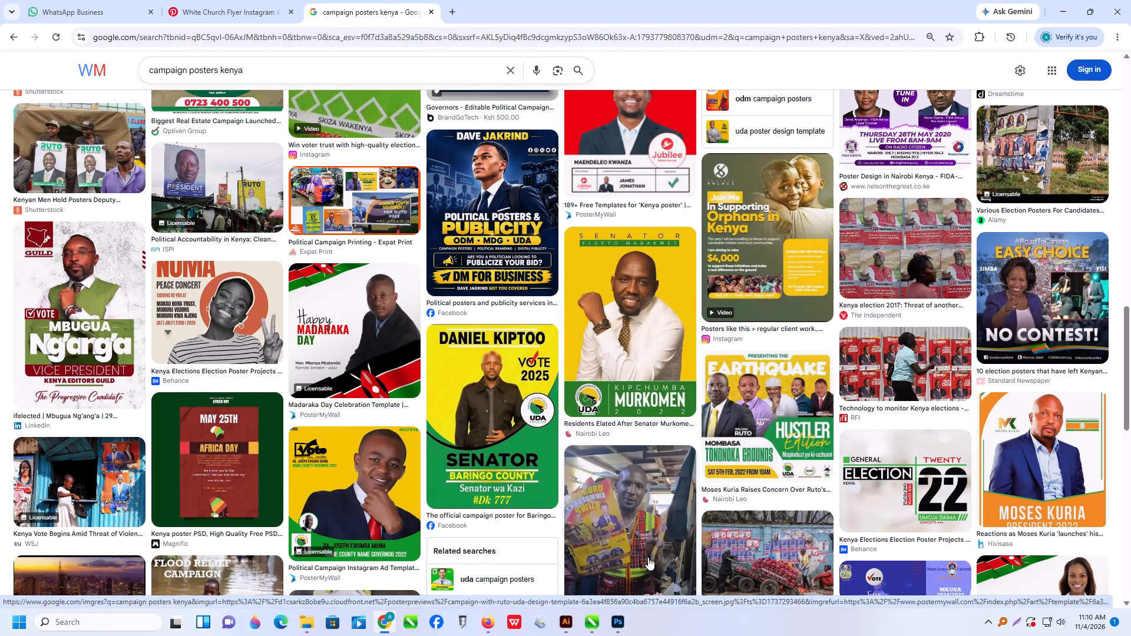
pyautogui.click(1079, 465)
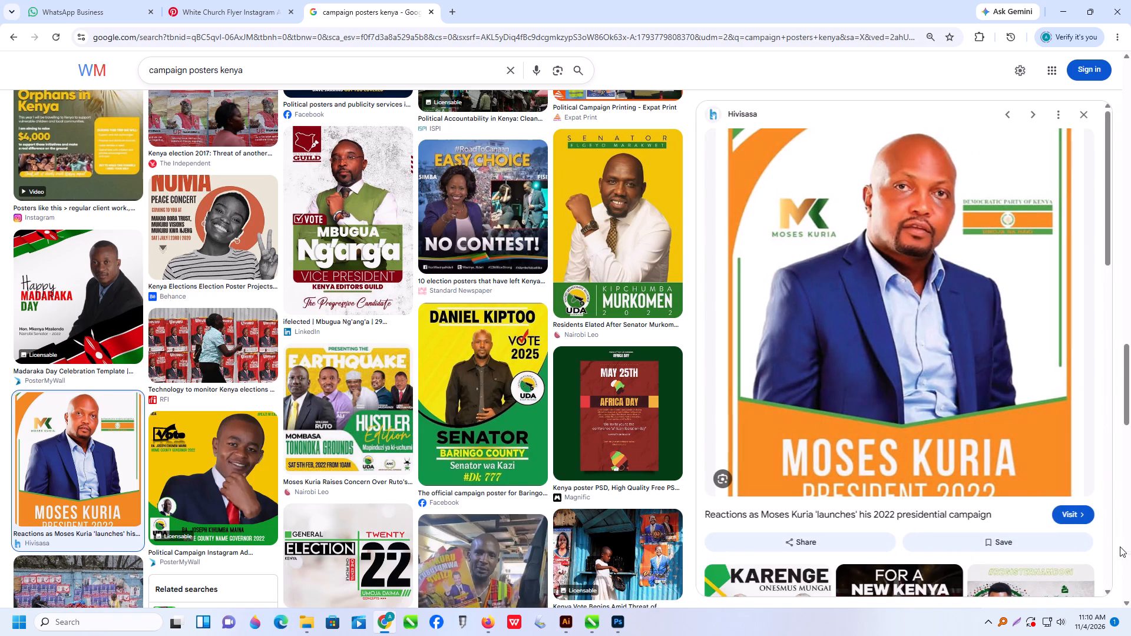
pyautogui.scroll(-1, 1093, 594)
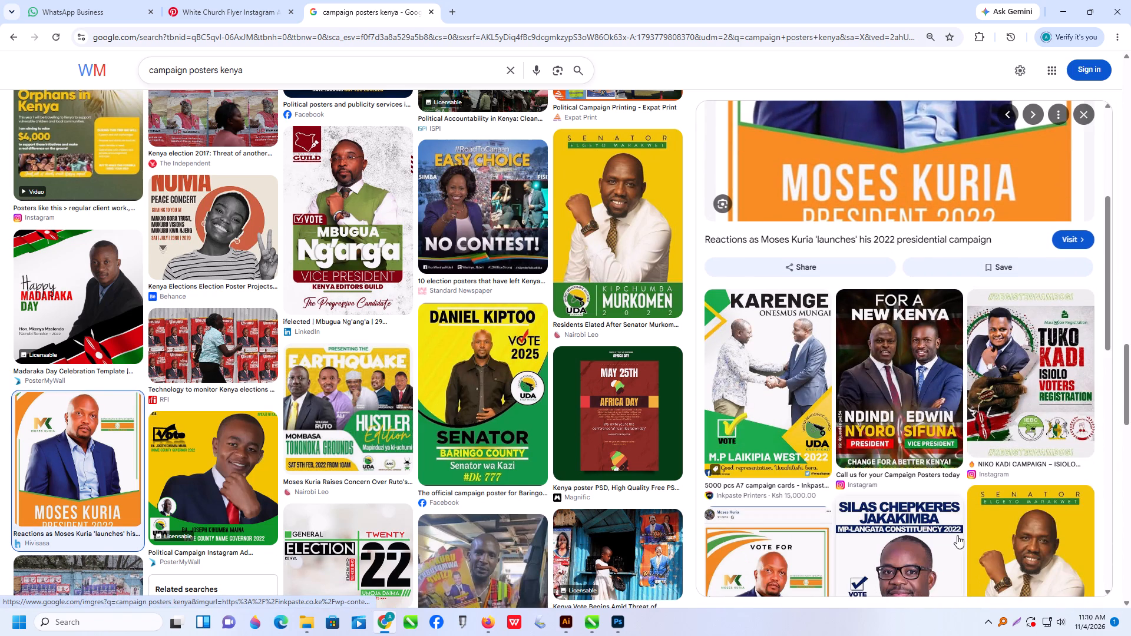
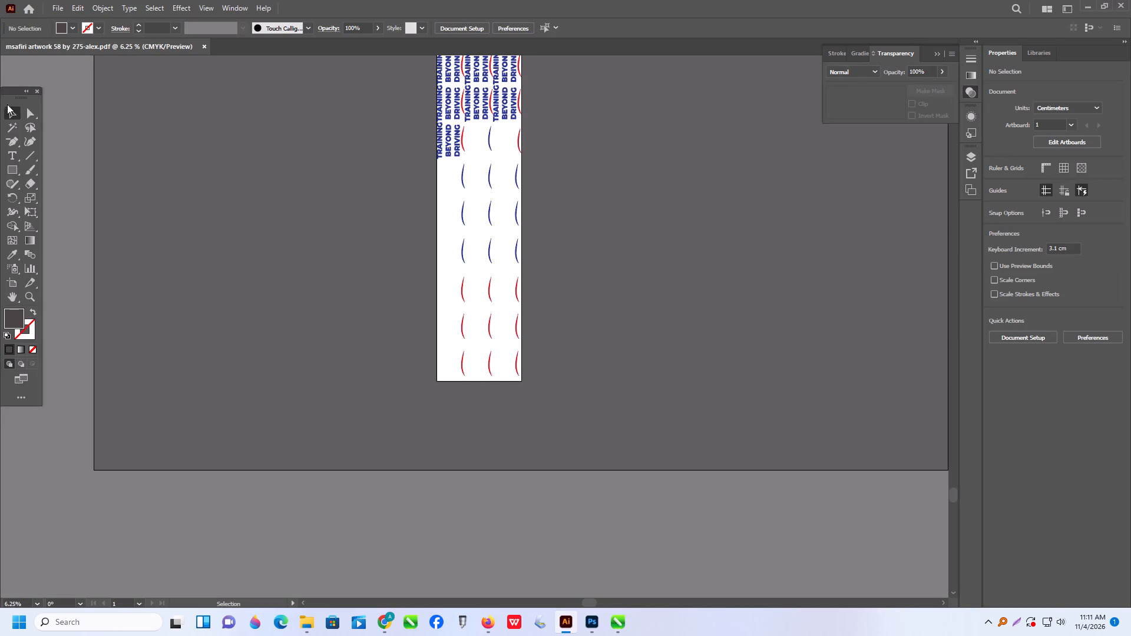
# Start a new Illustrator document by opening the New Document setup.
pyautogui.scroll(10, 9, 105)
pyautogui.keyDown('alt'); pyautogui.scroll(-2, 376, 290); pyautogui.keyUp('alt')
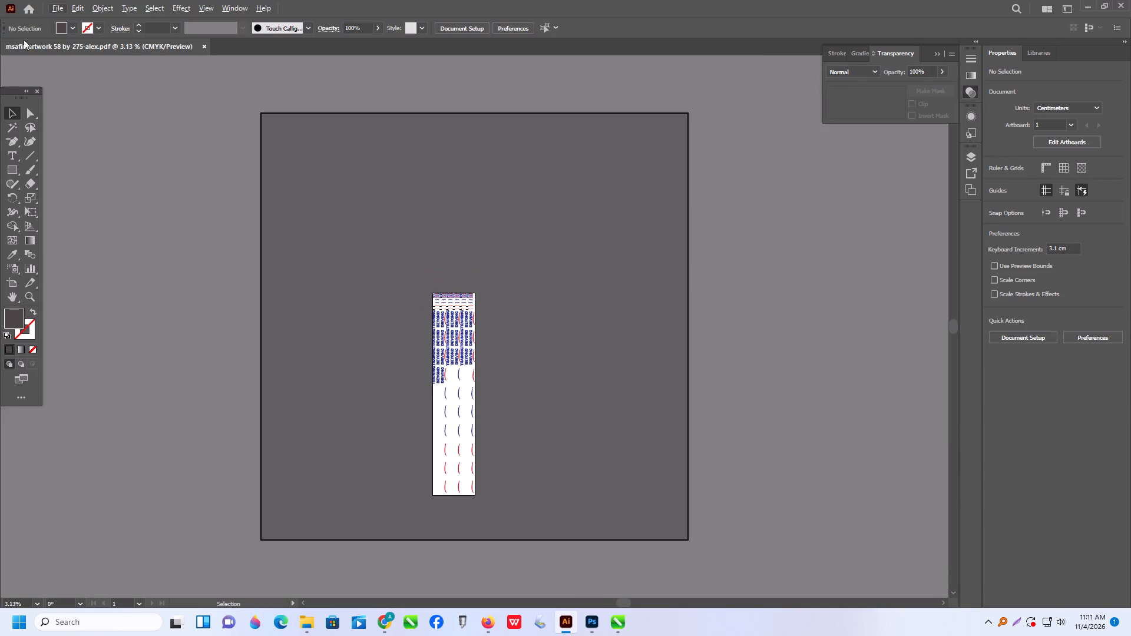
pyautogui.click(59, 1)
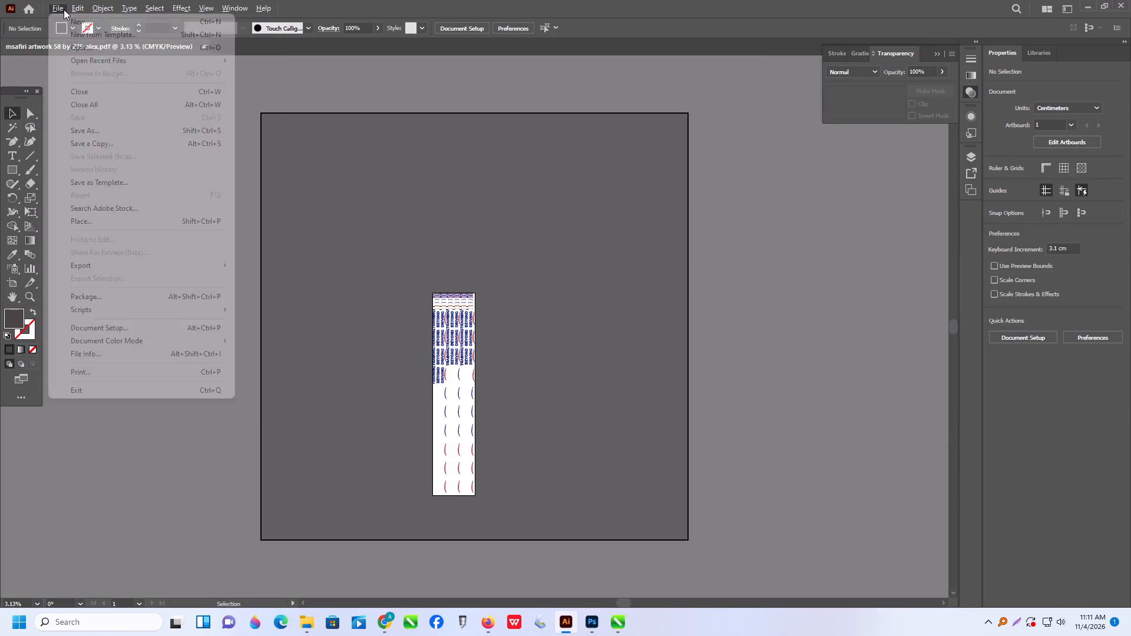
pyautogui.click(71, 22)
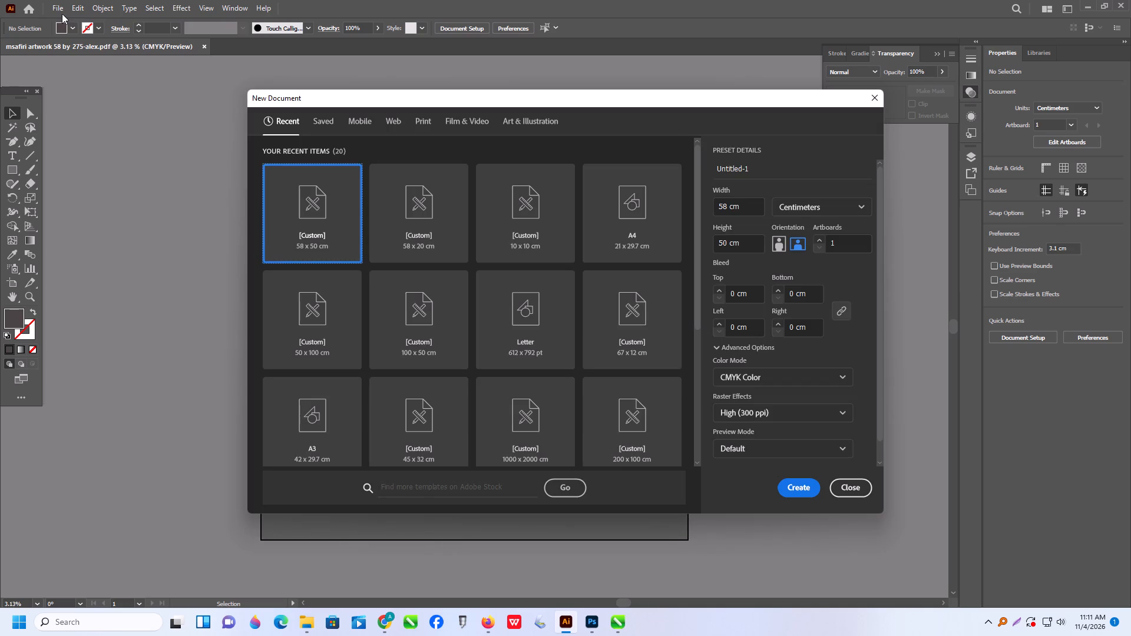
# Choose the recent custom 10 x 10 cm preset for the new document.
pyautogui.click(505, 227)
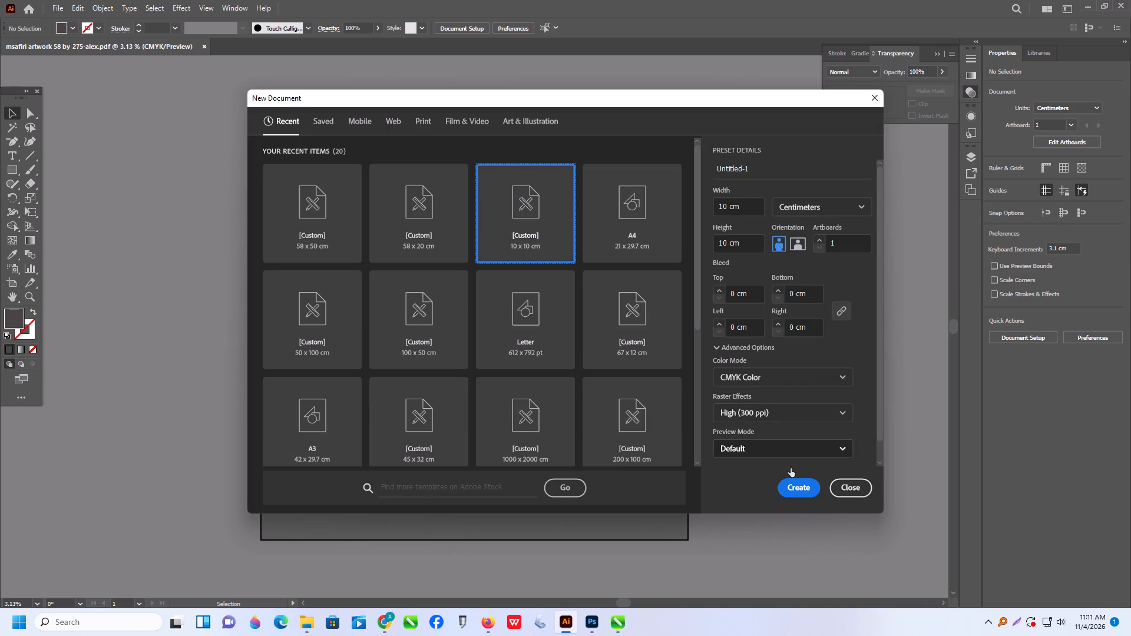
# Create the new 10 x 10 cm CMYK document with one artboard and 300 ppi raster effects.
pyautogui.click(802, 488)
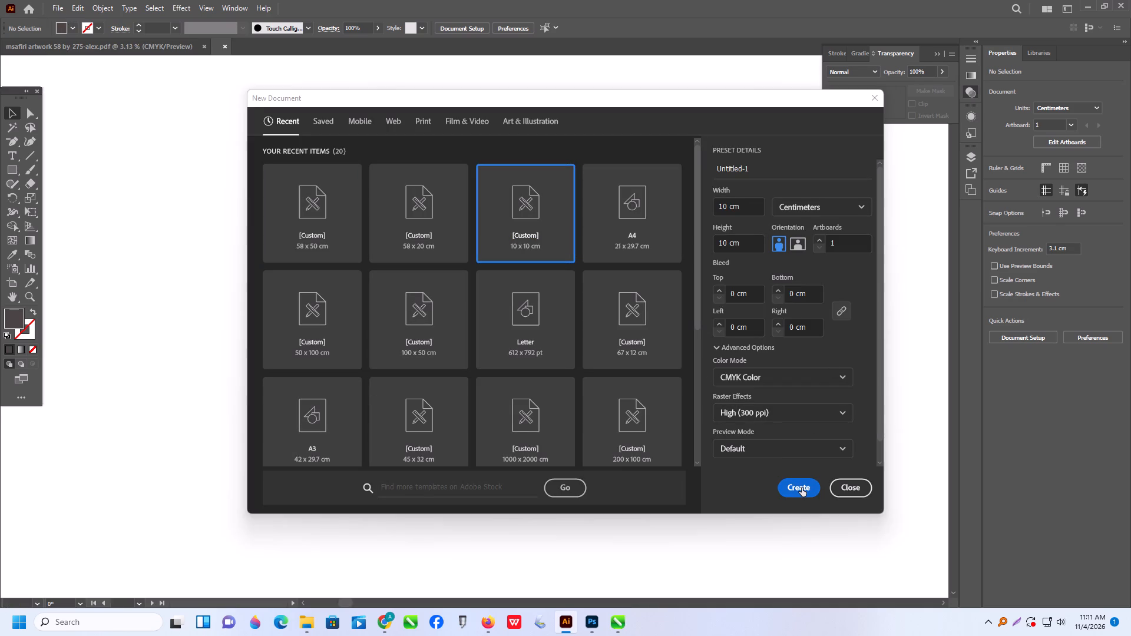
pyautogui.keyDown('alt'); pyautogui.scroll(-1, 645, 501); pyautogui.keyUp('alt')
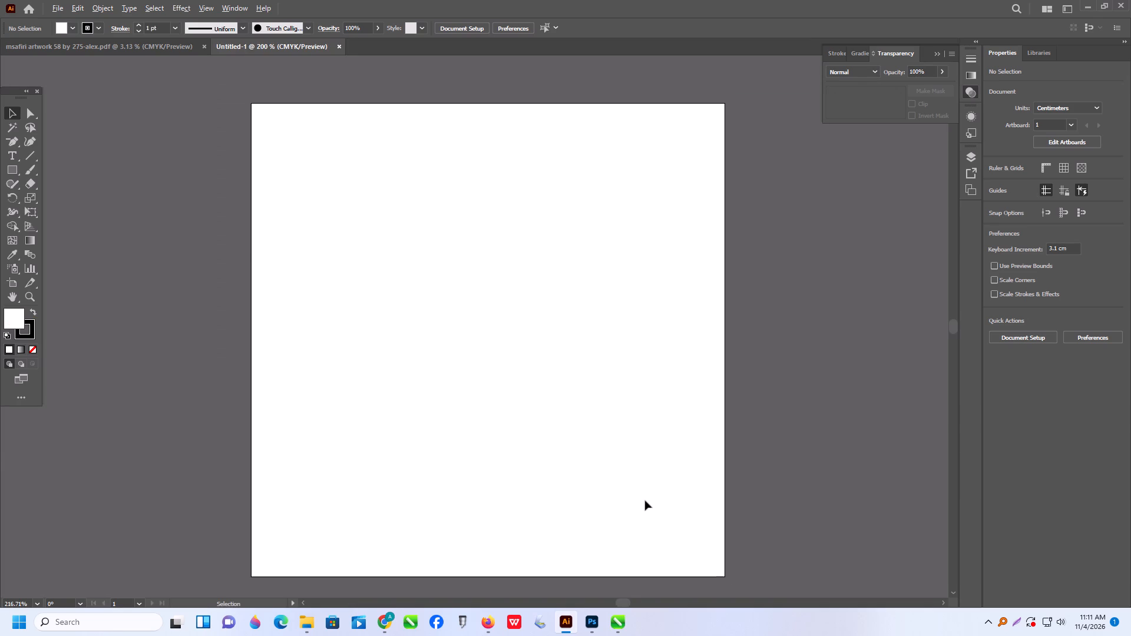
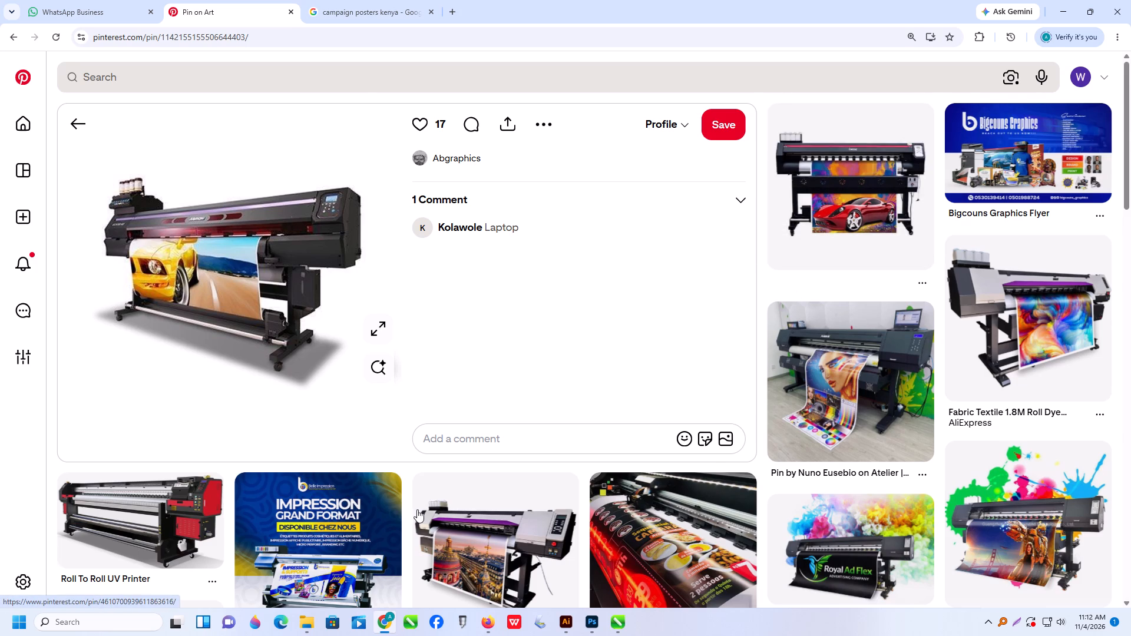
# Browse Pinterest's related pins and open candidates to find a suitable large-format printer image.
pyautogui.scroll(-1, 420, 509)
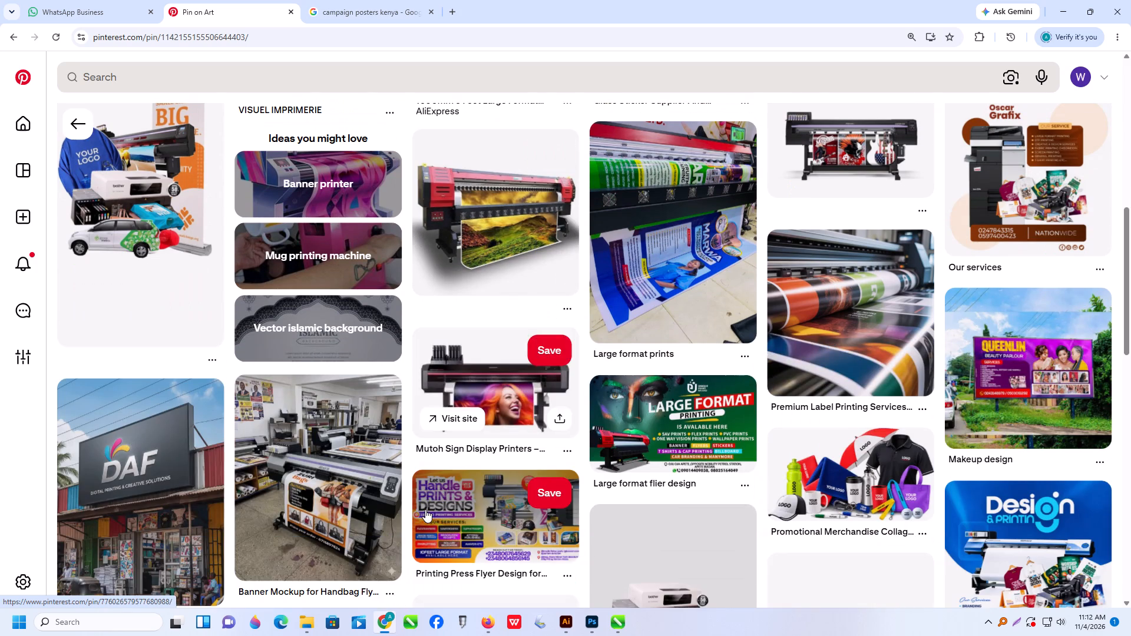
pyautogui.scroll(1, 425, 509)
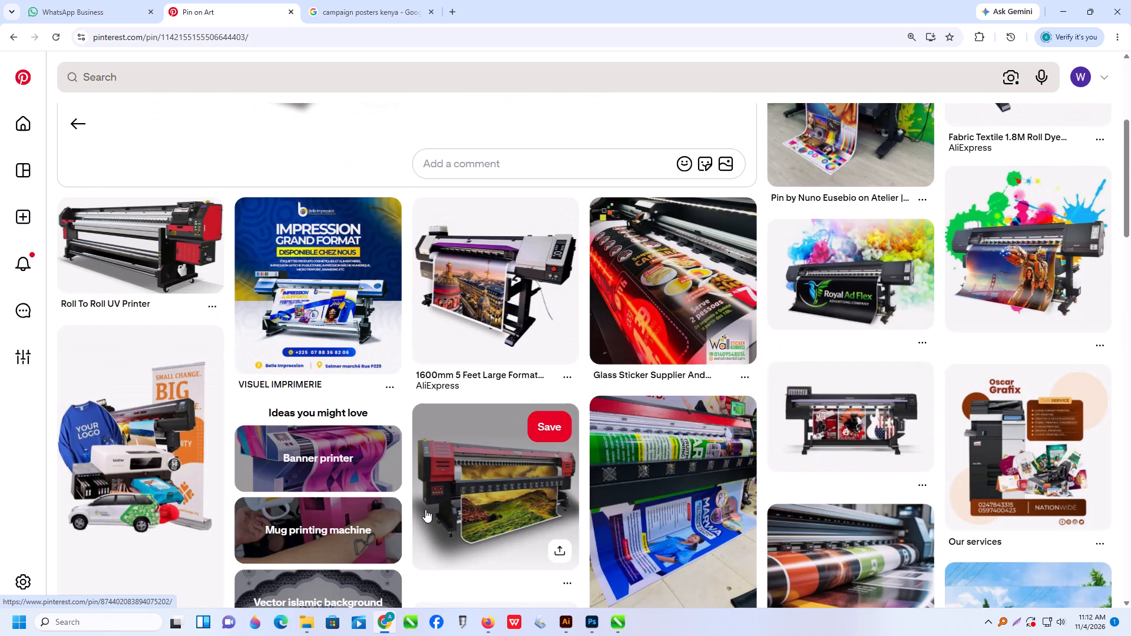
pyautogui.scroll(-1, 438, 493)
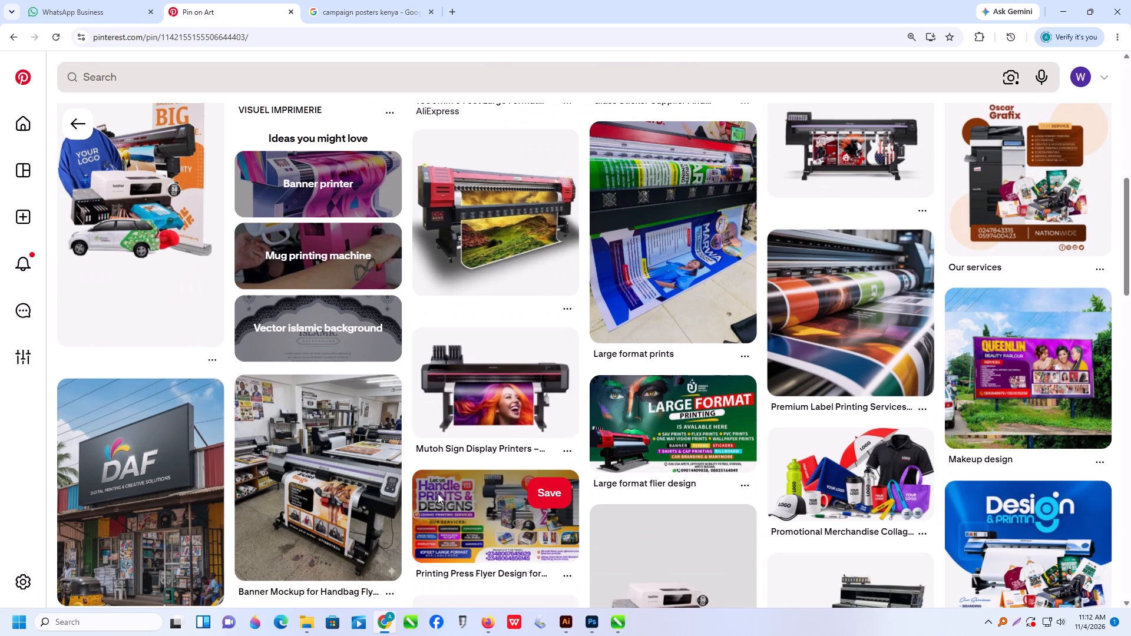
pyautogui.scroll(-1, 483, 496)
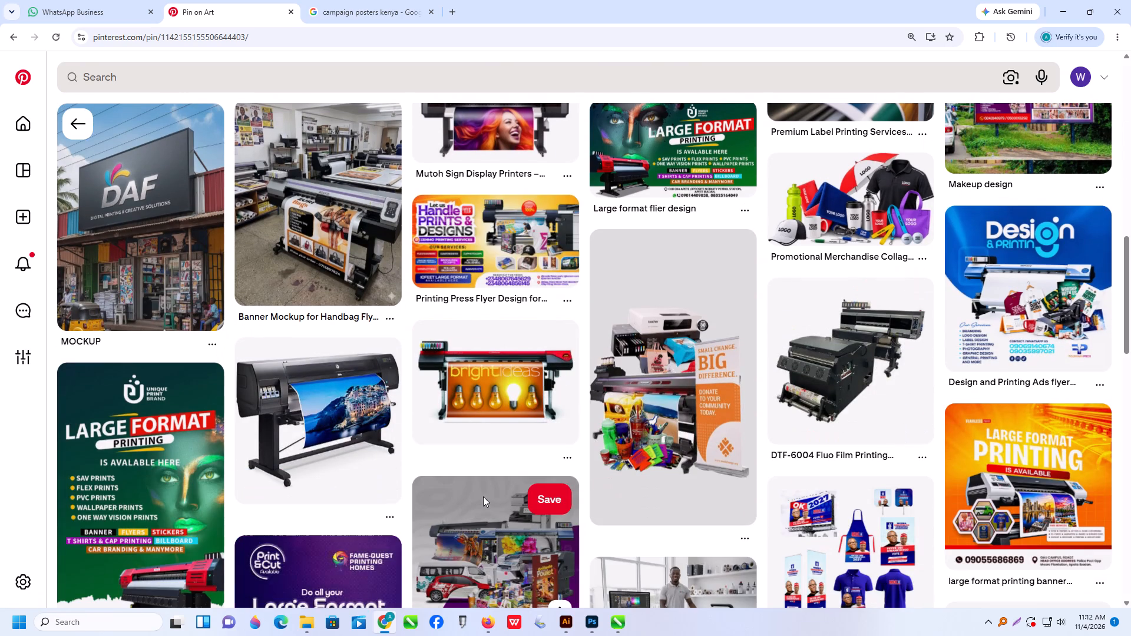
pyautogui.scroll(-2, 483, 496)
pyautogui.scroll(1, 484, 496)
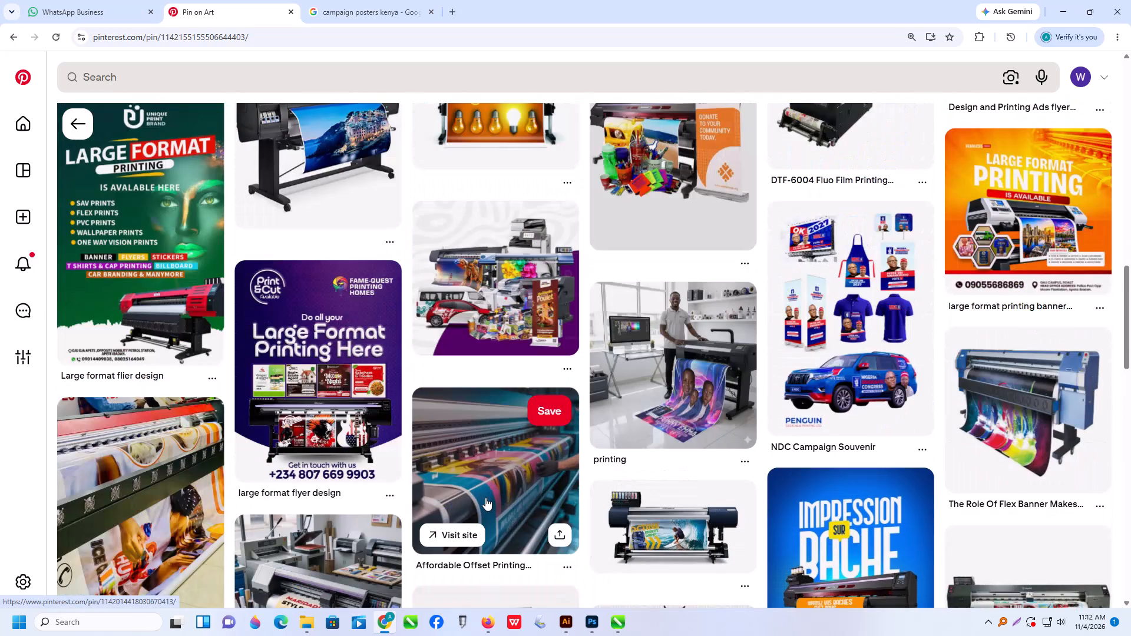
pyautogui.scroll(2, 487, 499)
pyautogui.scroll(-1, 491, 513)
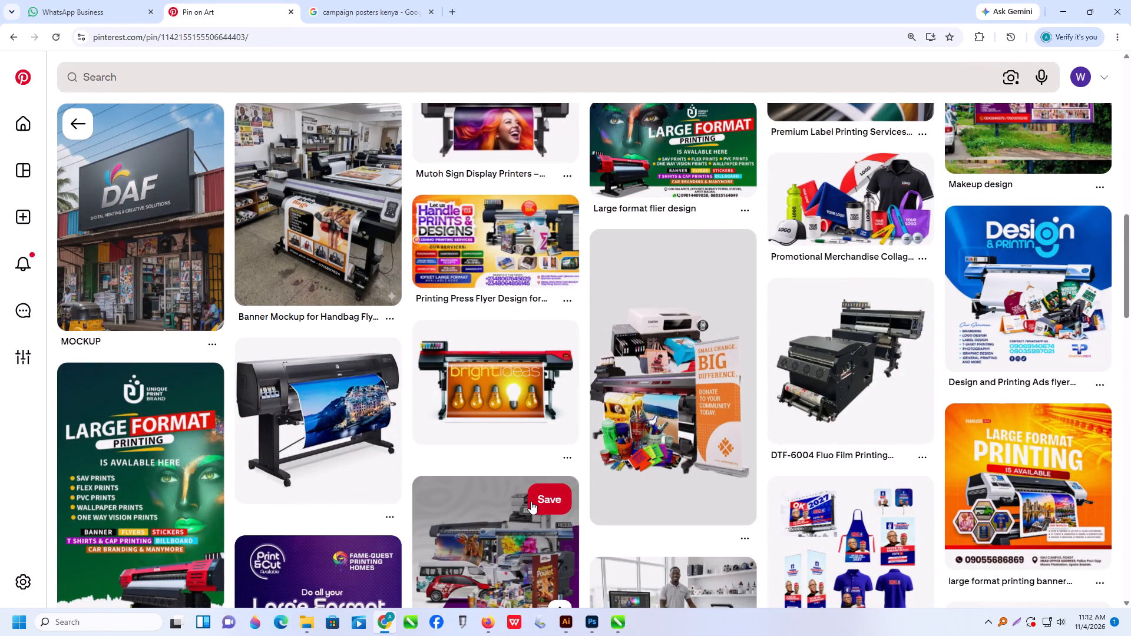
pyautogui.click(517, 404)
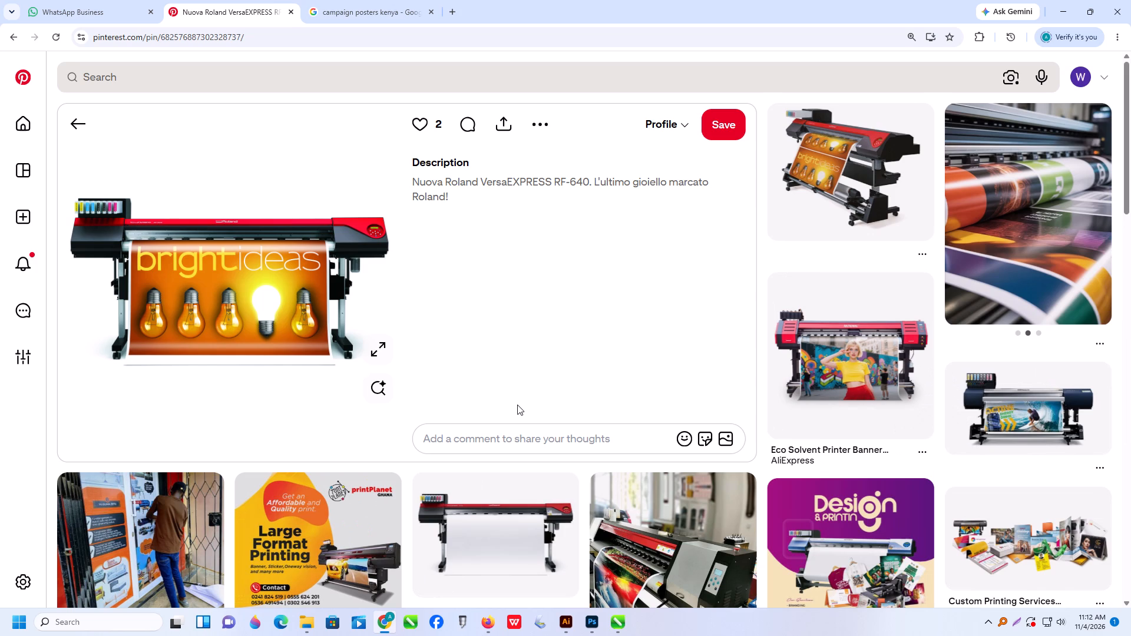
pyautogui.scroll(-1, 543, 397)
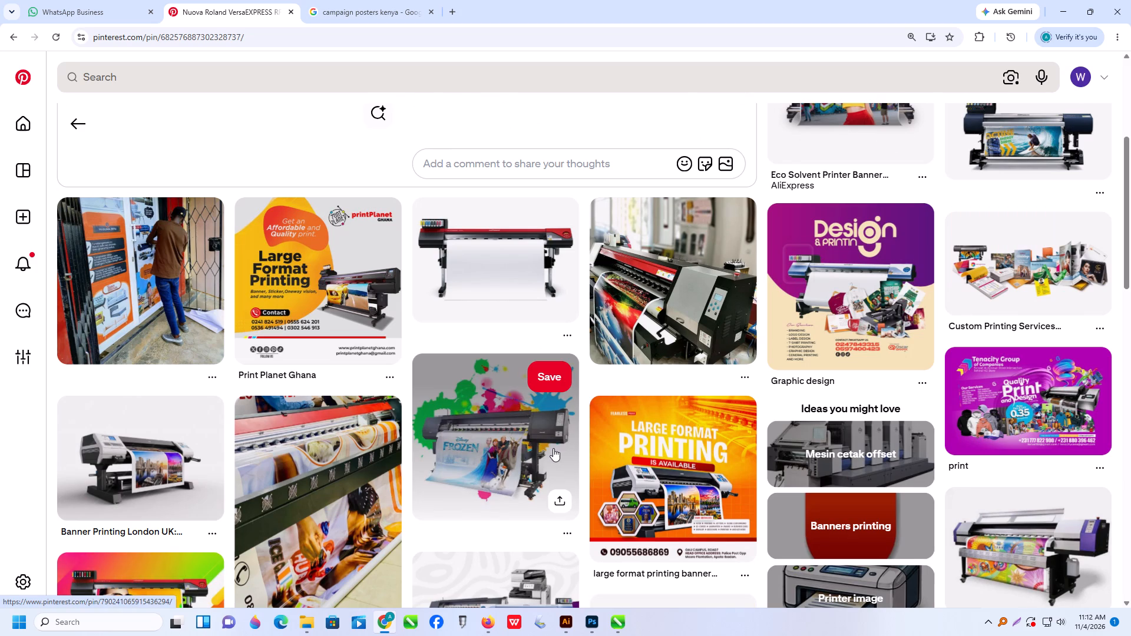
pyautogui.scroll(-1, 550, 453)
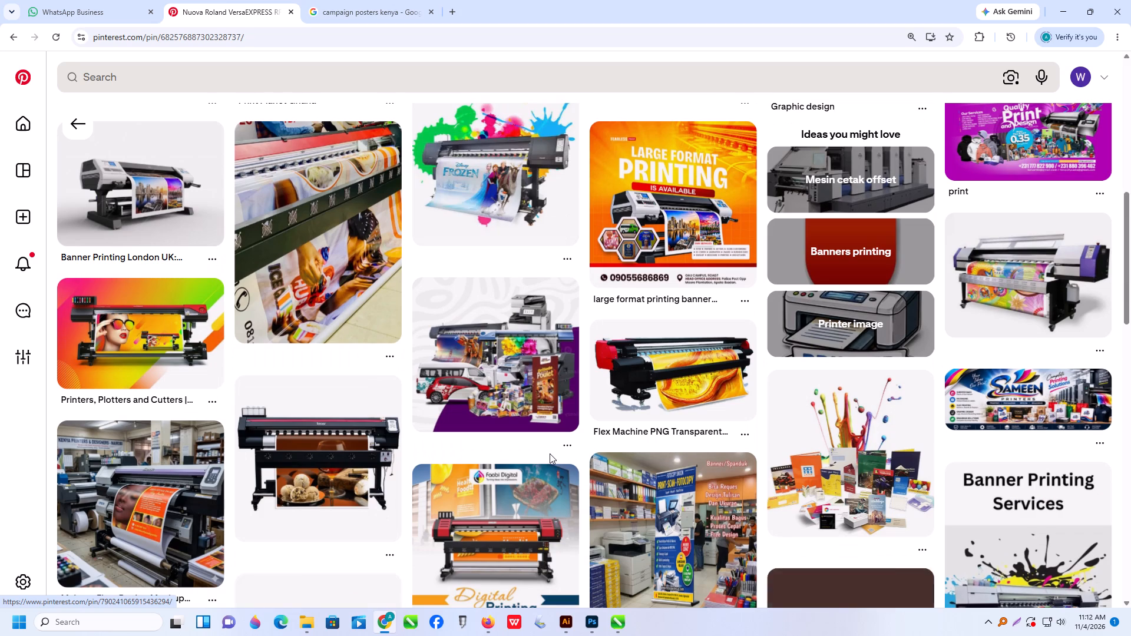
pyautogui.click(491, 201)
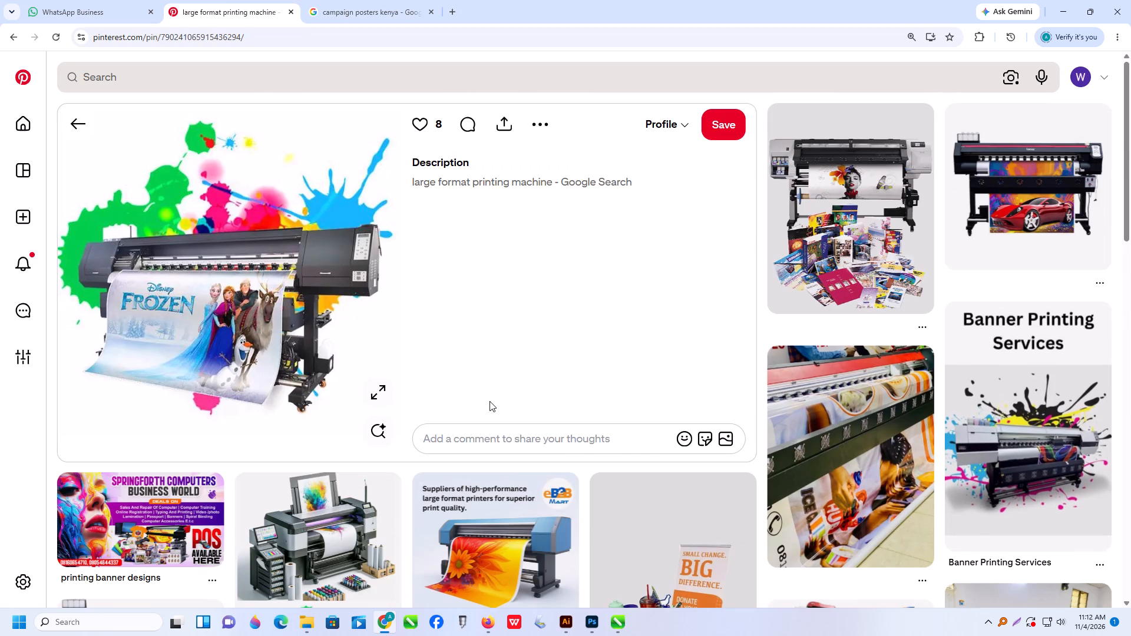
pyautogui.scroll(-1, 490, 401)
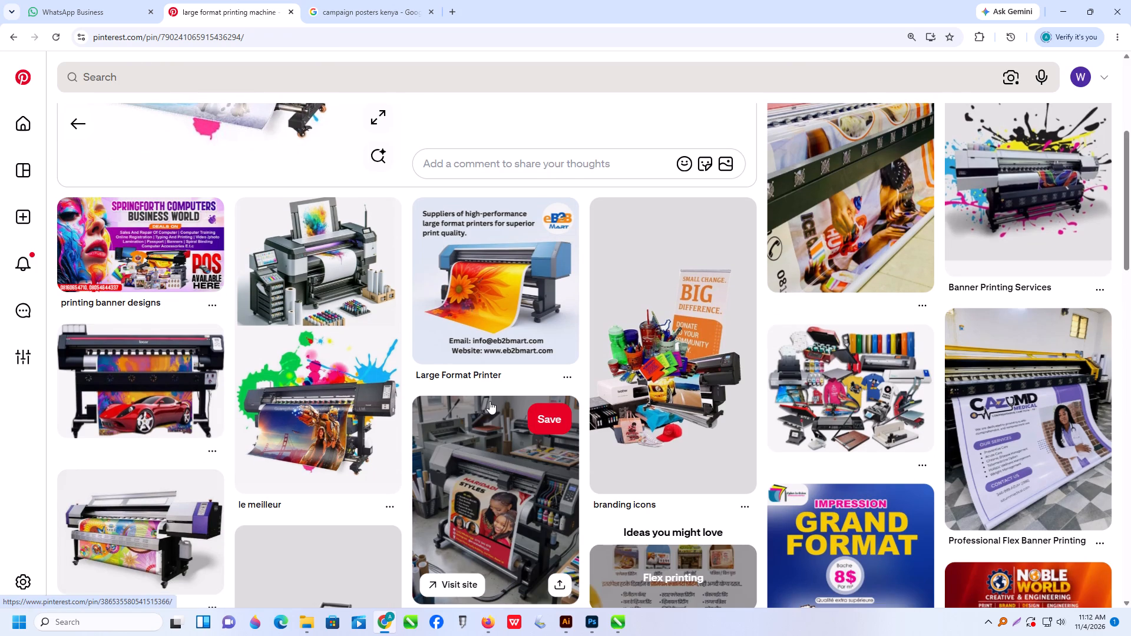
pyautogui.scroll(-2, 490, 401)
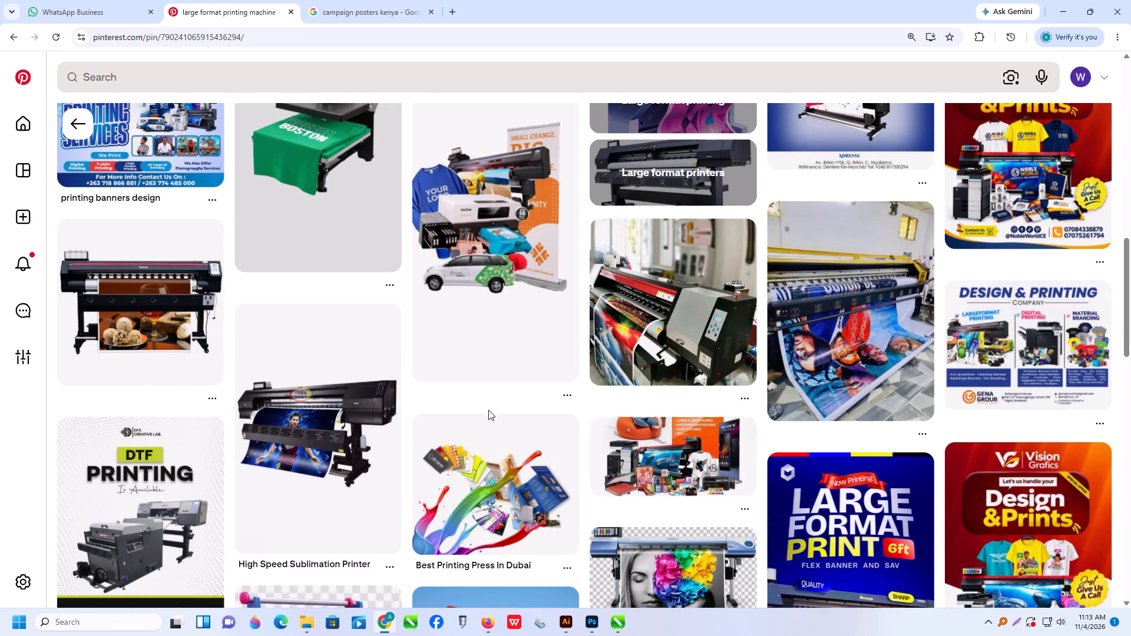
# Open the High Speed Sublimation Printer pin and copy its printer image.
pyautogui.click(358, 461)
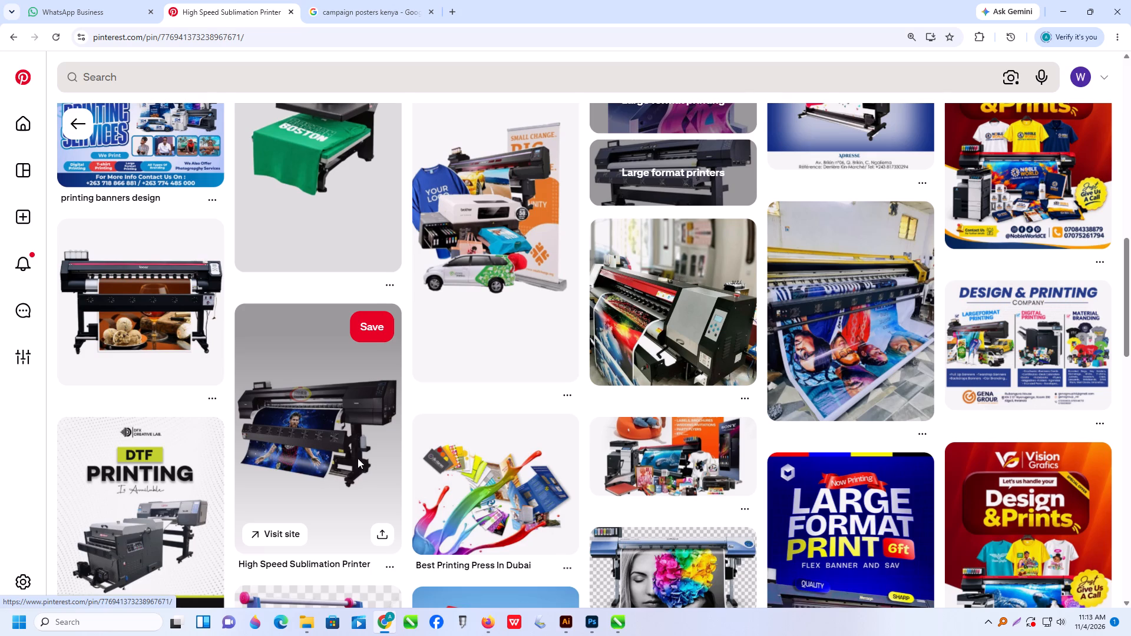
pyautogui.rightClick(264, 283)
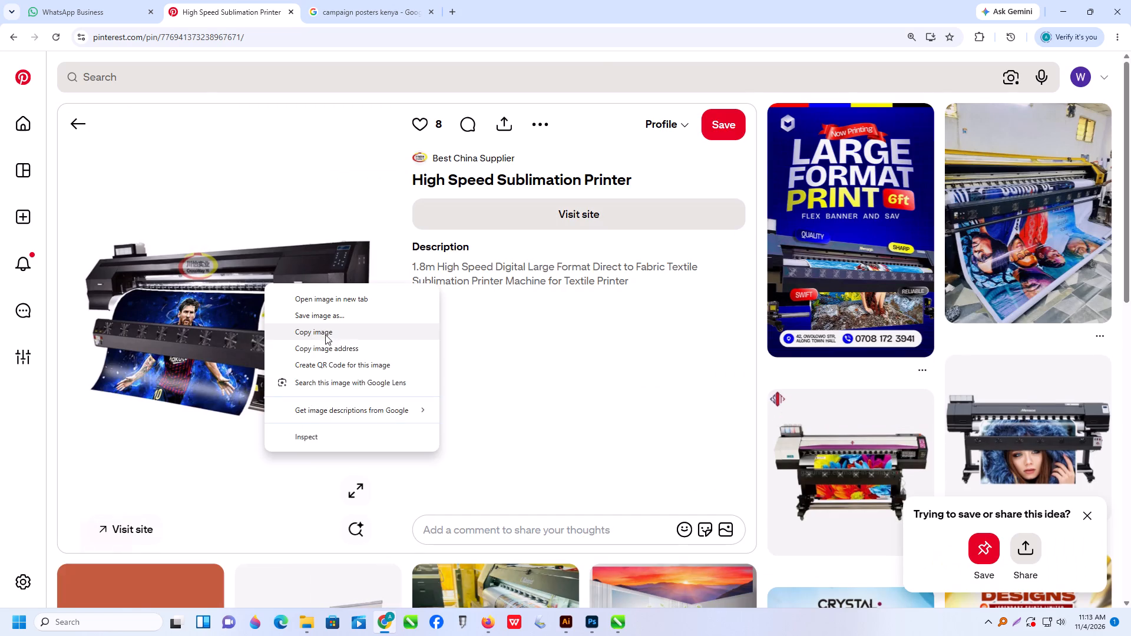
pyautogui.click(324, 332)
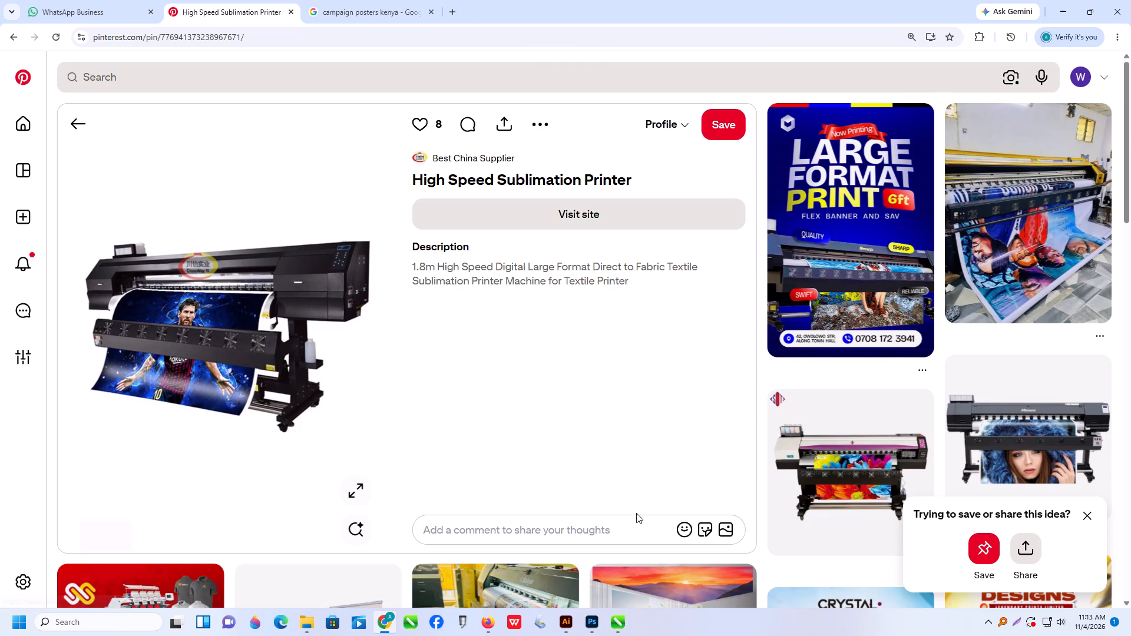
pyautogui.scroll(-1, 636, 513)
pyautogui.scroll(1, 636, 508)
pyautogui.scroll(-1, 636, 508)
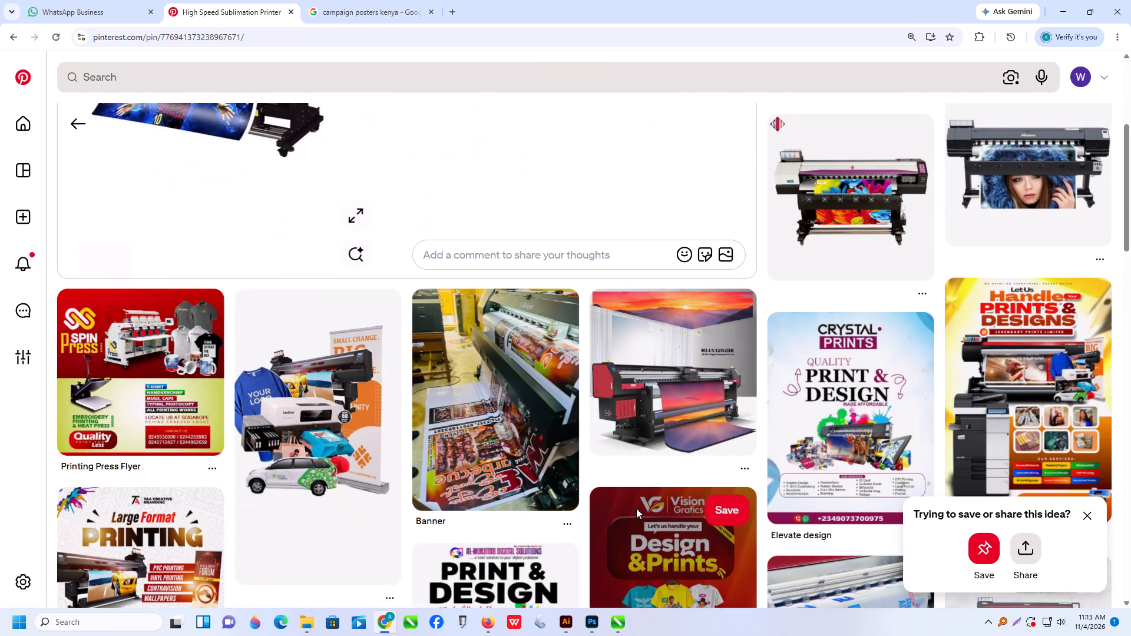
pyautogui.scroll(1, 636, 508)
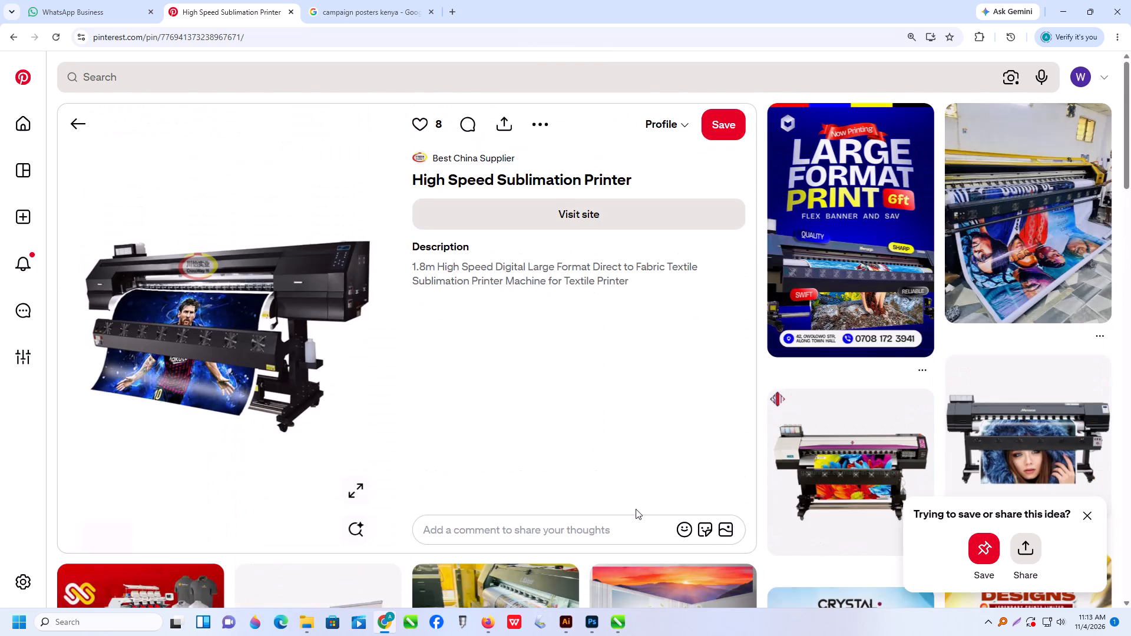
pyautogui.rightClick(224, 354)
pyautogui.scroll(1, 224, 354)
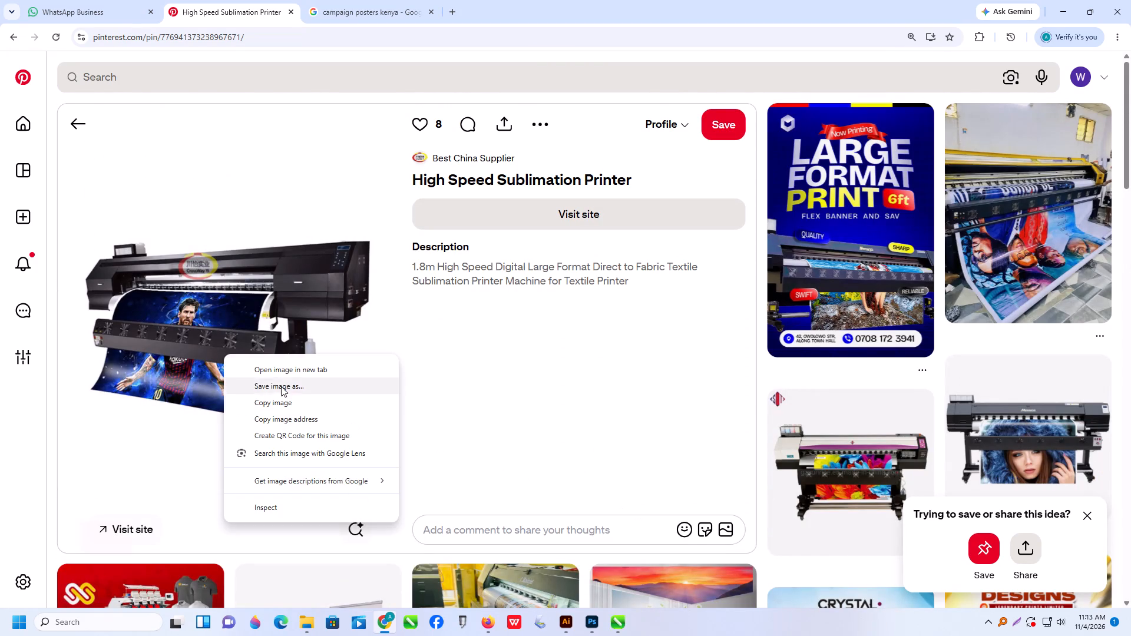
pyautogui.click(313, 405)
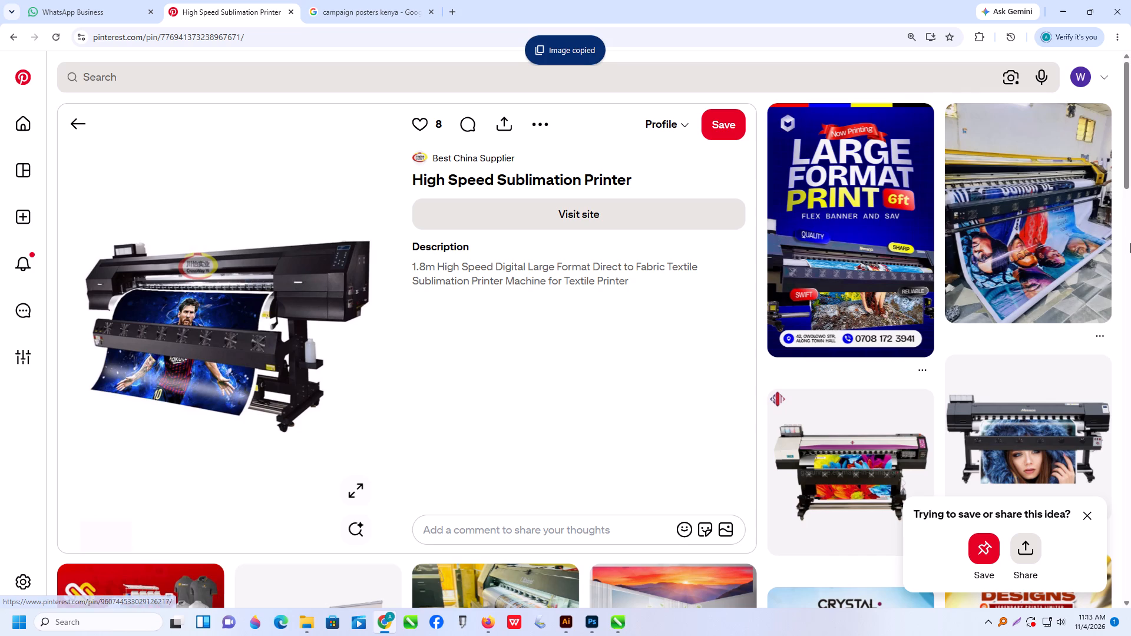
# Switch to the untitled Illustrator document and paste the copied printer image at the back.
pyautogui.click(1059, 15)
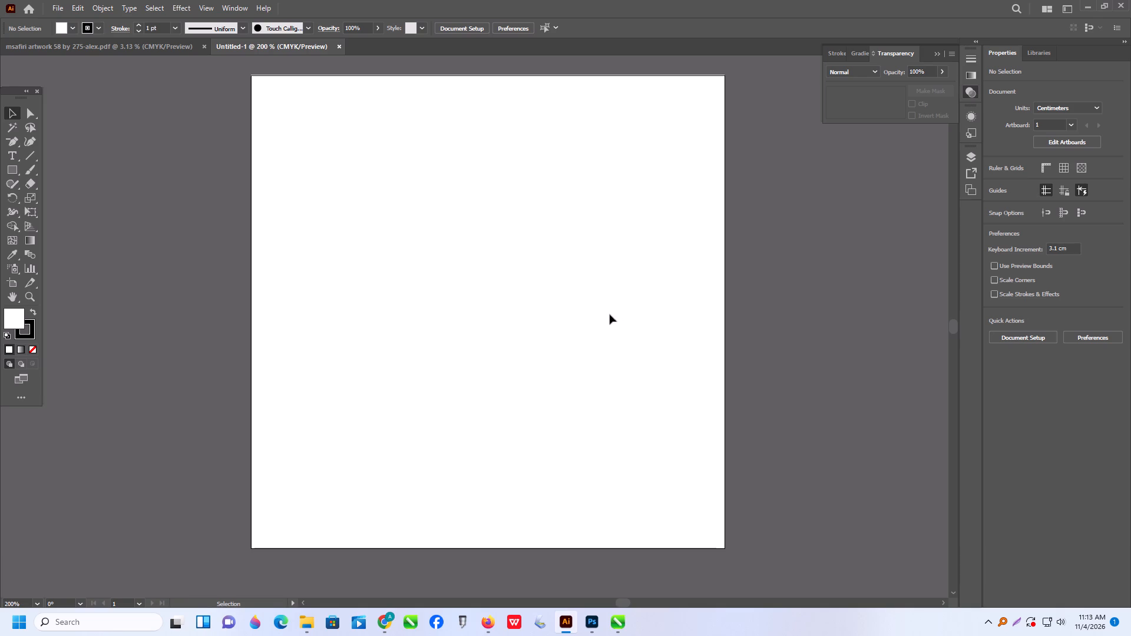
pyautogui.hotkey('ctrl', 'b')
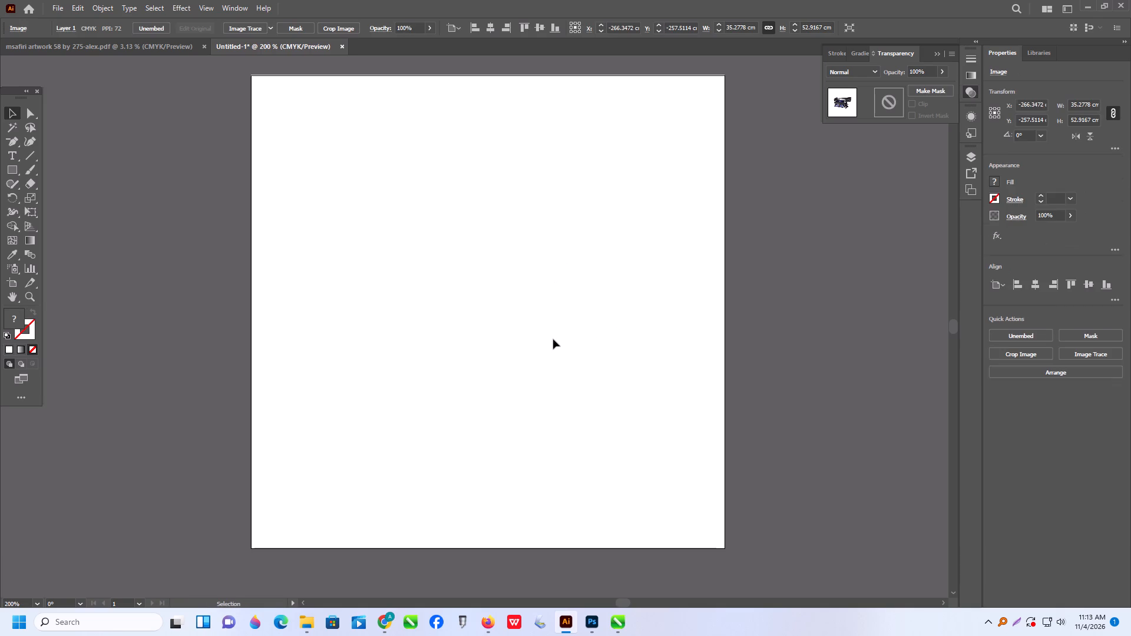
# Remove the copied printer image's background with Photoroom's background remover in a new browser tab and download the cutout.
pyautogui.click(381, 625)
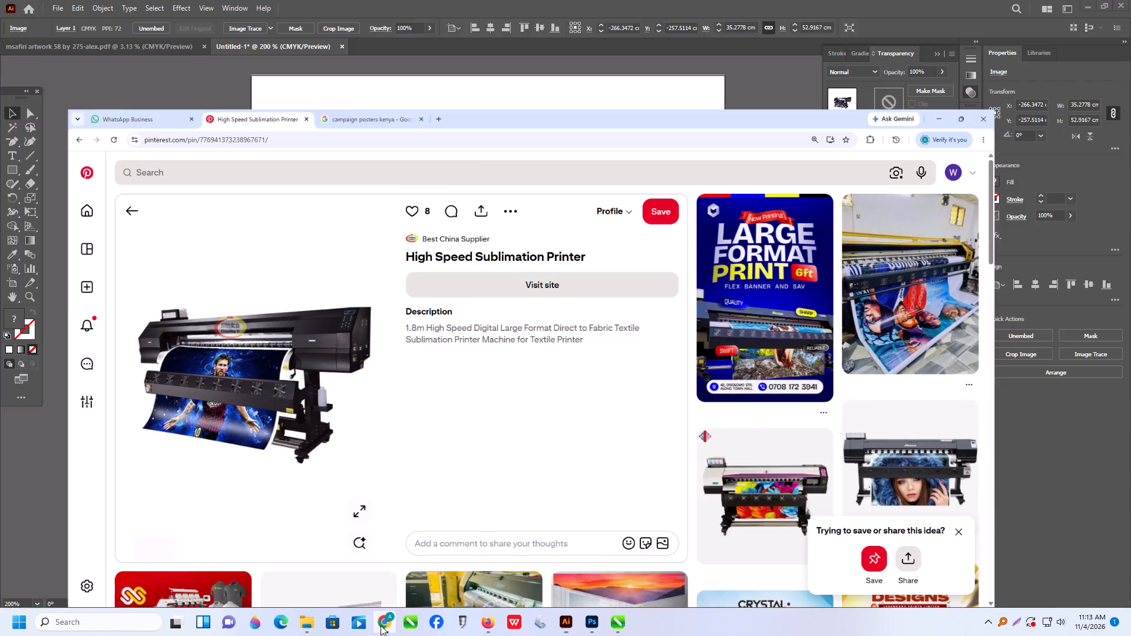
pyautogui.click(457, 11)
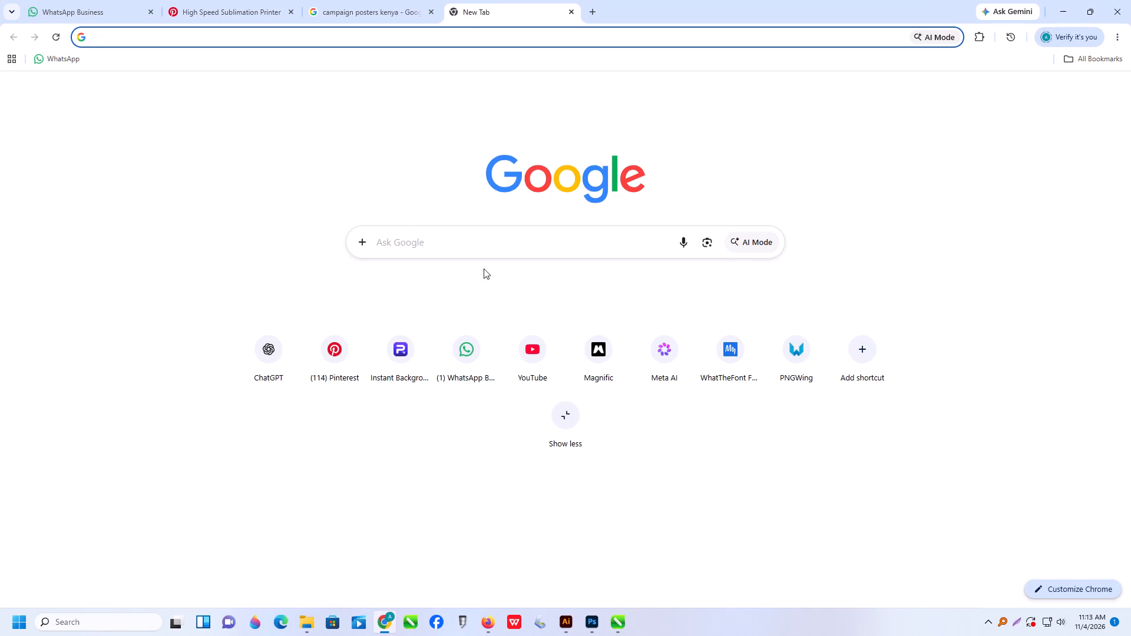
pyautogui.click(399, 359)
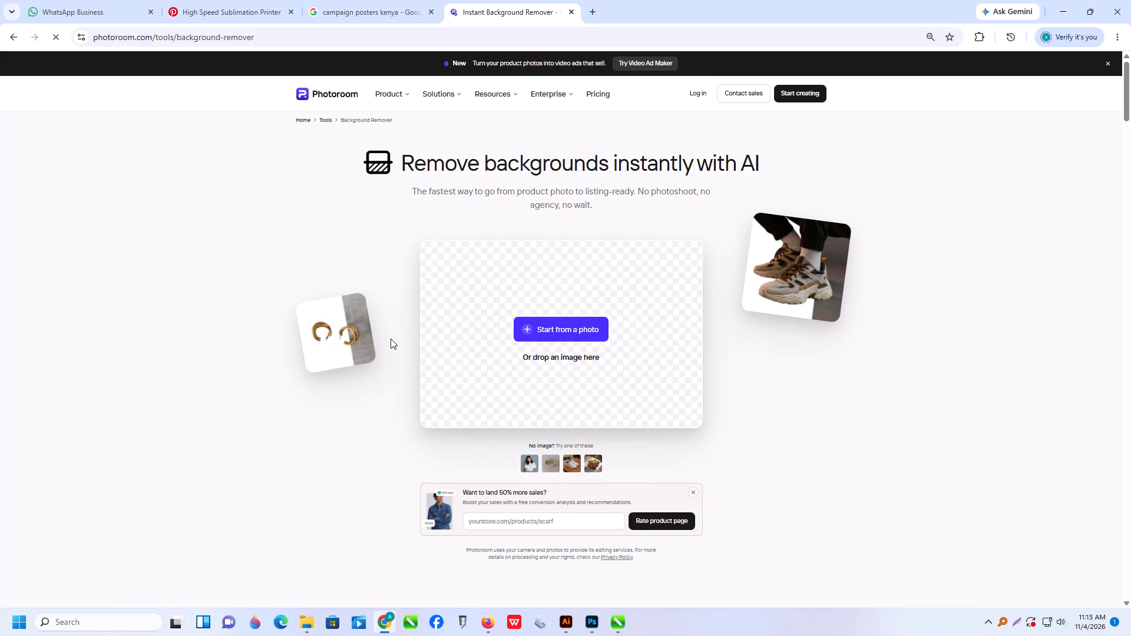
pyautogui.hotkey('ctrl', 'v')
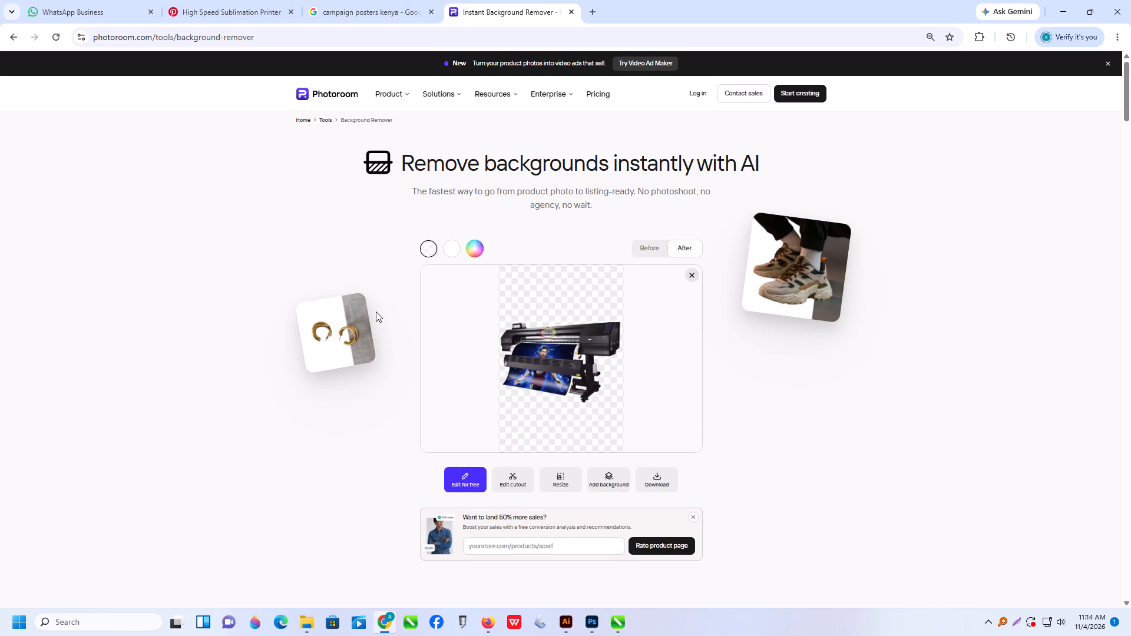
pyautogui.click(645, 473)
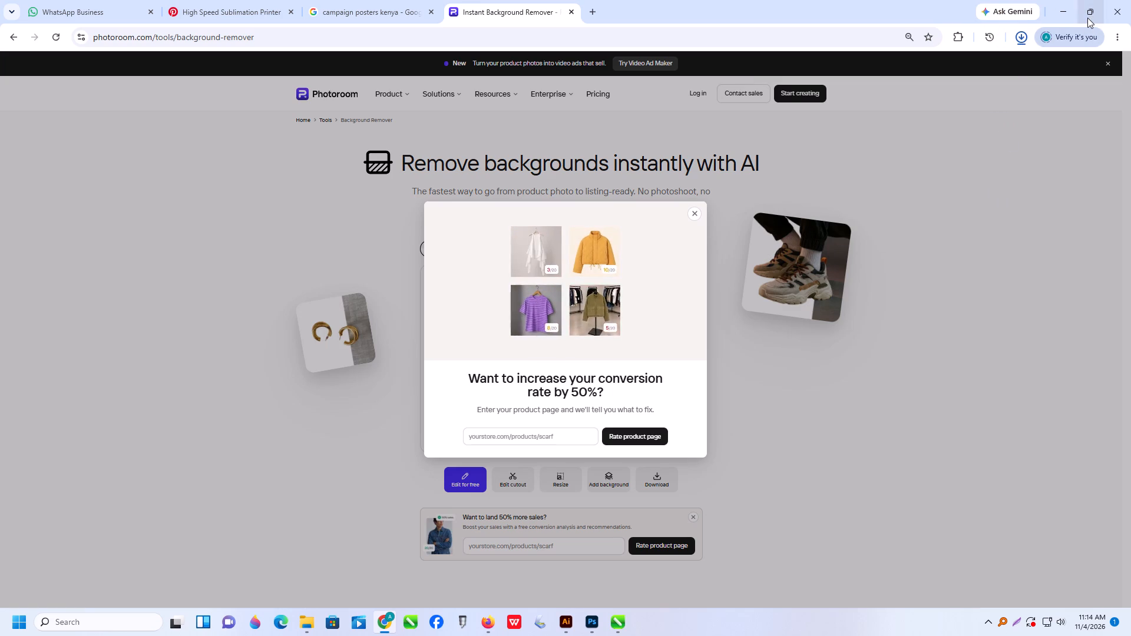
# Place the newly downloaded Photoroom printer cutout from the Downloads folder into the untitled Illustrator document.
pyautogui.click(1087, 17)
pyautogui.click(716, 81)
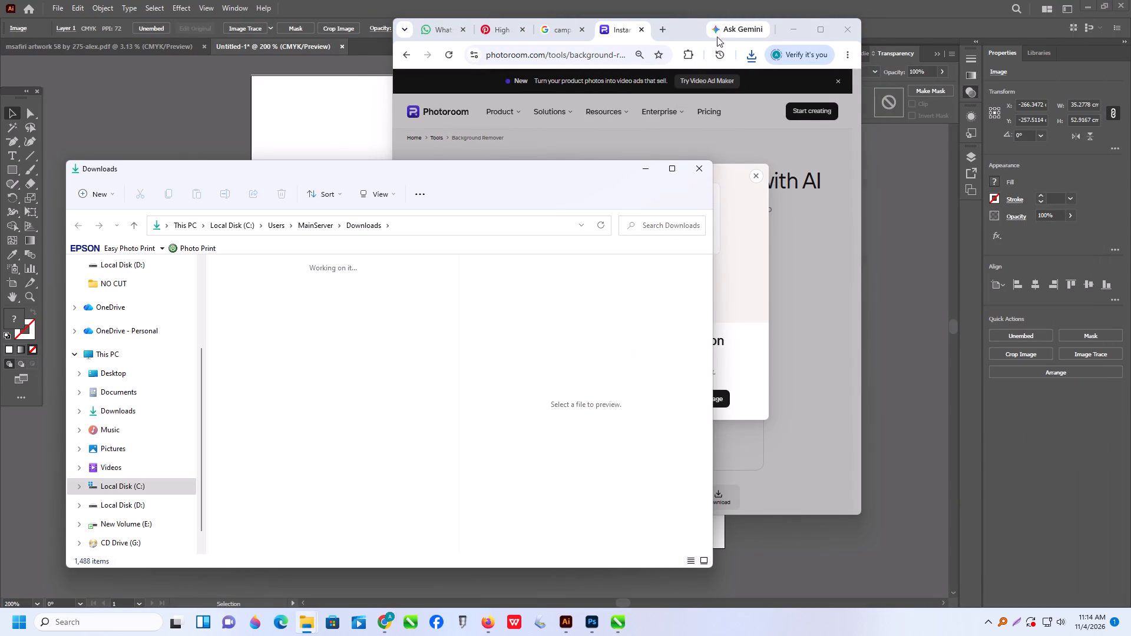
pyautogui.click(791, 27)
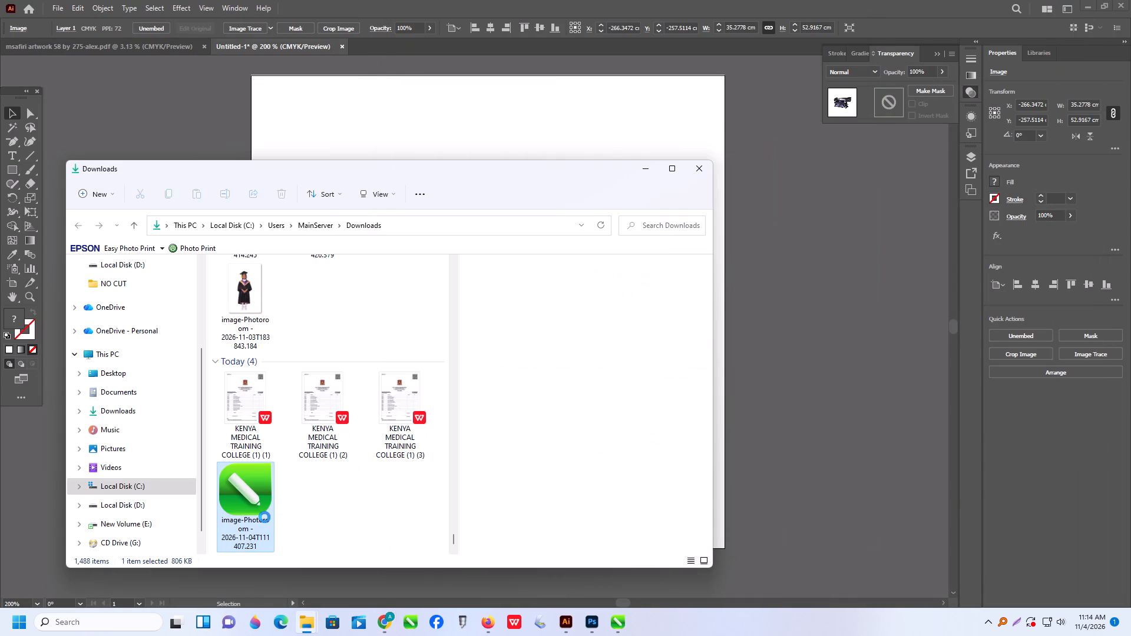
pyautogui.moveTo(242, 493); pyautogui.dragTo(768, 432)
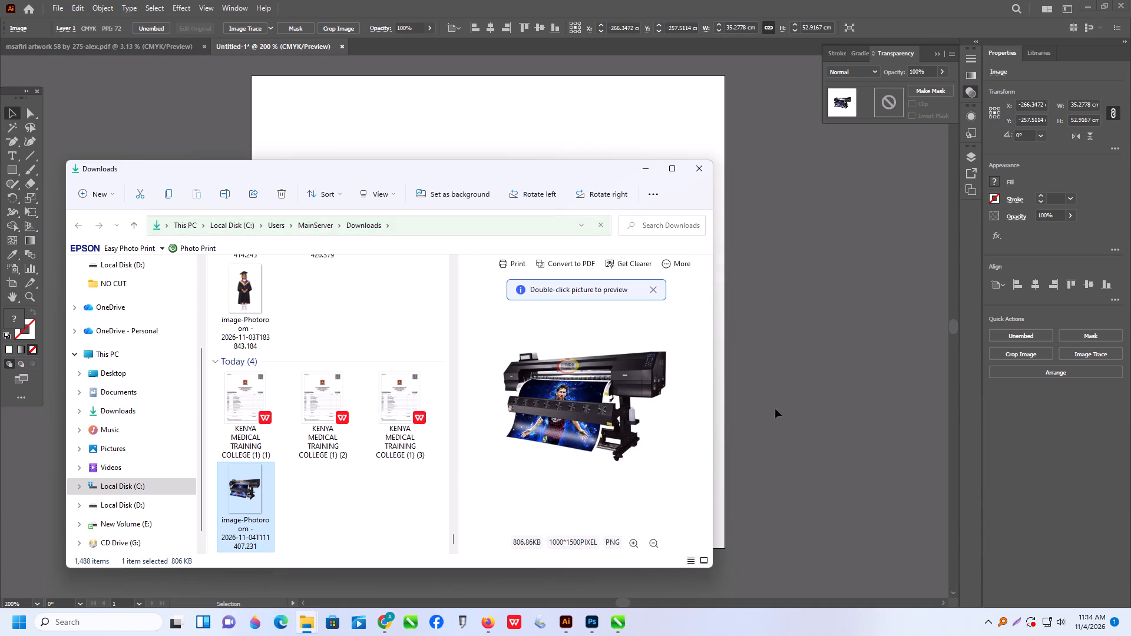
pyautogui.click(776, 387)
# Crop the empty areas above and below the printer in the placed image, to about 35.28 x 23.64 cm.
pyautogui.keyDown('alt'); pyautogui.scroll(-4, 398, 441); pyautogui.keyUp('alt')
pyautogui.keyDown('alt'); pyautogui.scroll(-1, 443, 424); pyautogui.keyUp('alt')
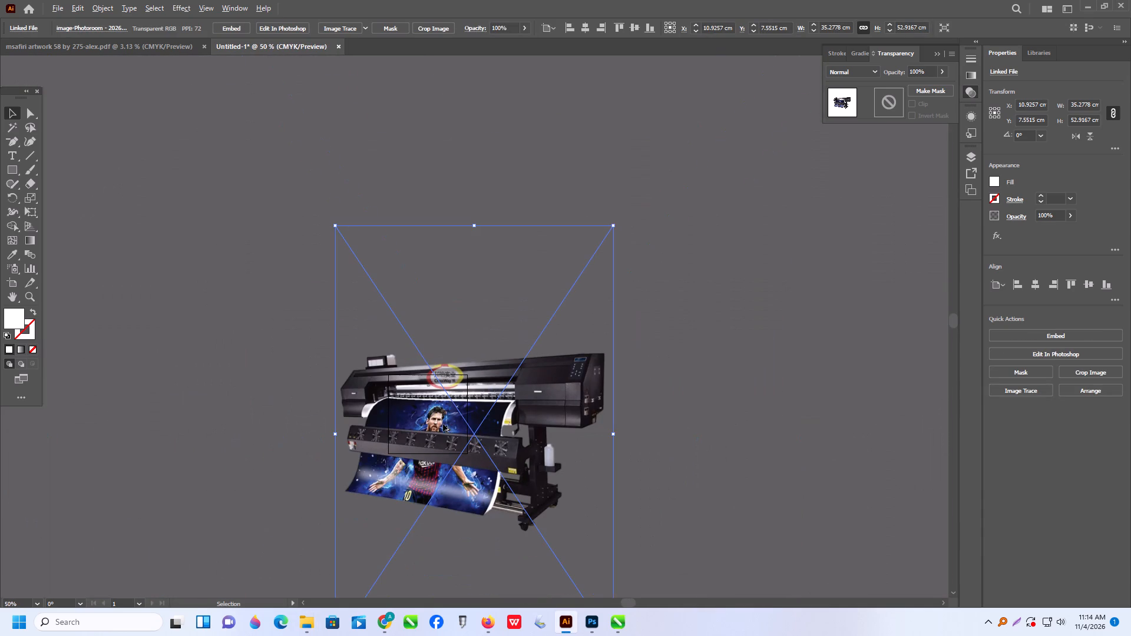
pyautogui.scroll(-4, 501, 375)
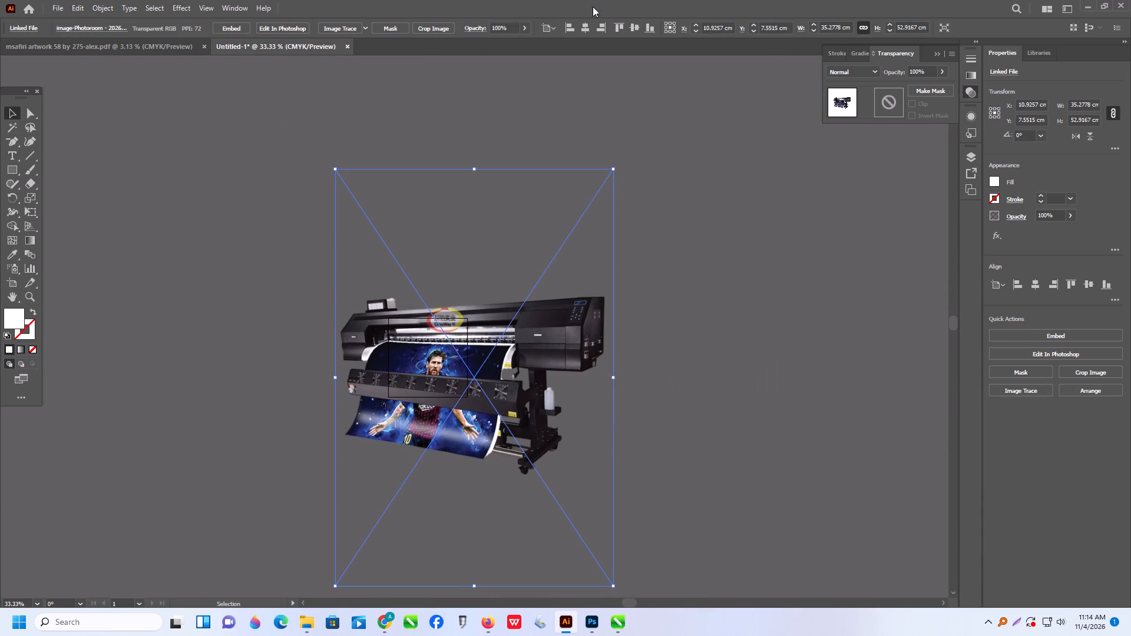
pyautogui.click(446, 31)
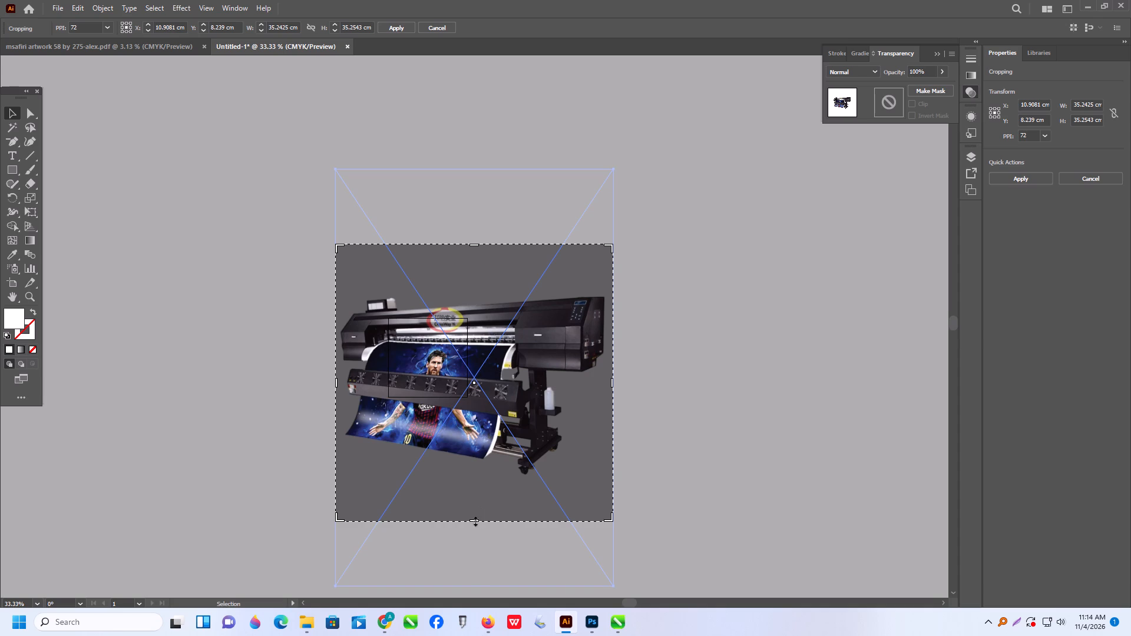
pyautogui.moveTo(474, 519); pyautogui.dragTo(469, 471)
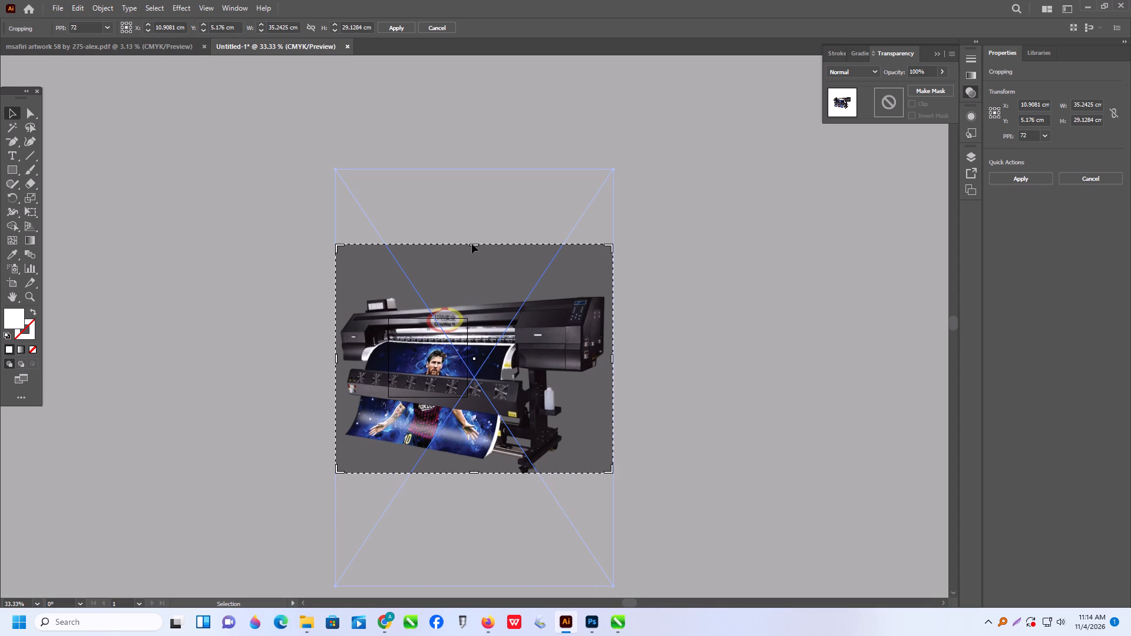
pyautogui.moveTo(474, 246); pyautogui.dragTo(478, 290)
pyautogui.click(478, 290)
pyautogui.press('Return')
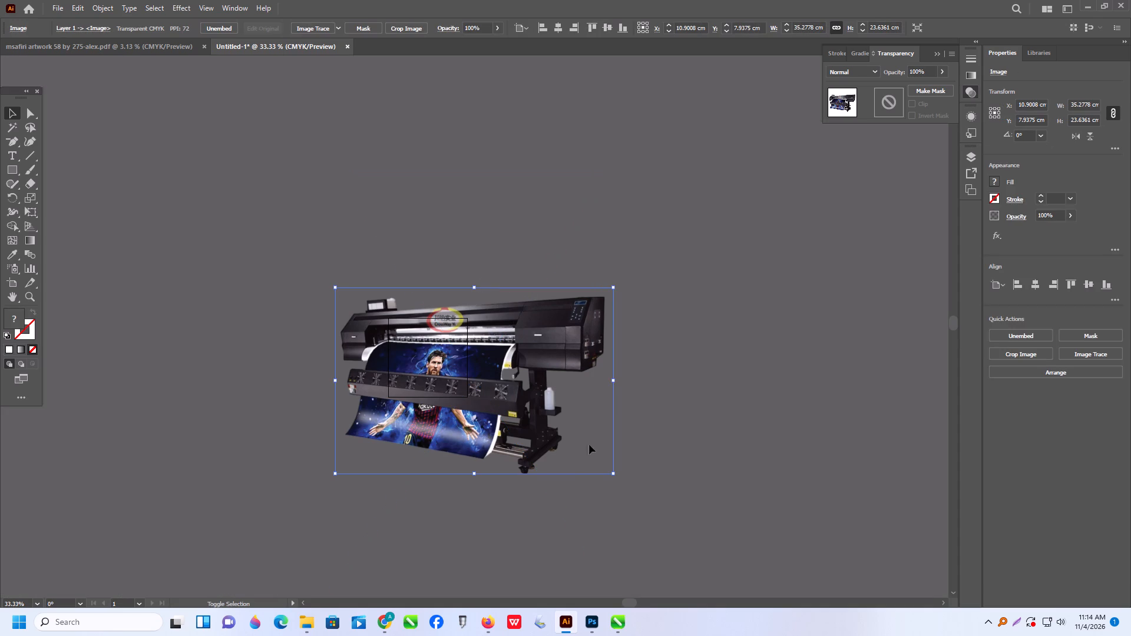
# Scale the cropped printer image down proportionally until it is slightly narrower than the artboard.
pyautogui.keyDown('shift'); pyautogui.moveTo(613, 476); pyautogui.dragTo(398, 361); pyautogui.keyUp('shift')
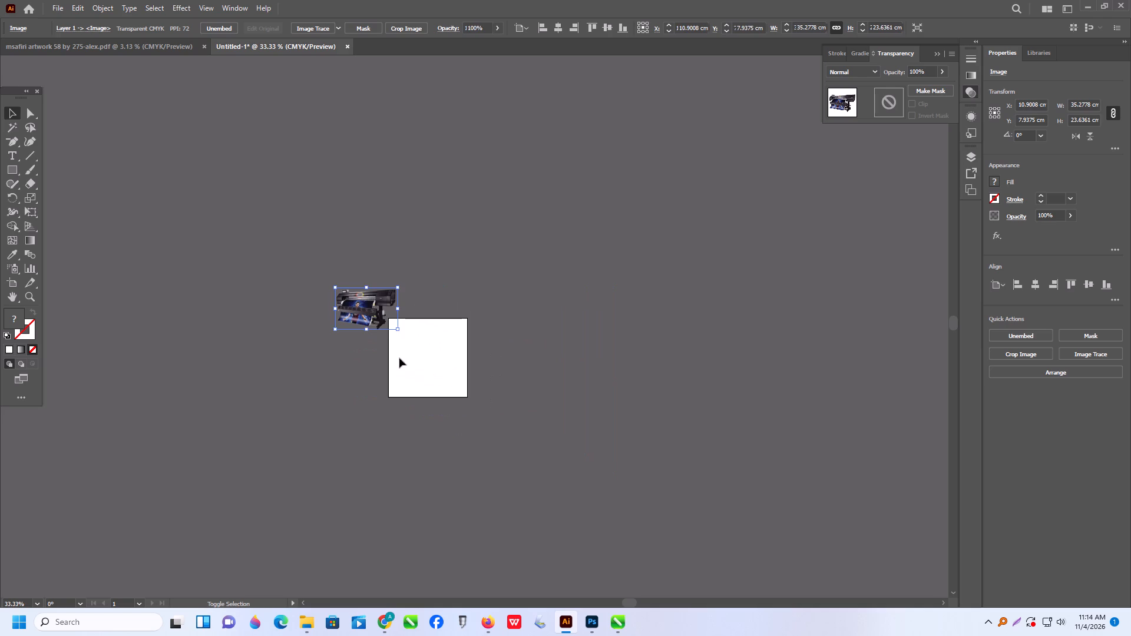
# Scale the printer image down to about 6.4 x 4.3 cm and position it in the lower-left half of the artboard.
pyautogui.moveTo(372, 311); pyautogui.dragTo(436, 356)
pyautogui.moveTo(447, 358); pyautogui.dragTo(438, 361)
pyautogui.keyDown('alt'); pyautogui.scroll(3, 400, 352); pyautogui.keyUp('alt')
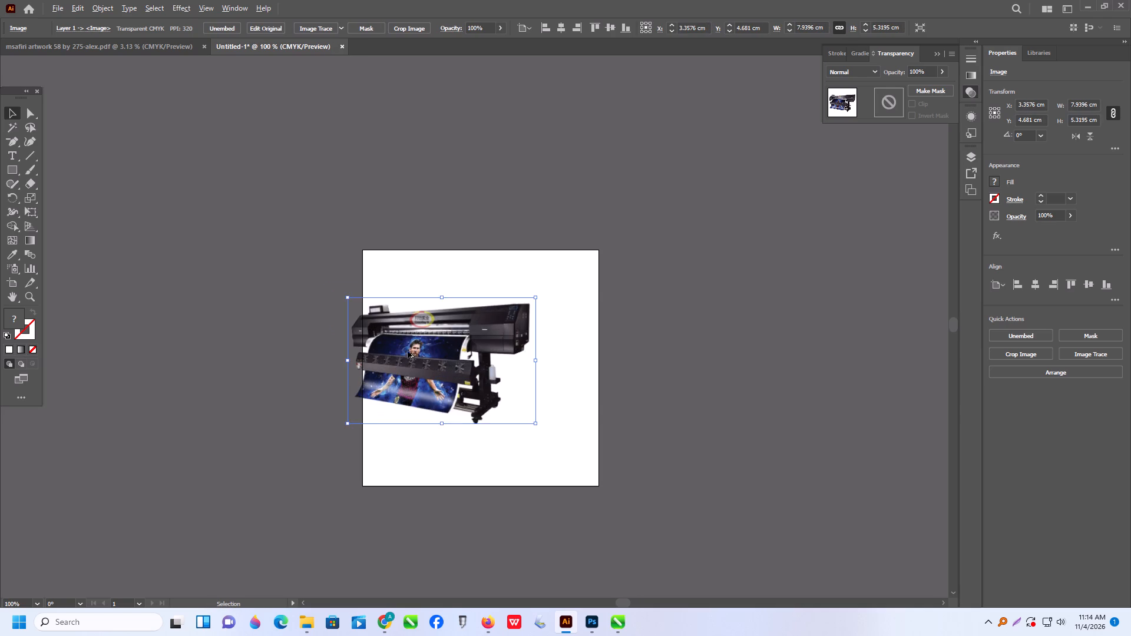
pyautogui.moveTo(406, 354); pyautogui.dragTo(438, 350)
pyautogui.moveTo(438, 350); pyautogui.dragTo(421, 344)
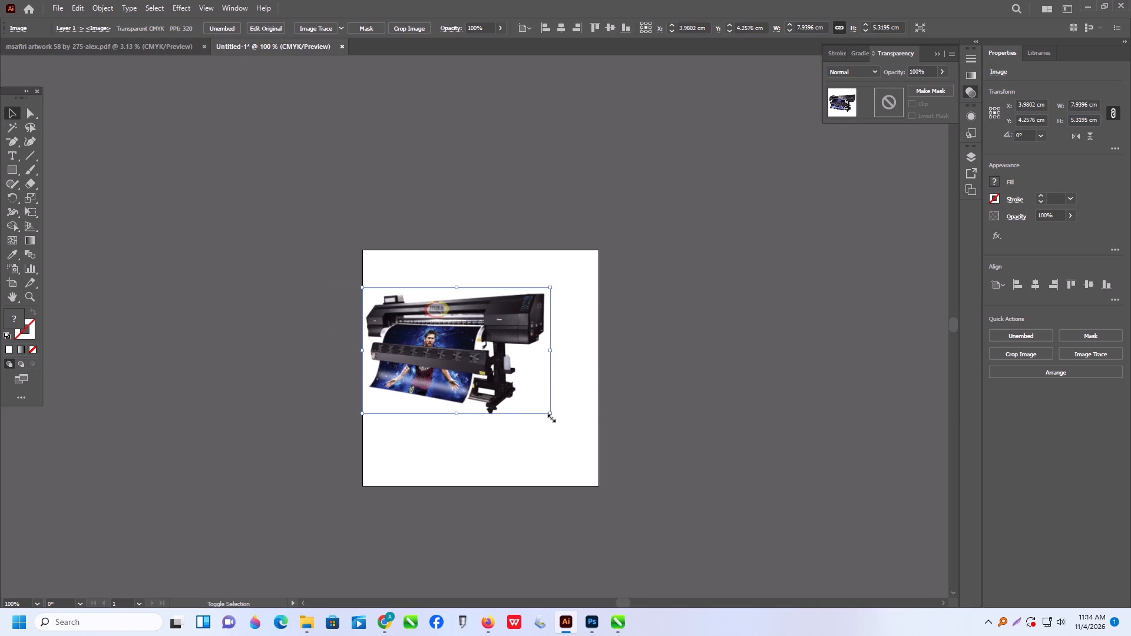
pyautogui.keyDown('shift'); pyautogui.moveTo(550, 417); pyautogui.dragTo(513, 396); pyautogui.keyUp('shift')
pyautogui.moveTo(444, 338); pyautogui.dragTo(451, 387)
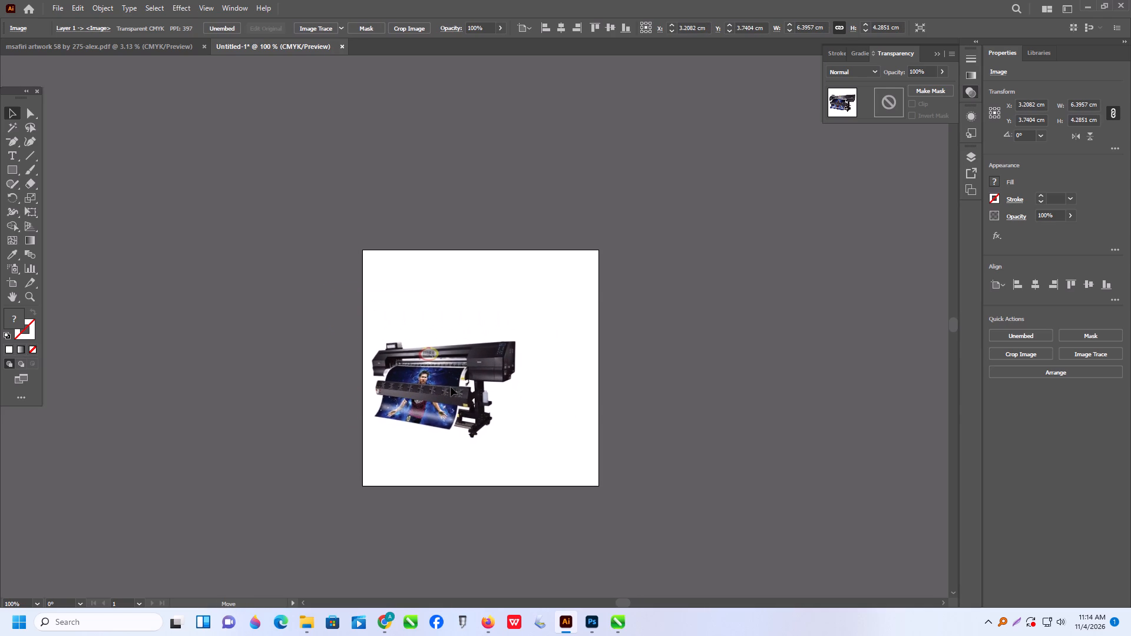
pyautogui.moveTo(451, 387); pyautogui.dragTo(451, 386)
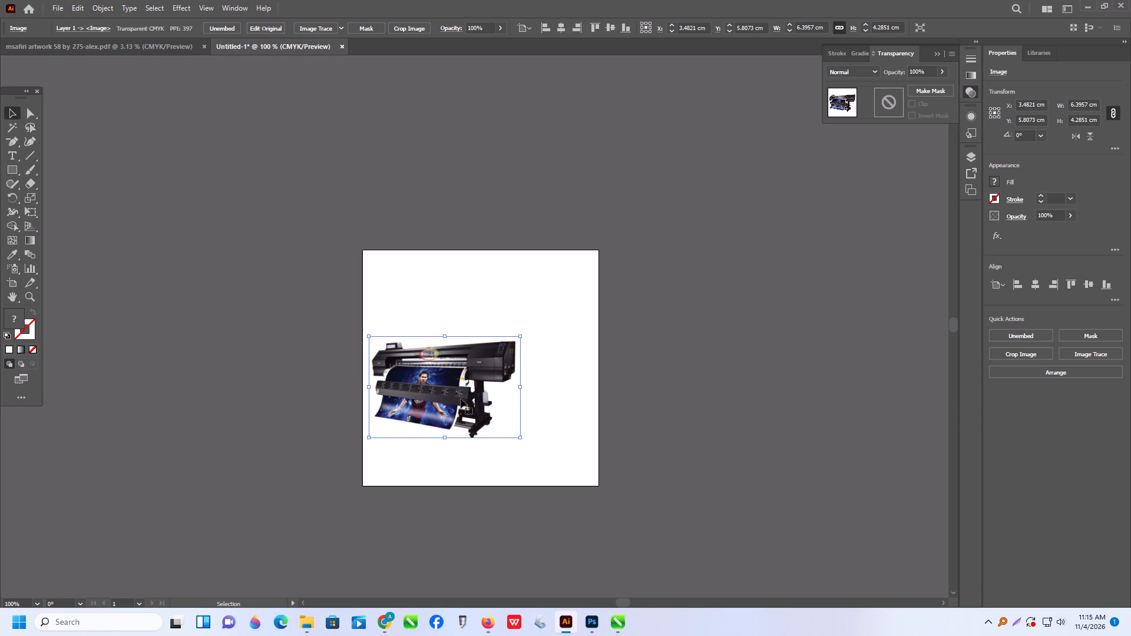
pyautogui.moveTo(459, 401); pyautogui.dragTo(468, 402)
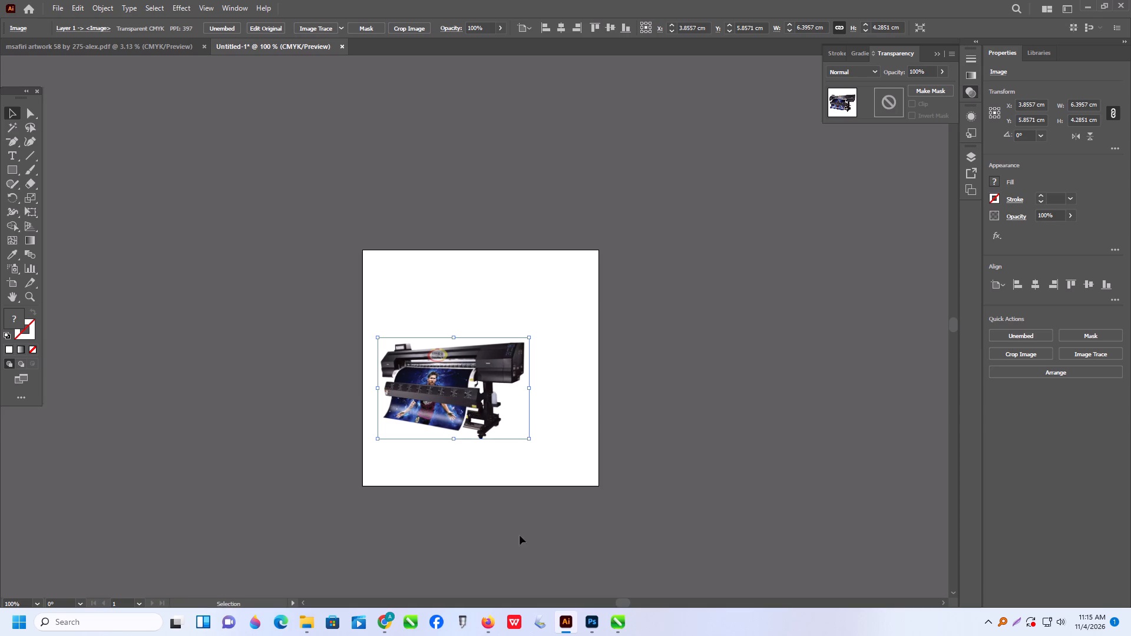
# Switch to Chrome, search Pinterest for "icon" and maximise the browser window.
pyautogui.click(388, 619)
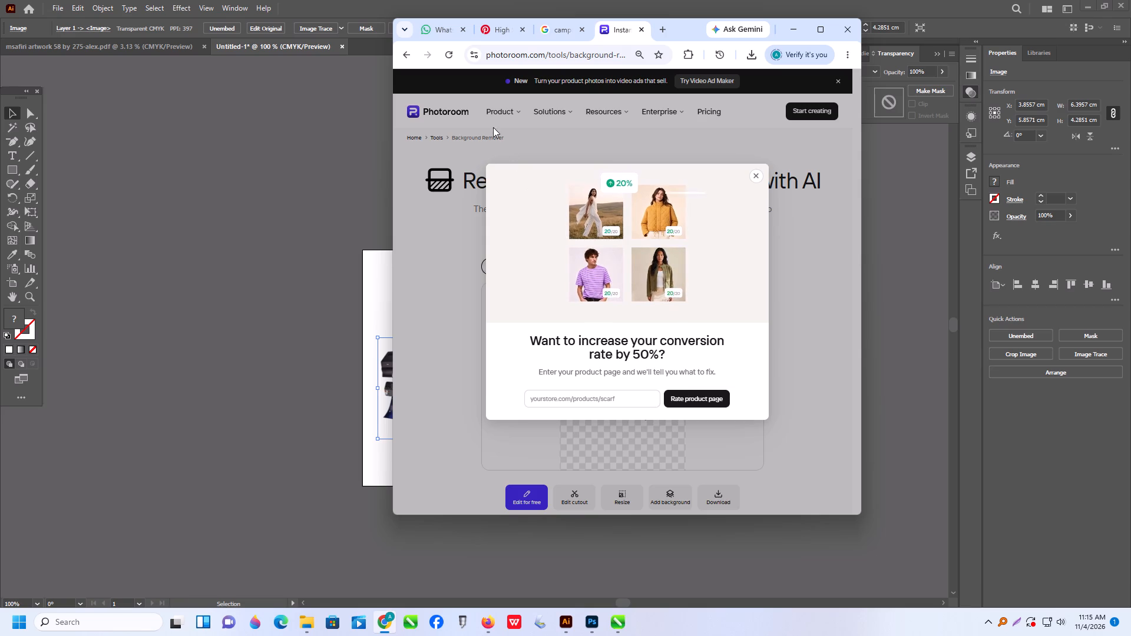
pyautogui.click(493, 26)
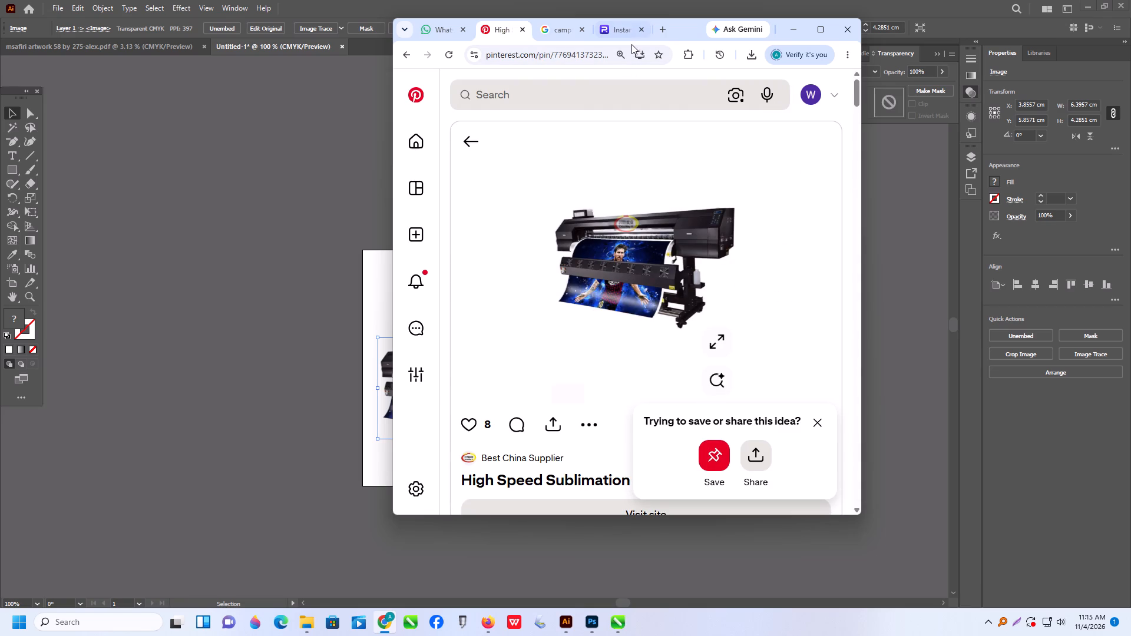
pyautogui.click(550, 105)
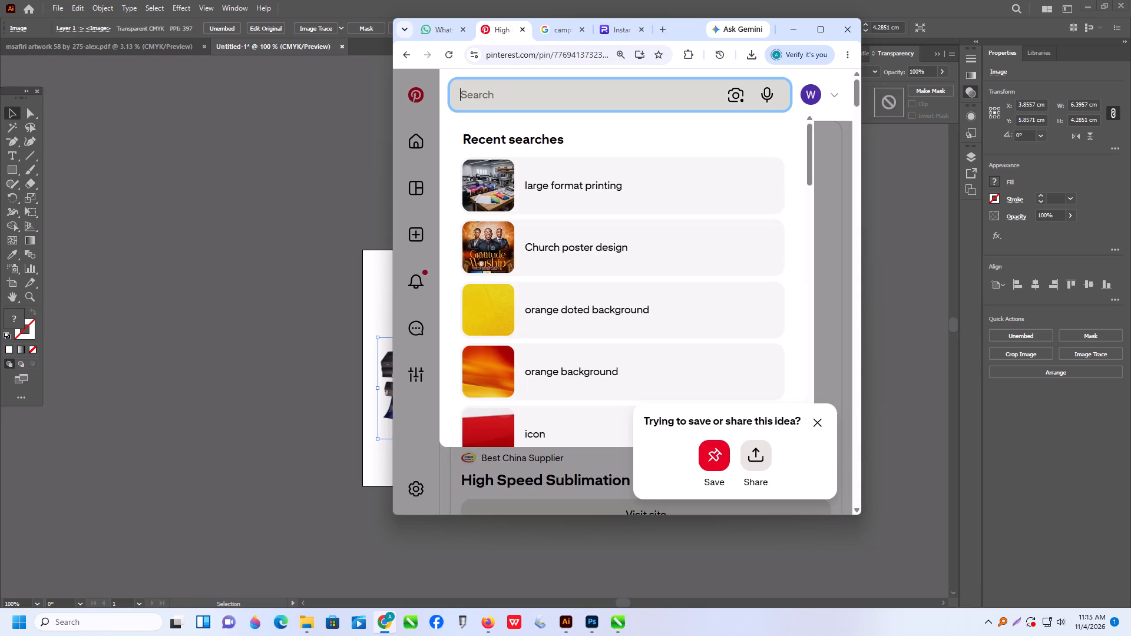
pyautogui.write('ic')
pyautogui.write('on')
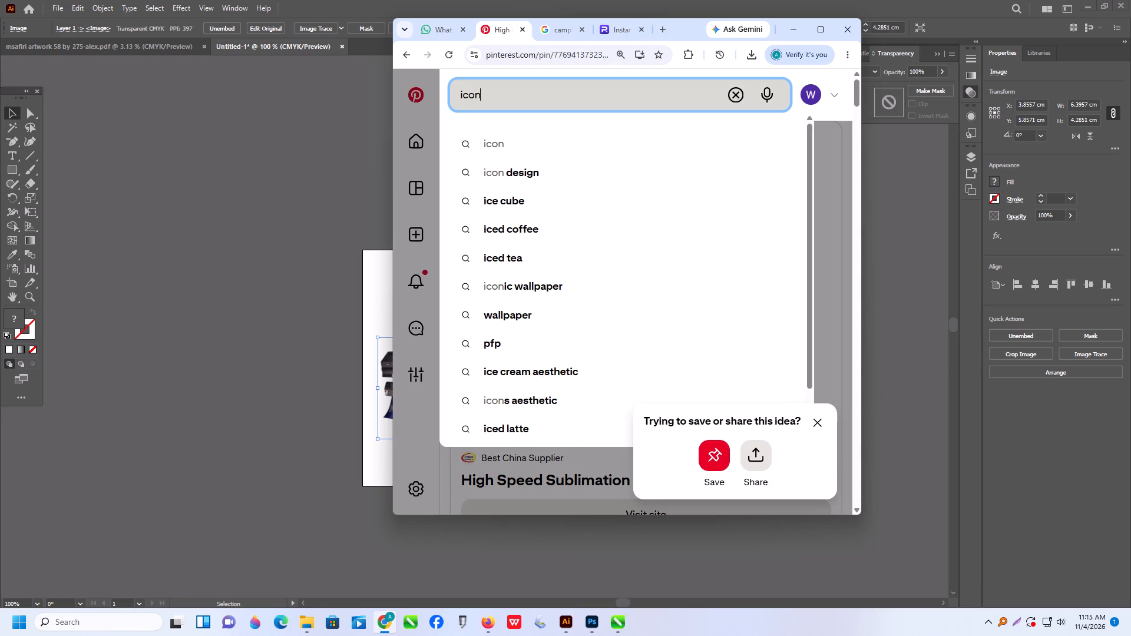
pyautogui.press('Return')
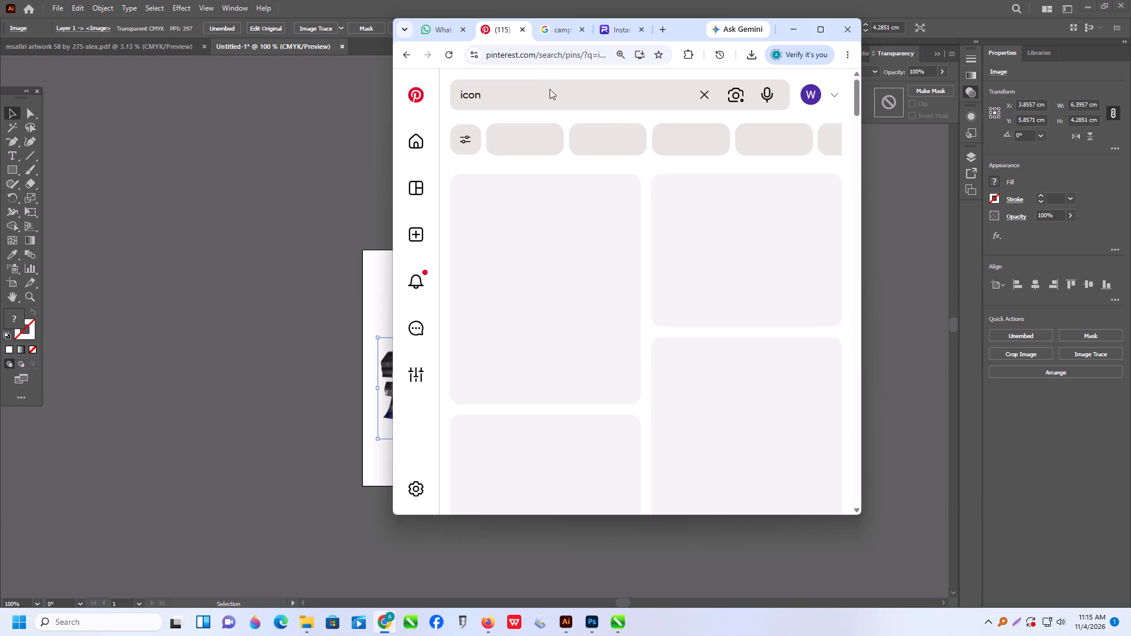
pyautogui.click(818, 28)
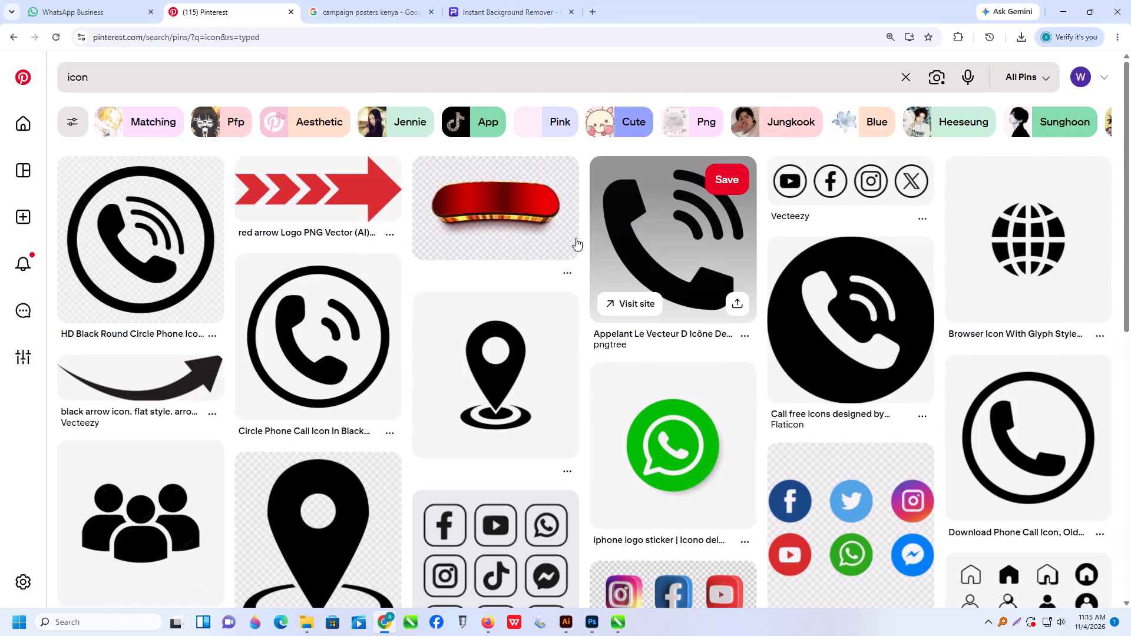
# Look through the Pinterest icon results for graphic elements that could suit the poster.
pyautogui.scroll(3, 561, 299)
pyautogui.scroll(-2, 561, 299)
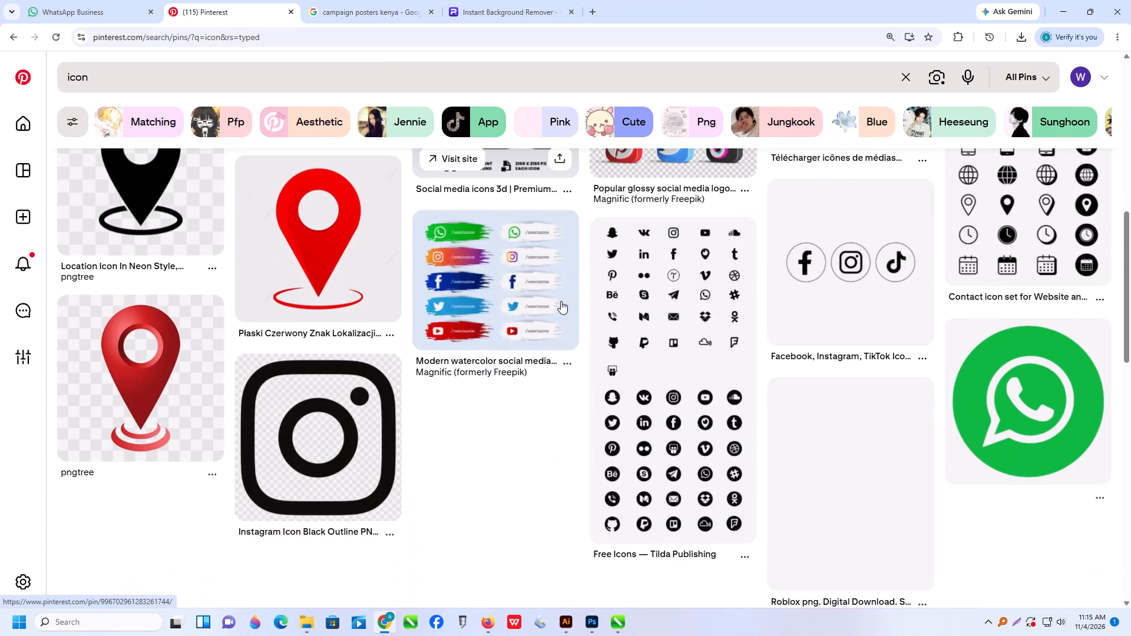
pyautogui.scroll(-2, 561, 301)
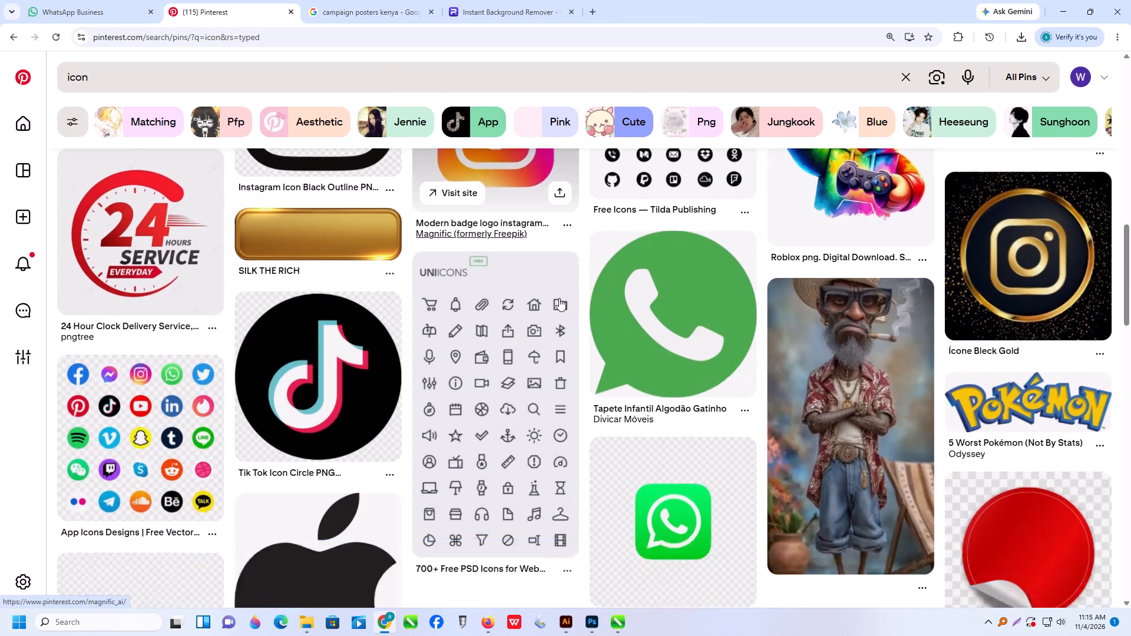
pyautogui.scroll(-1, 613, 296)
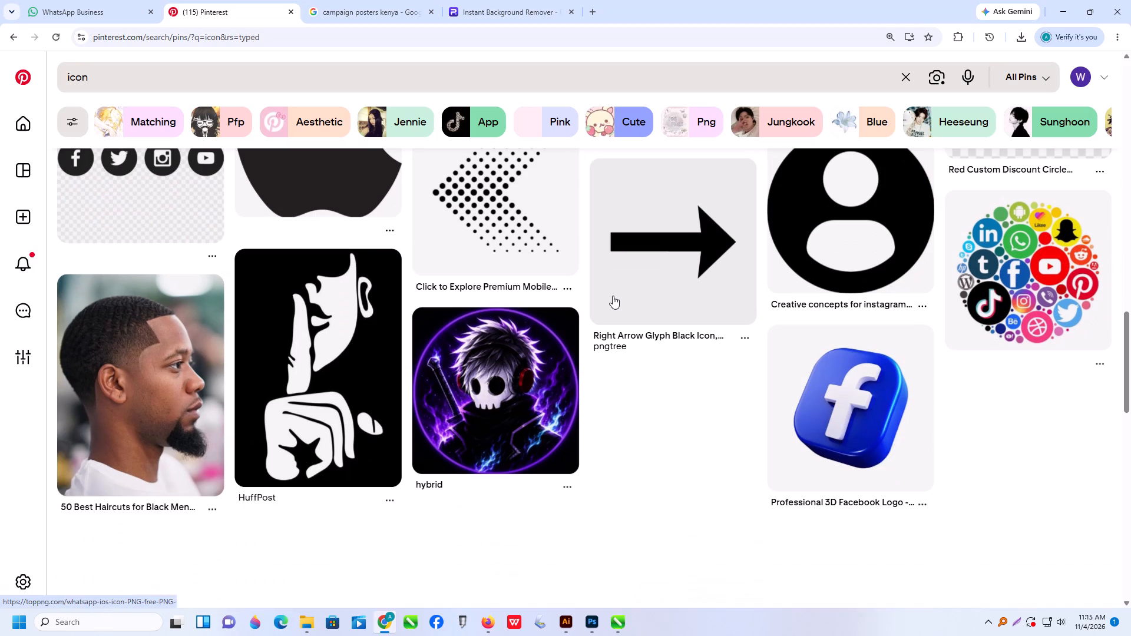
pyautogui.scroll(-3, 613, 296)
pyautogui.scroll(1, 613, 296)
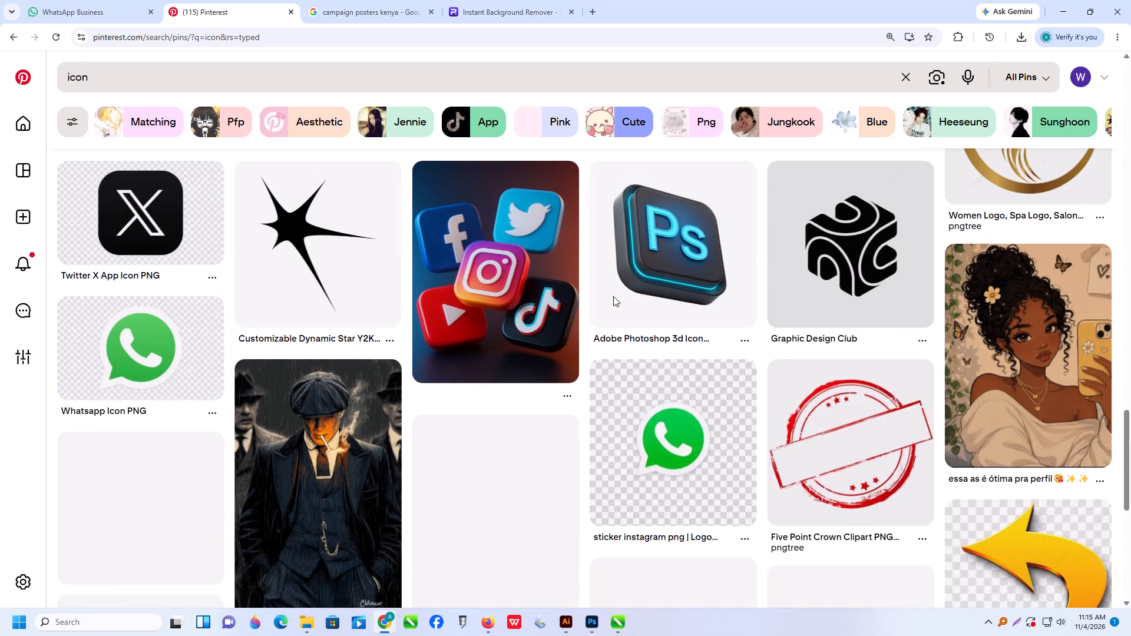
pyautogui.scroll(2, 613, 296)
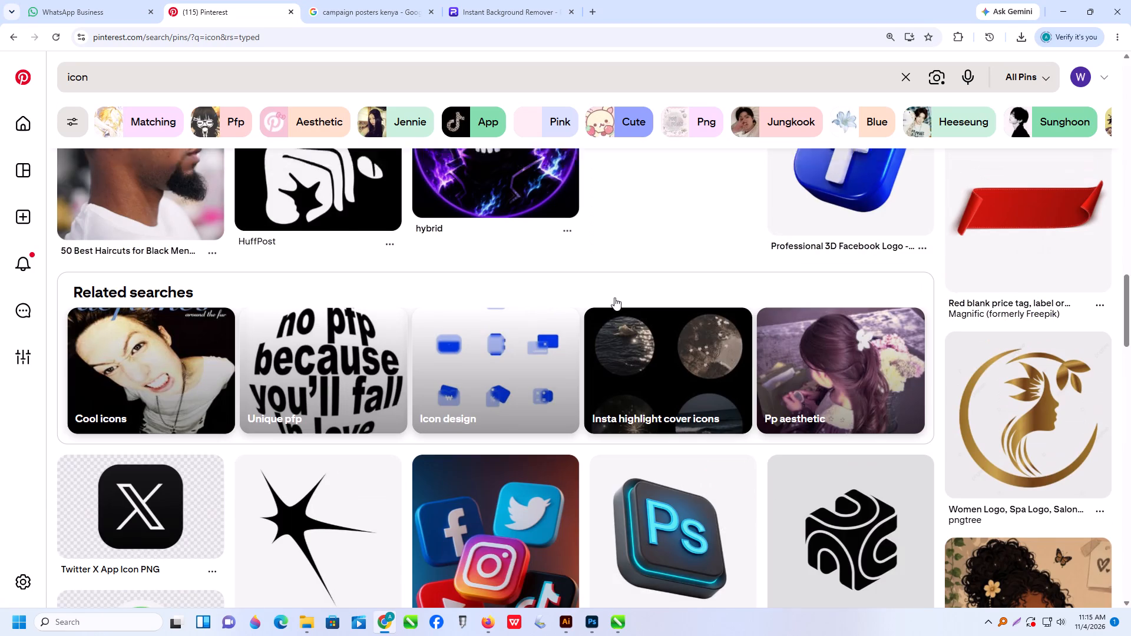
pyautogui.scroll(4, 617, 297)
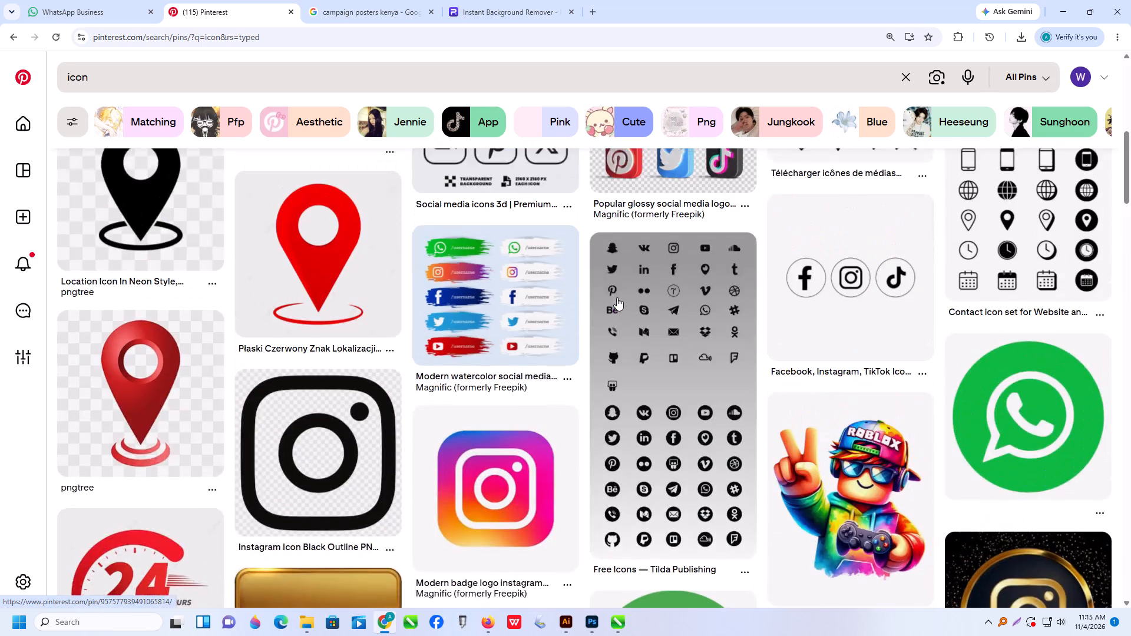
pyautogui.scroll(7, 617, 297)
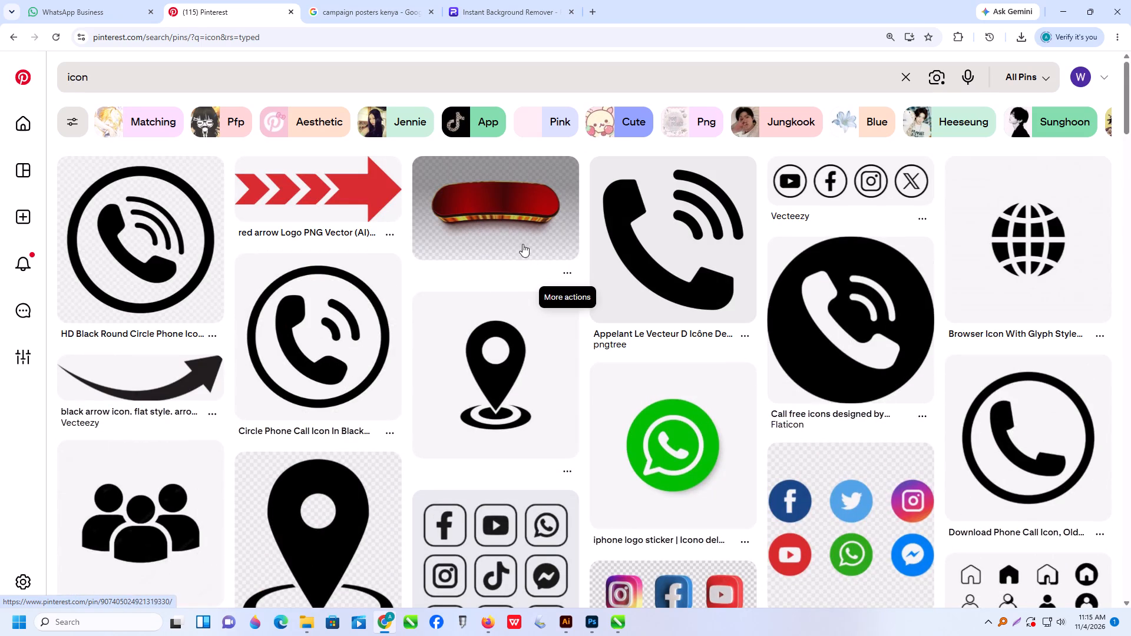
# Open the red gold-edged banner pin and follow related shapes to the red and yellow "Speed Style Blank Sale And Discount Tag" pin.
pyautogui.click(520, 209)
pyautogui.scroll(-1, 533, 248)
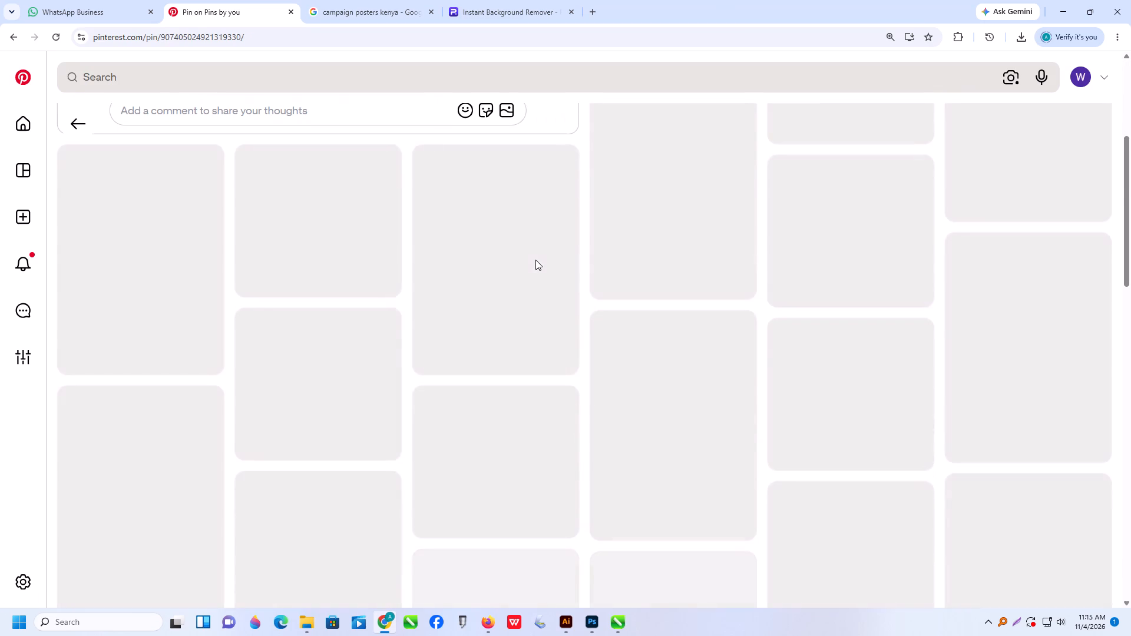
pyautogui.scroll(1, 533, 343)
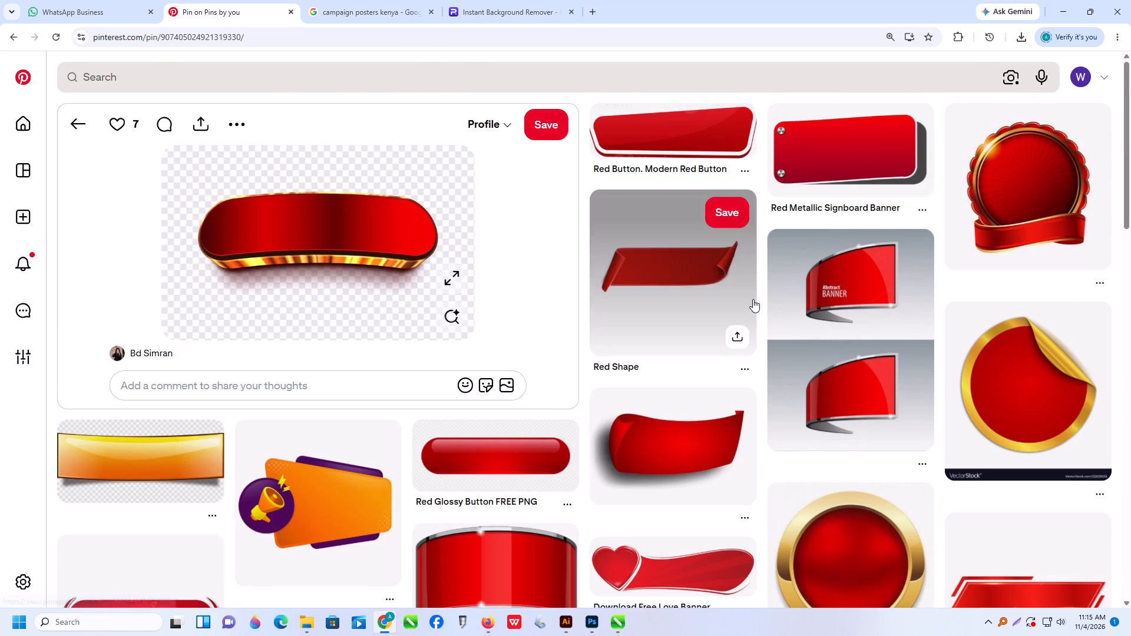
pyautogui.scroll(-1, 781, 329)
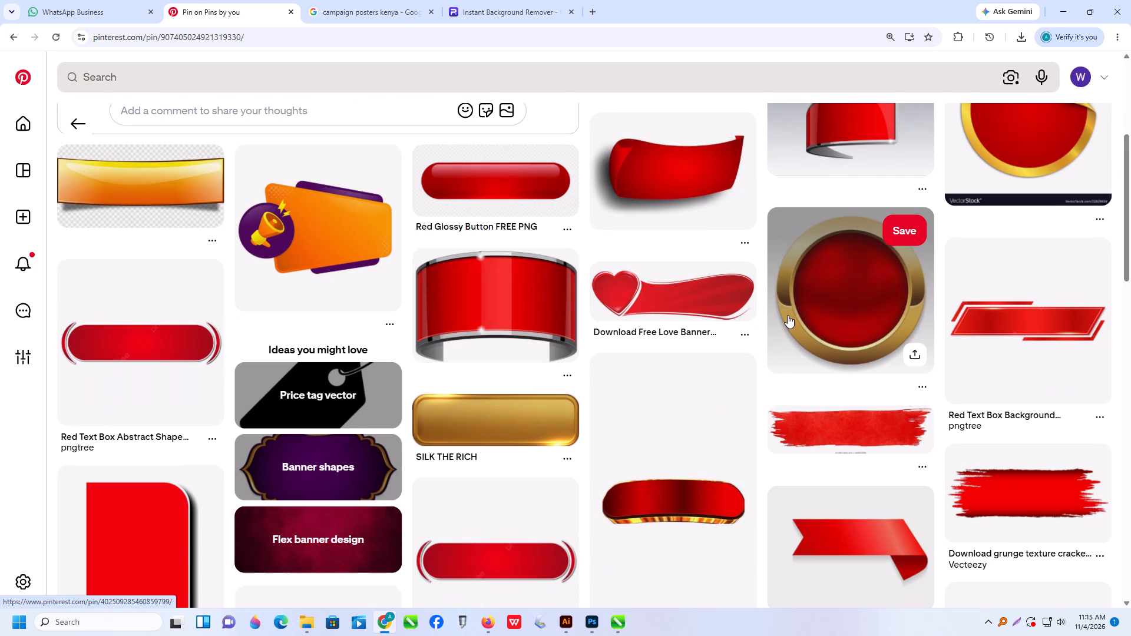
pyautogui.scroll(-1, 652, 297)
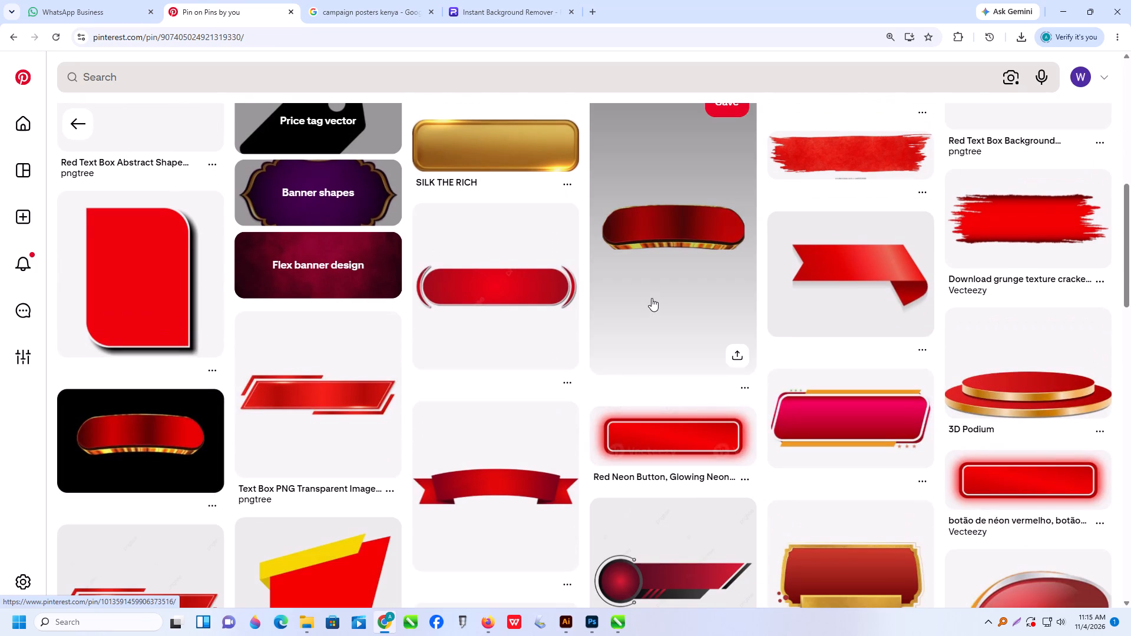
pyautogui.scroll(-1, 849, 274)
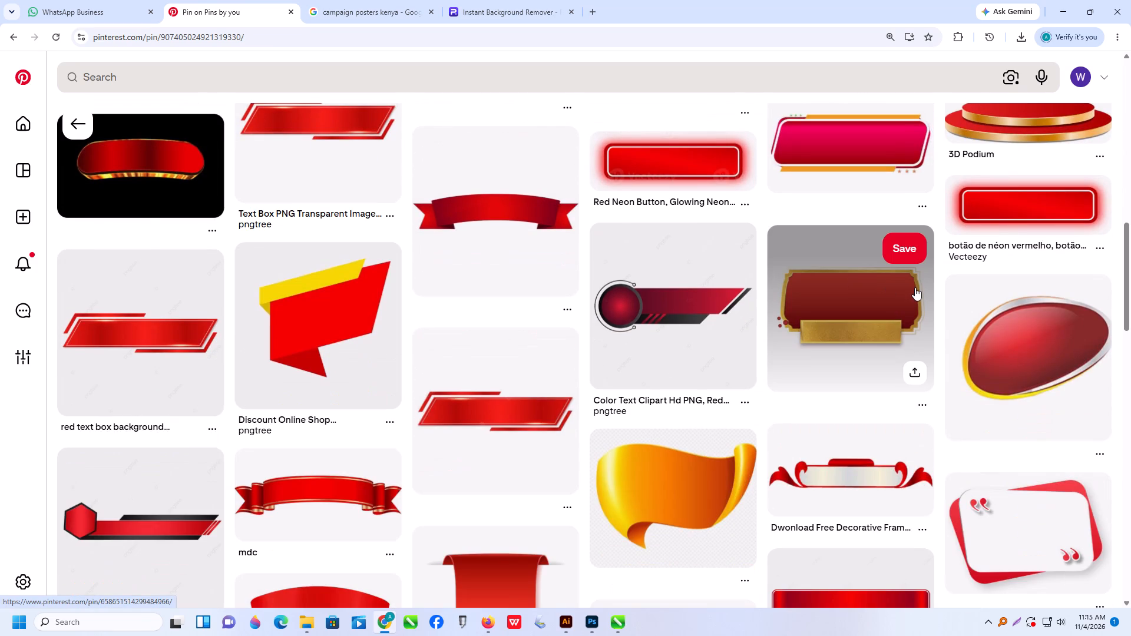
pyautogui.click(318, 323)
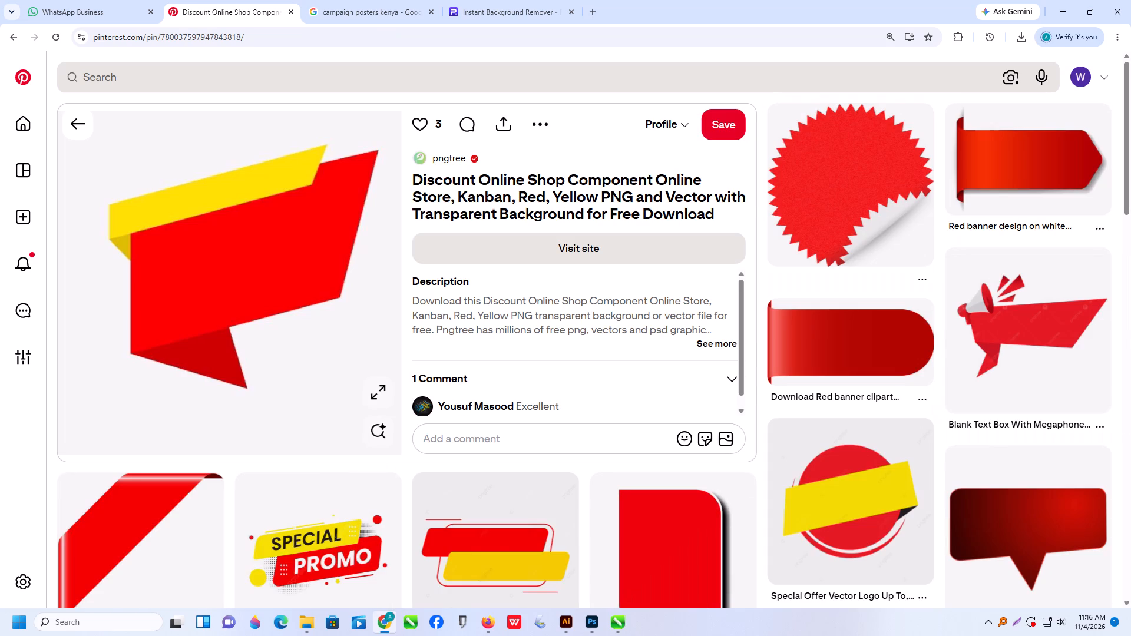
pyautogui.click(534, 561)
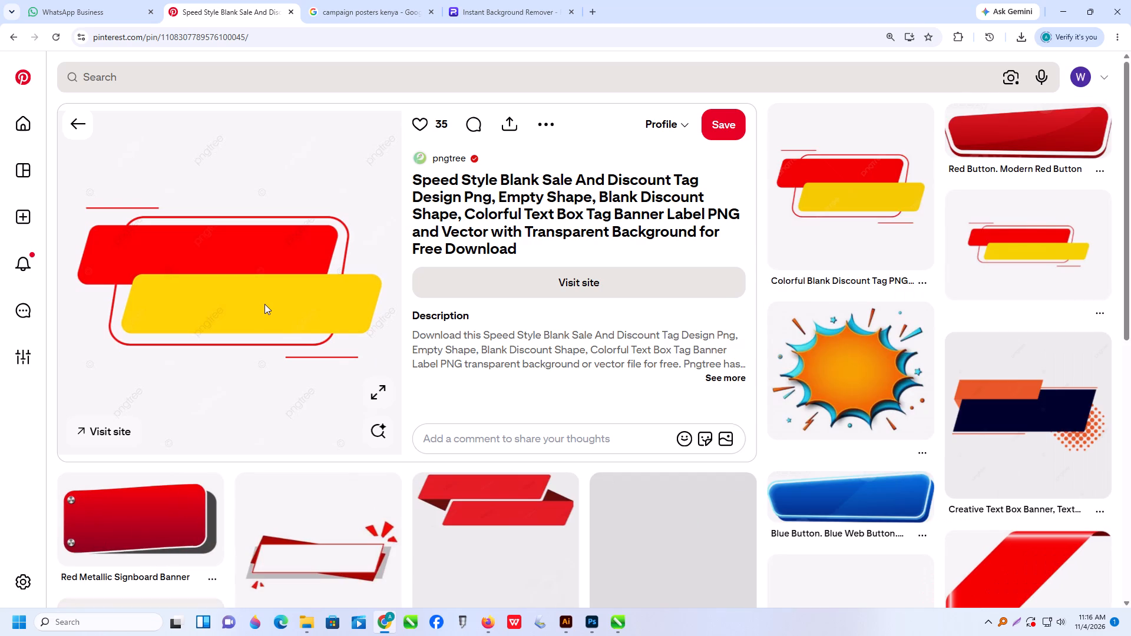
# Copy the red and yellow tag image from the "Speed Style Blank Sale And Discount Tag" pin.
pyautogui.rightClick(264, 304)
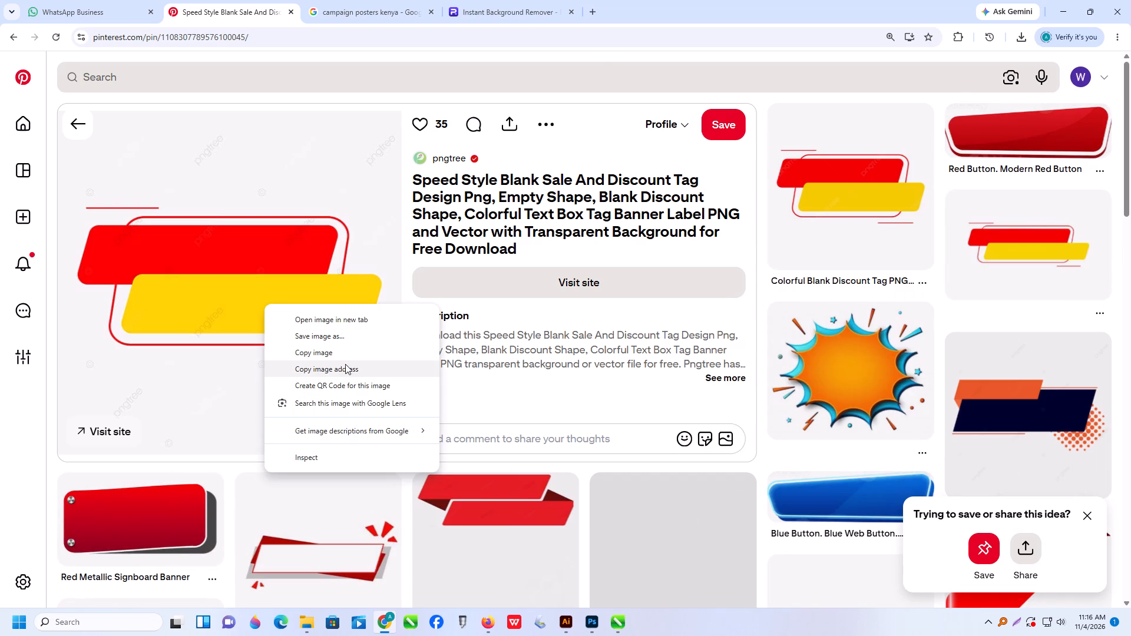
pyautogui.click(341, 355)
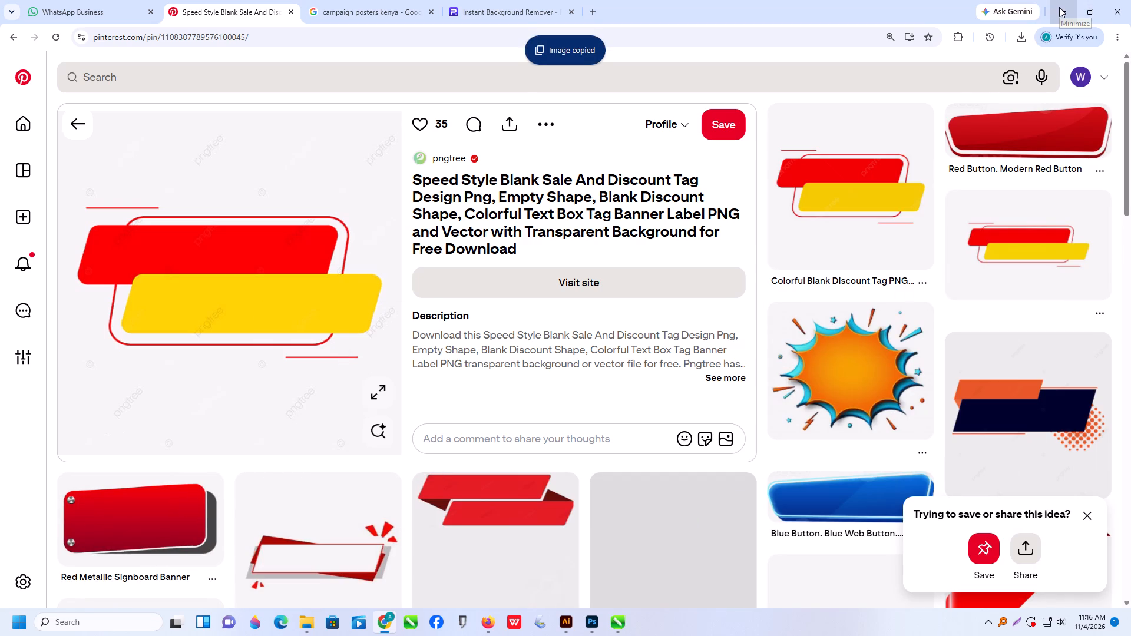
# Open the related "Colorful Blank Discount Tag PNG" pin and copy its red and yellow tag image.
pyautogui.click(832, 182)
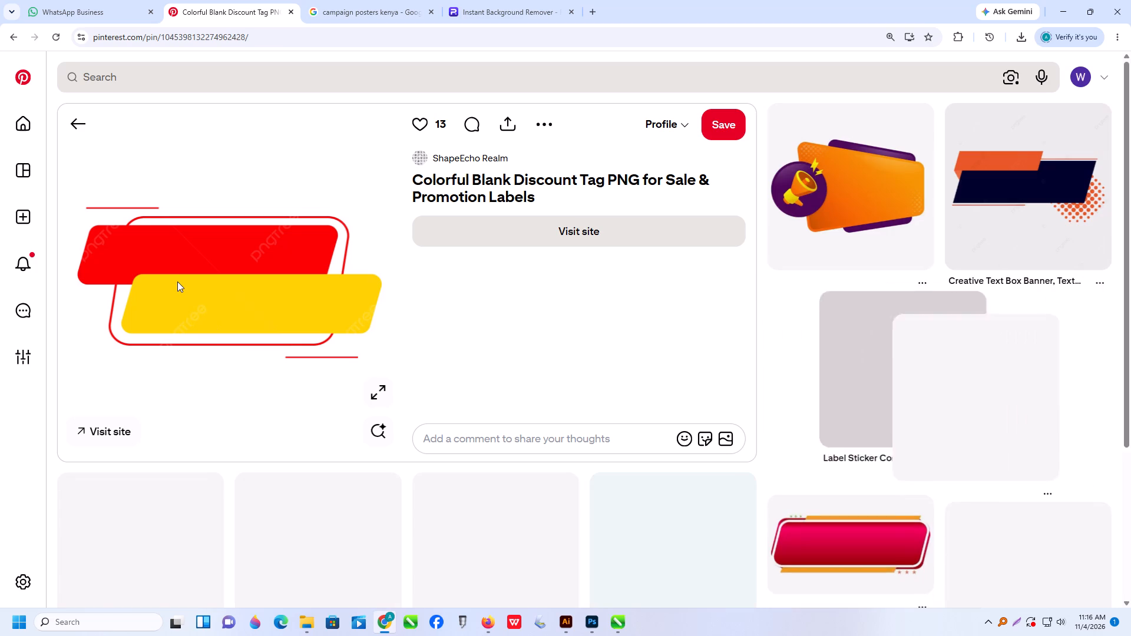
pyautogui.rightClick(177, 281)
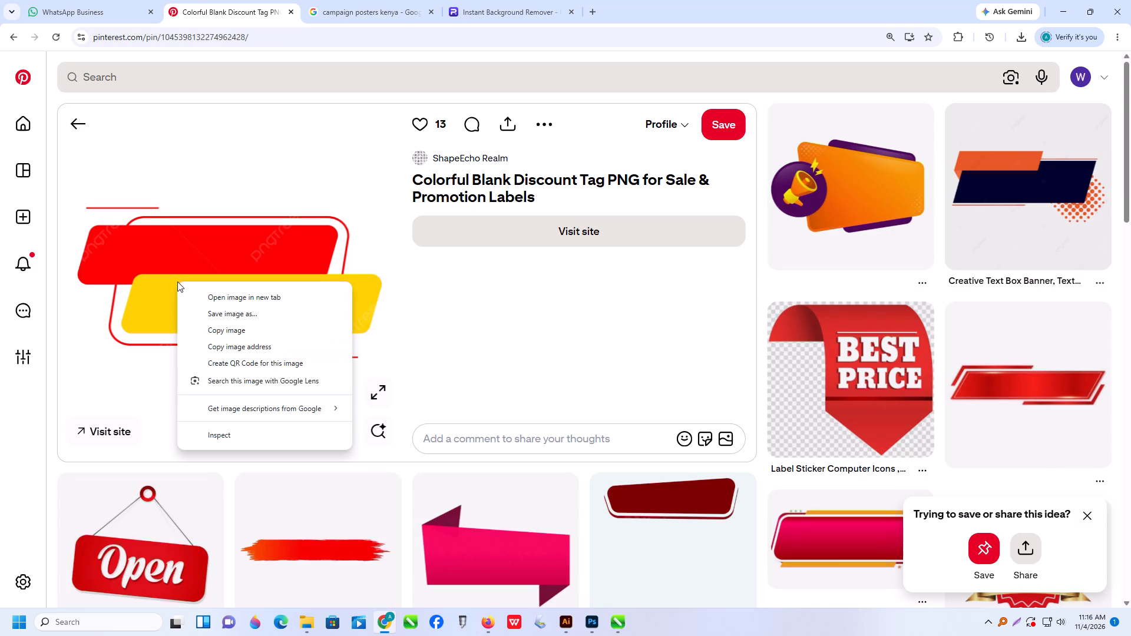
pyautogui.click(250, 336)
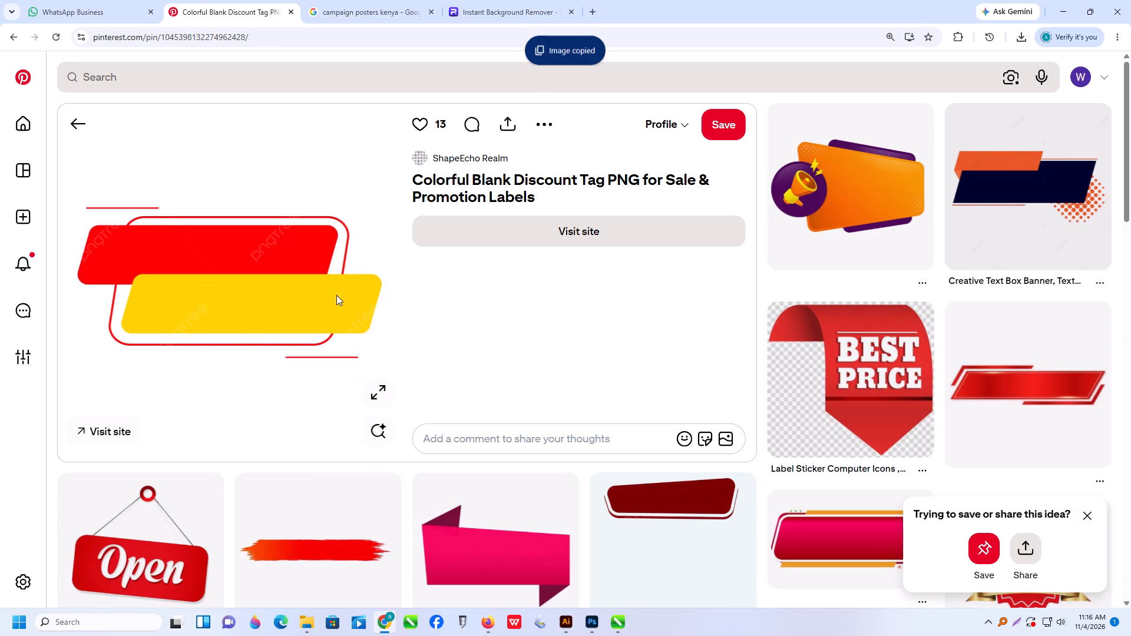
# Paste the copied tag image into the untitled Illustrator document and scale it down to about 12.9 x 12.9 cm, clear of the artboard.
pyautogui.click(1060, 9)
pyautogui.scroll(2, 522, 205)
pyautogui.hotkey('ctrl', 'v')
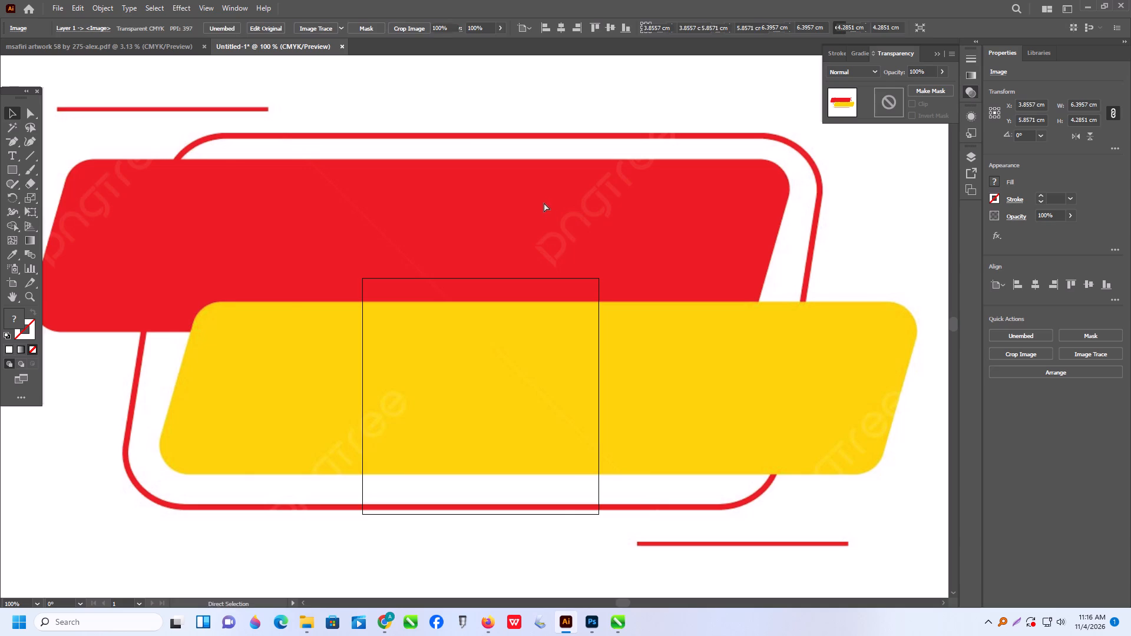
pyautogui.keyDown('alt'); pyautogui.scroll(-3, 488, 300); pyautogui.keyUp('alt')
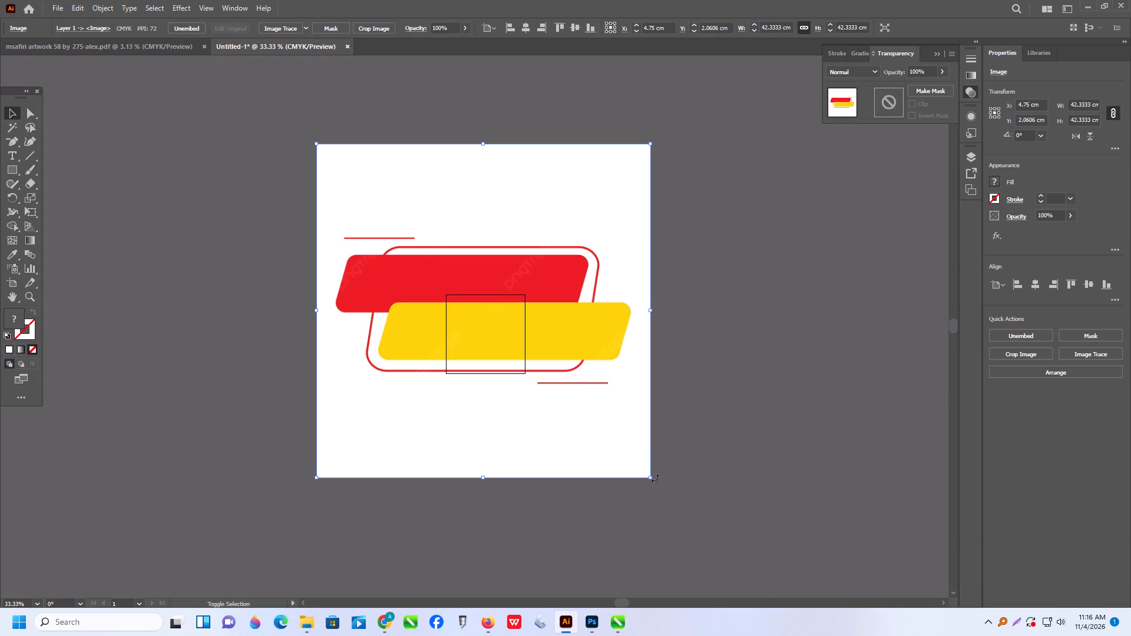
pyautogui.keyDown('shift'); pyautogui.moveTo(653, 481); pyautogui.dragTo(418, 264); pyautogui.keyUp('shift')
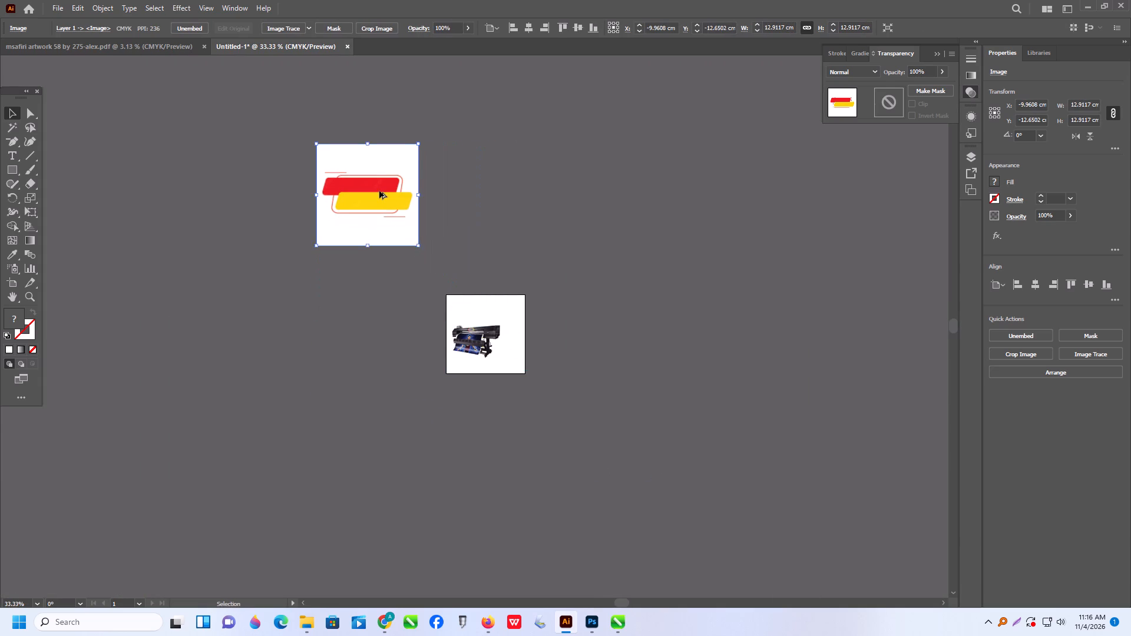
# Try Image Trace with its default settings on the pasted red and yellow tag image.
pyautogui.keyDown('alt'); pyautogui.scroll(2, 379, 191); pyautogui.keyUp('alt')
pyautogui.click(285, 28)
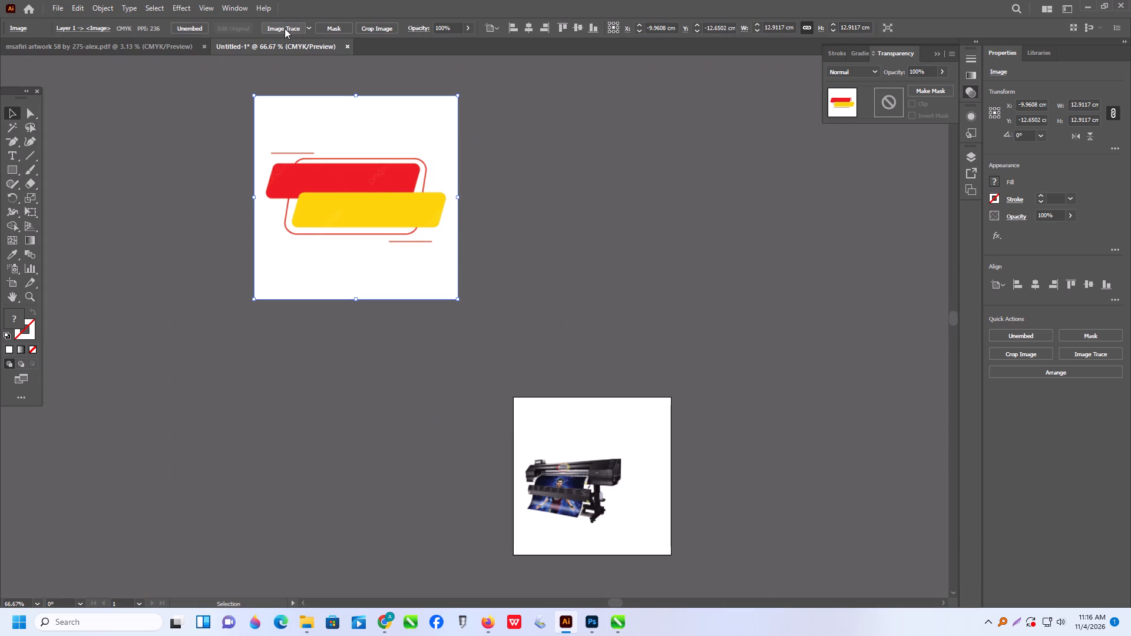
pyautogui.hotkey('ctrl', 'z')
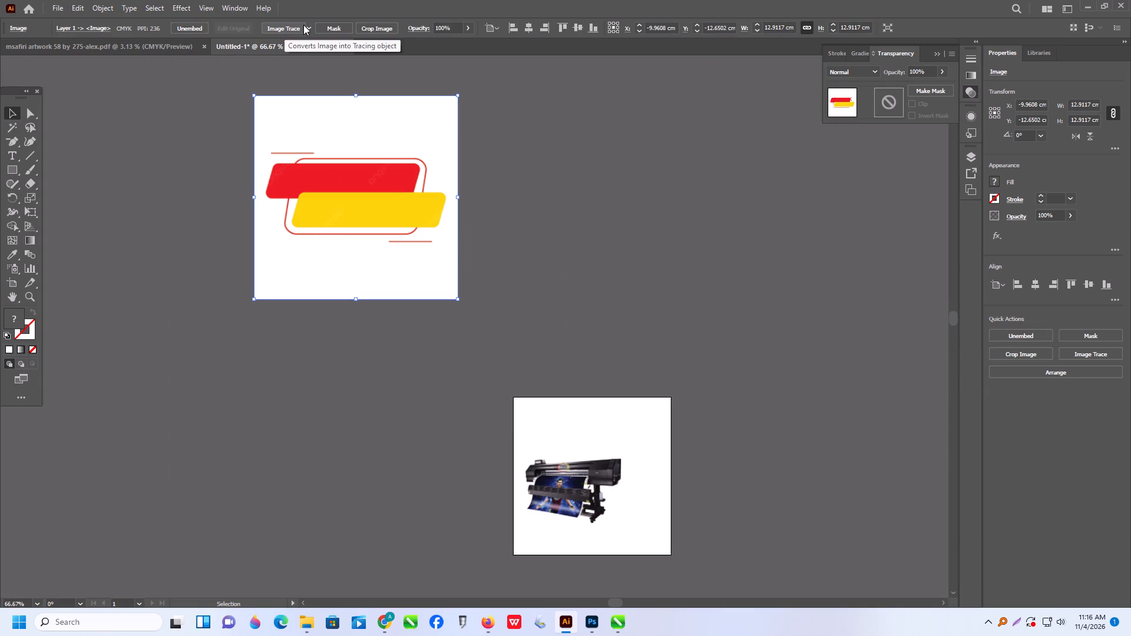
# Trace the red and yellow tag image with the 3 Colors preset, expand the tracing and ungroup it.
pyautogui.click(312, 23)
pyautogui.click(350, 94)
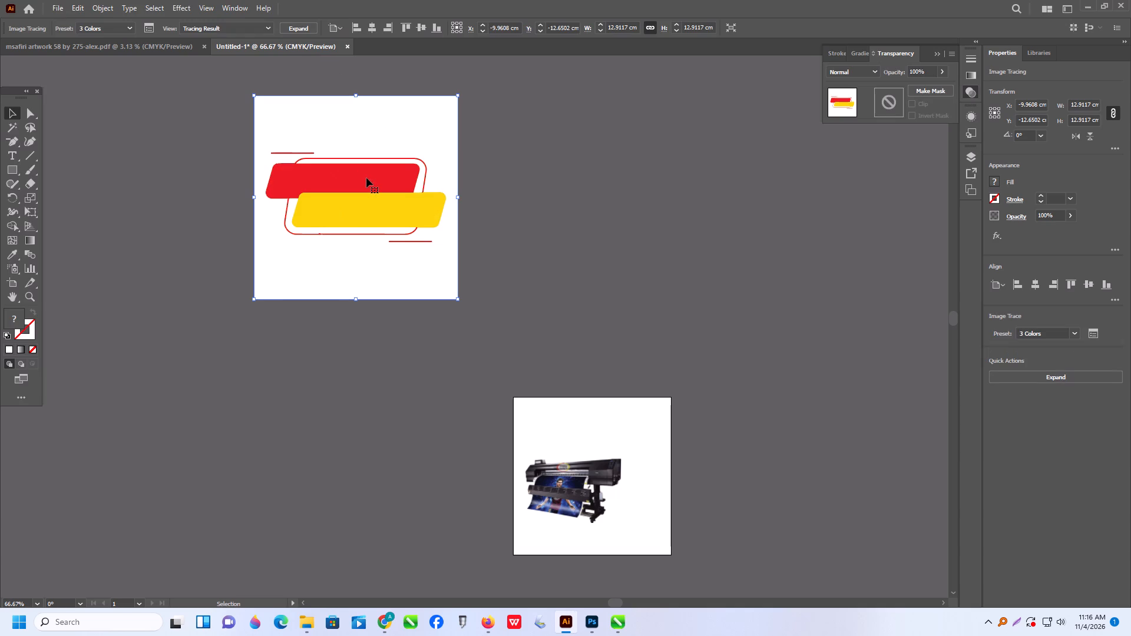
pyautogui.click(303, 29)
pyautogui.rightClick(343, 159)
pyautogui.click(386, 313)
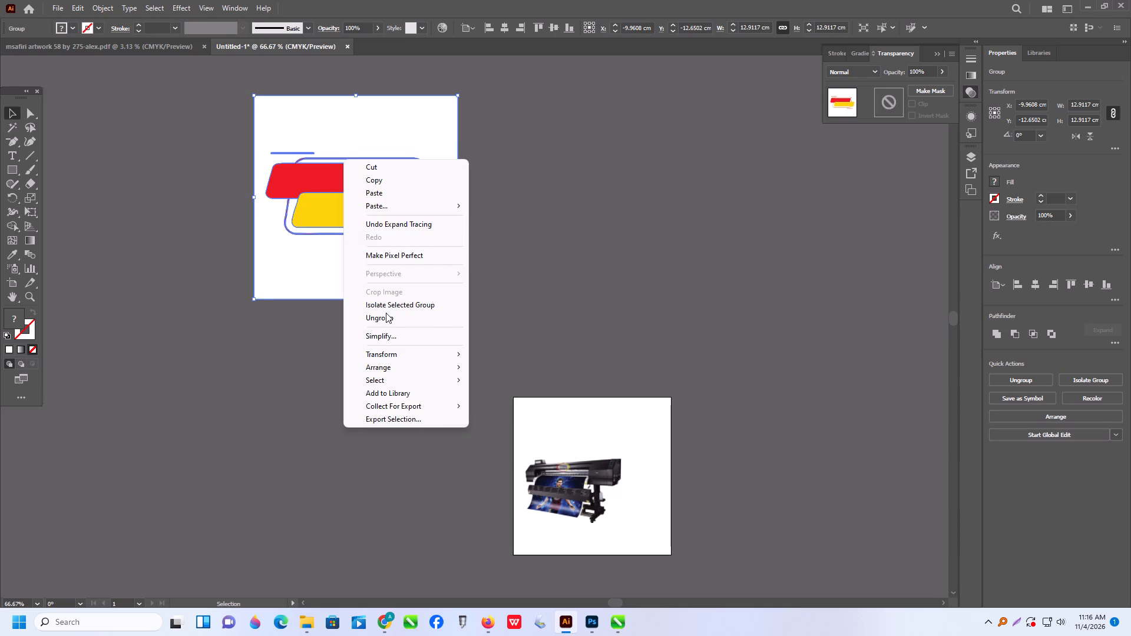
# Delete the white background and the white fill pieces inside the outline of the traced tag artwork.
pyautogui.click(556, 310)
pyautogui.click(404, 293)
pyautogui.press('Delete')
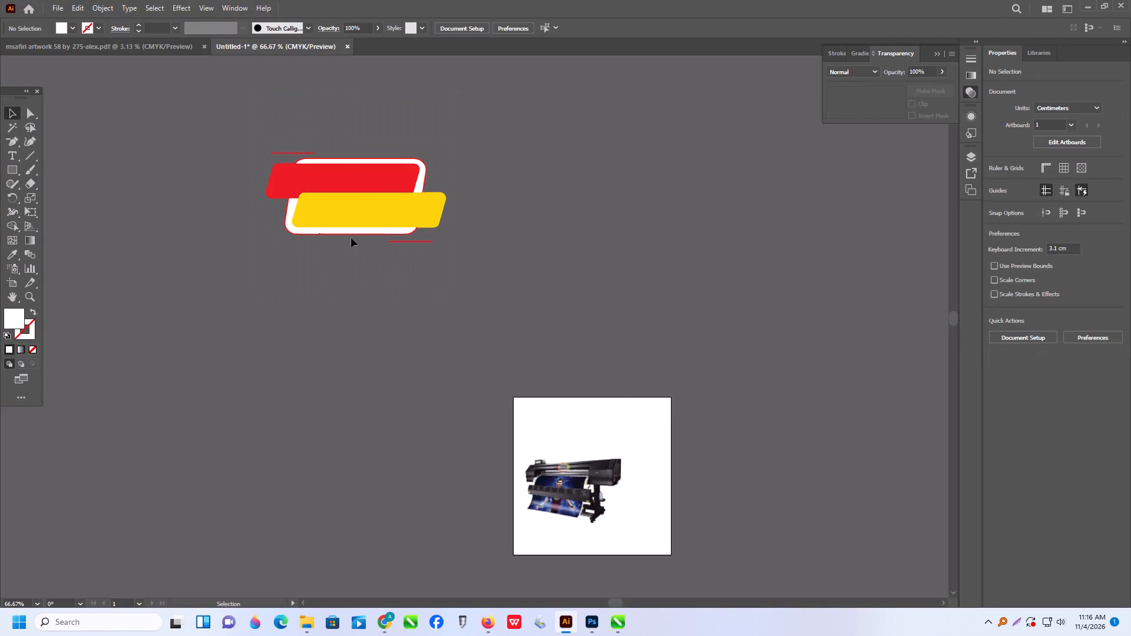
pyautogui.click(336, 228)
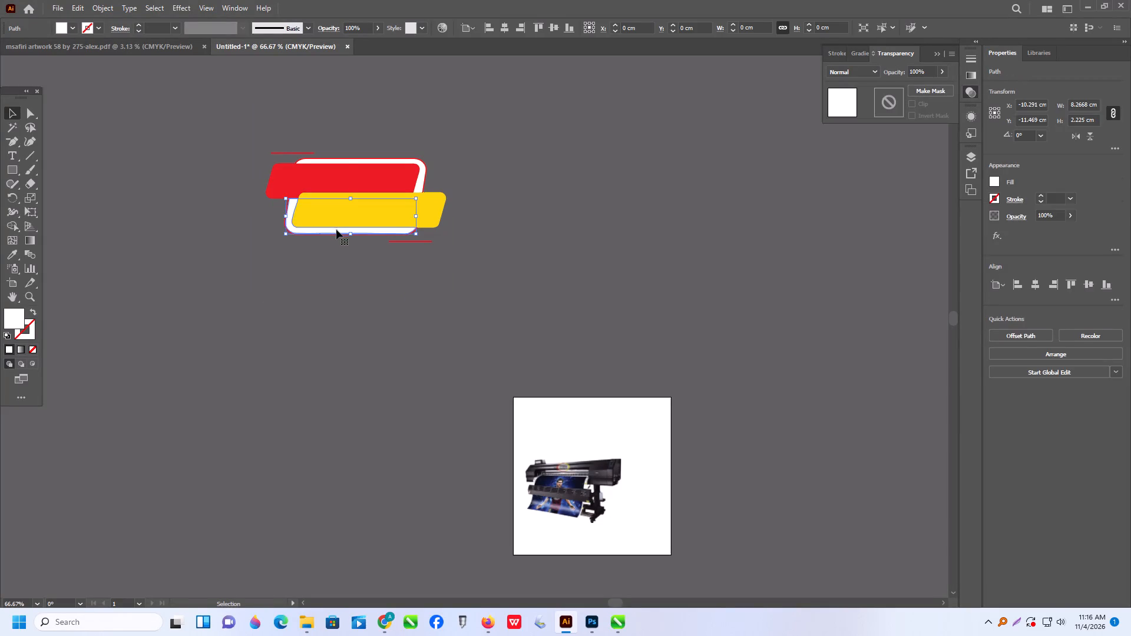
pyautogui.press('Delete')
pyautogui.click(421, 181)
pyautogui.press('Delete')
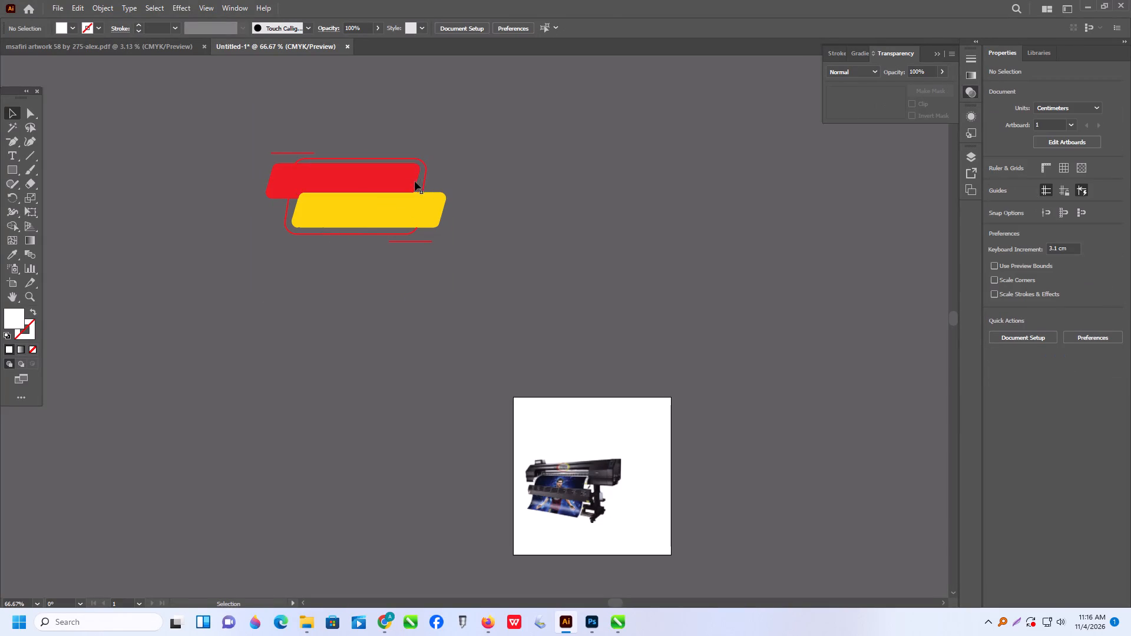
# Group all remaining pieces of the red and yellow tag artwork.
pyautogui.moveTo(186, 114); pyautogui.dragTo(530, 283)
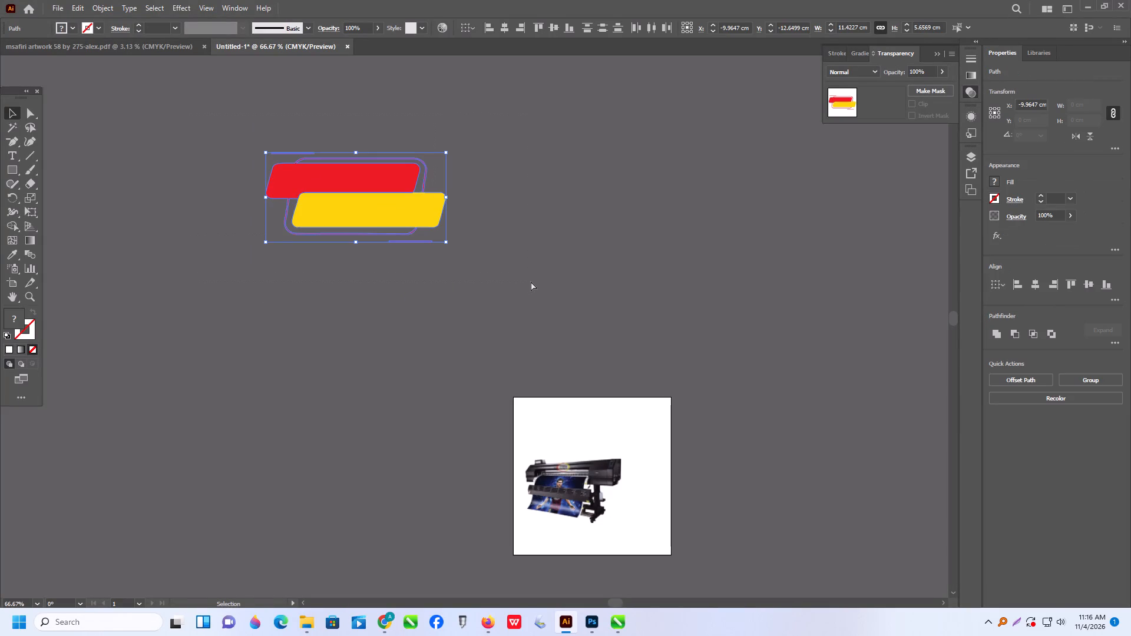
pyautogui.hotkey('ctrl', 'g')
# Move the tag group onto the artboard above the printer and scale it down to about 4.4 x 2.2 cm.
pyautogui.moveTo(395, 204); pyautogui.dragTo(639, 397)
pyautogui.moveTo(630, 411); pyautogui.dragTo(626, 417)
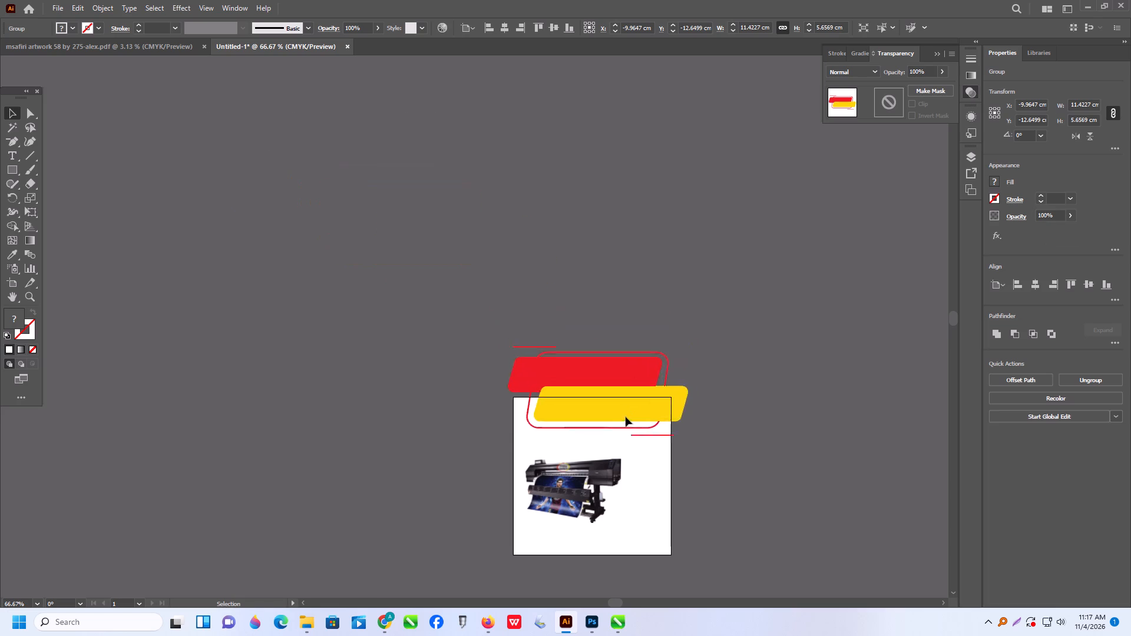
pyautogui.moveTo(626, 417); pyautogui.dragTo(626, 432)
pyautogui.keyDown('shift'); pyautogui.moveTo(683, 450); pyautogui.dragTo(598, 425); pyautogui.keyUp('shift')
pyautogui.keyDown('shift'); pyautogui.moveTo(596, 425); pyautogui.dragTo(589, 420); pyautogui.keyUp('shift')
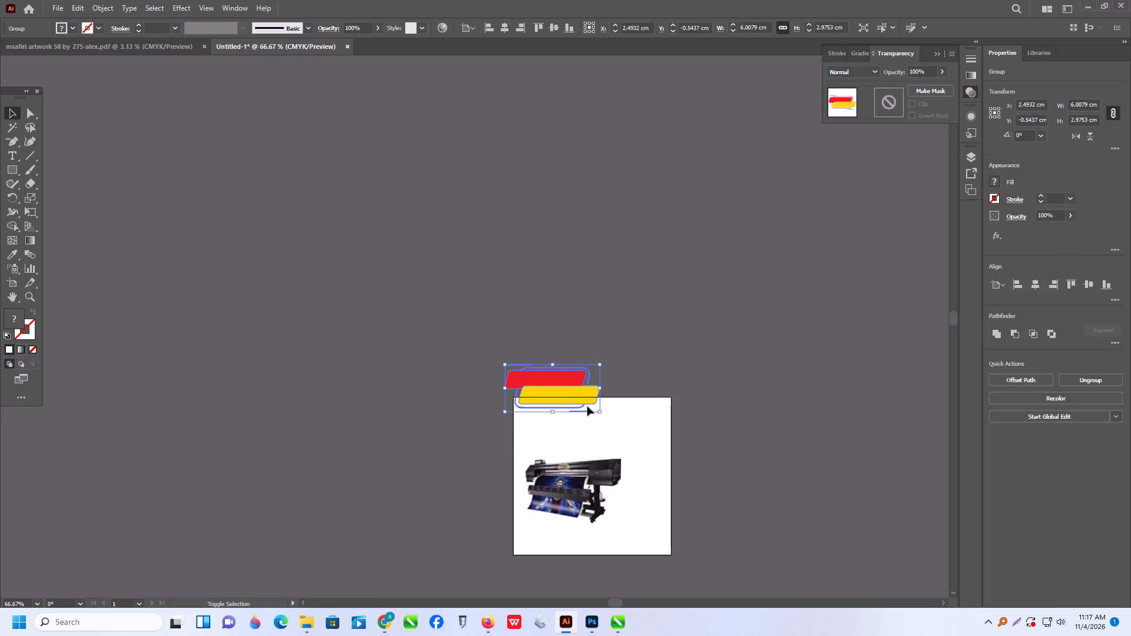
pyautogui.keyDown('alt'); pyautogui.scroll(2, 580, 396); pyautogui.keyUp('alt')
pyautogui.moveTo(575, 391); pyautogui.dragTo(659, 493)
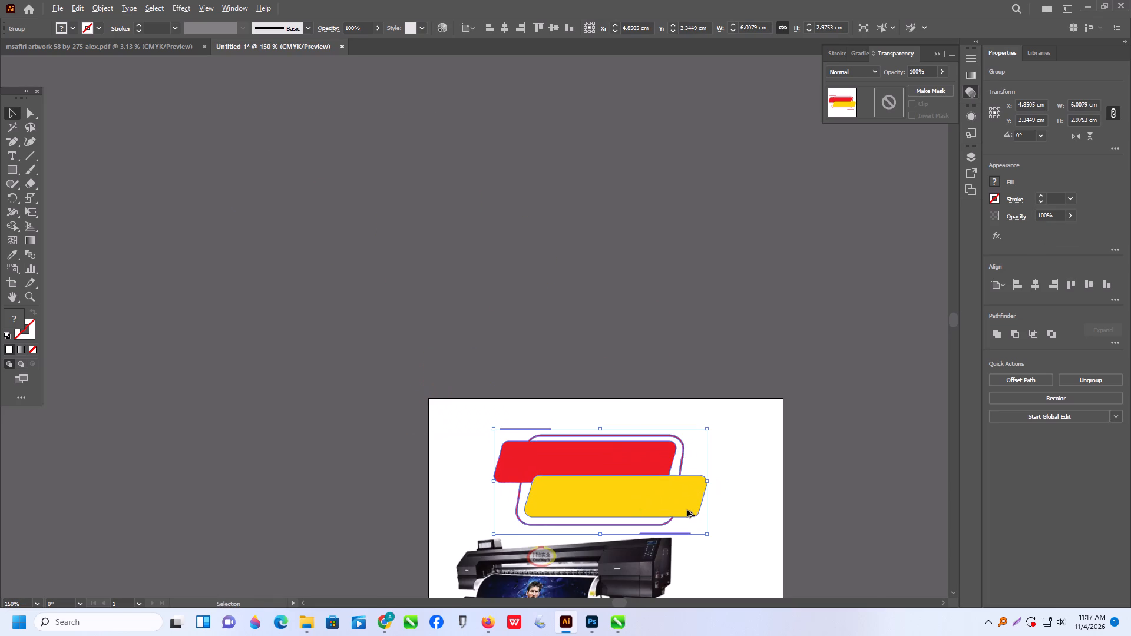
pyautogui.keyDown('alt'); pyautogui.scroll(2, 692, 514); pyautogui.keyUp('alt')
pyautogui.keyDown('shift'); pyautogui.moveTo(724, 554); pyautogui.dragTo(612, 510); pyautogui.keyUp('shift')
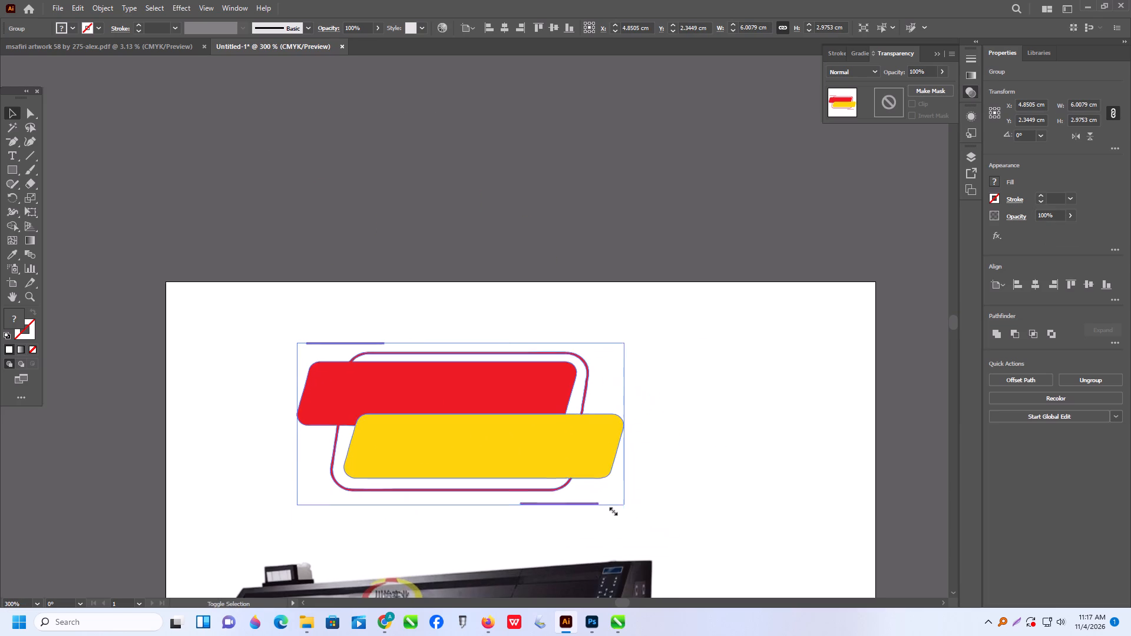
pyautogui.keyDown('shift'); pyautogui.moveTo(612, 510); pyautogui.dragTo(611, 509); pyautogui.keyUp('shift')
pyautogui.moveTo(525, 436); pyautogui.dragTo(582, 476)
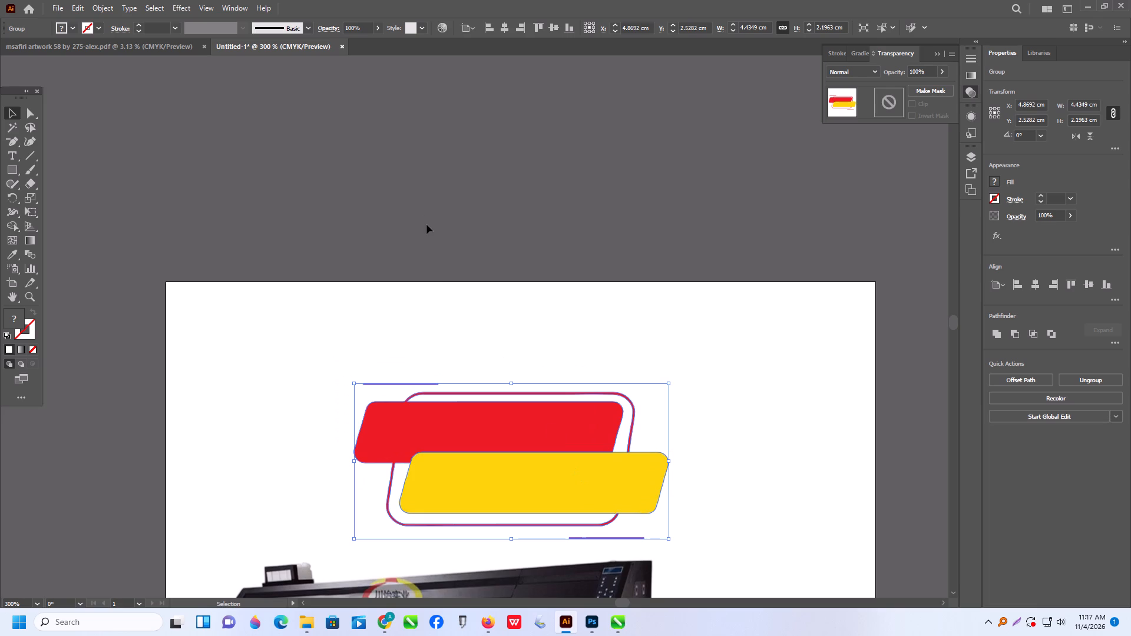
pyautogui.keyDown('alt'); pyautogui.scroll(-2, 426, 224); pyautogui.keyUp('alt')
pyautogui.click(416, 229)
pyautogui.keyDown('alt'); pyautogui.scroll(1, 436, 334); pyautogui.keyUp('alt')
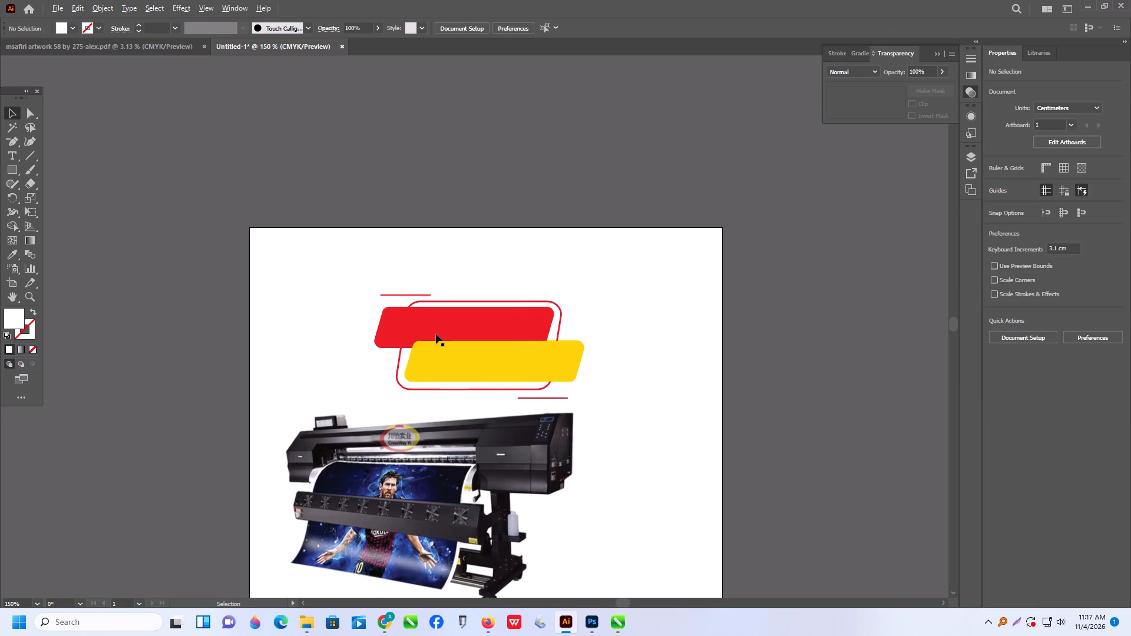
pyautogui.click(469, 365)
pyautogui.click(398, 194)
# Add the point text "black november" in the empty area above the artboard.
pyautogui.click(307, 180)
pyautogui.click(9, 154)
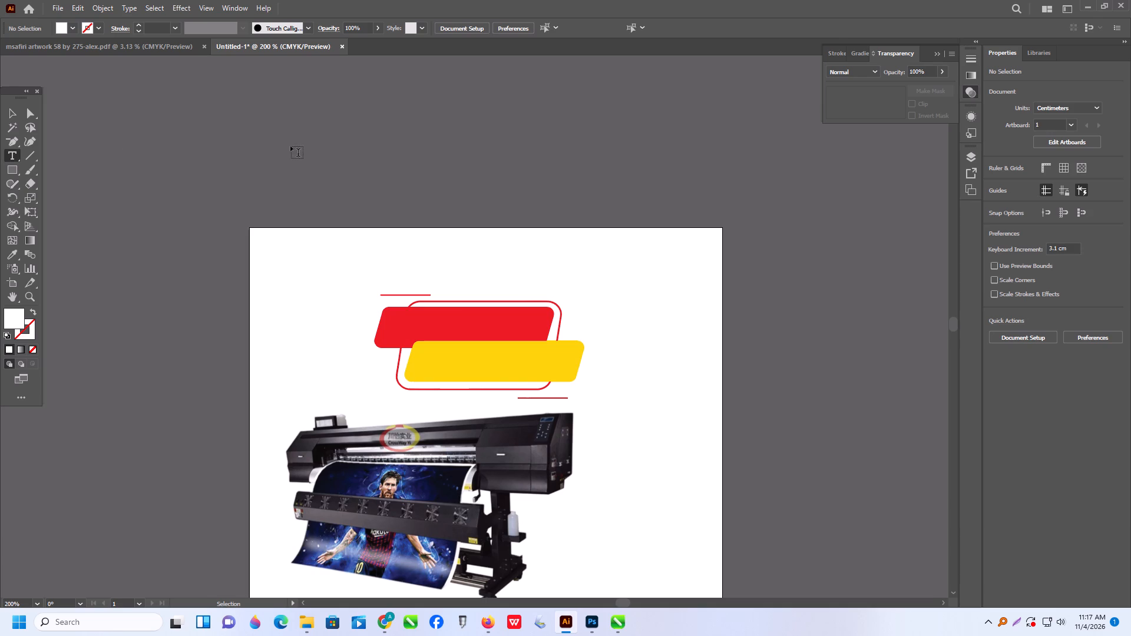
pyautogui.click(290, 146)
pyautogui.write('black')
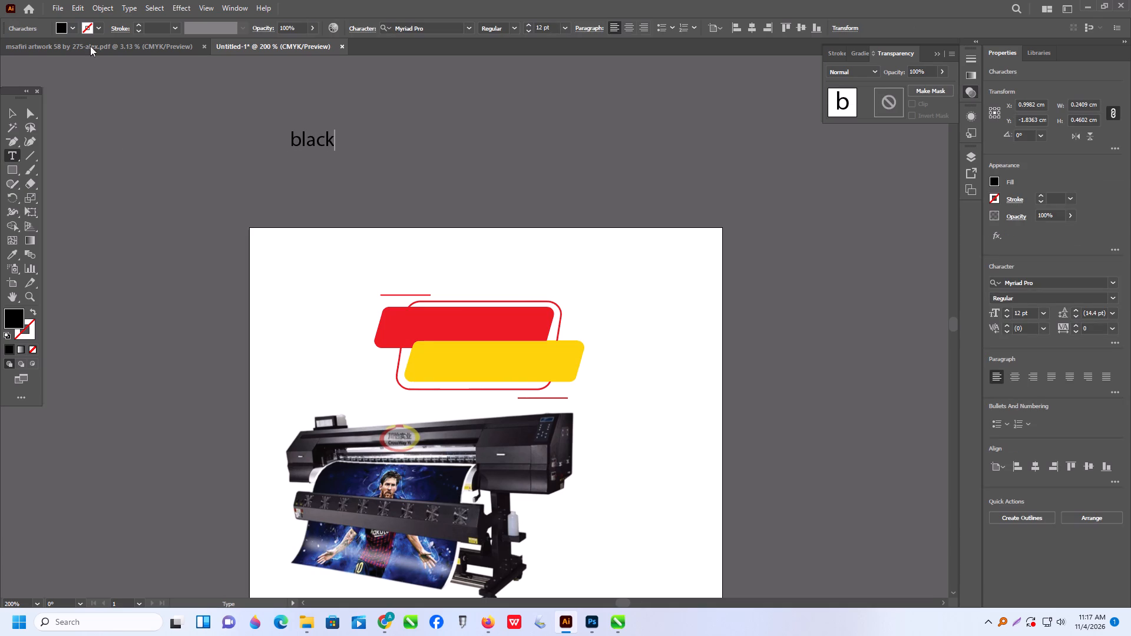
pyautogui.click(15, 114)
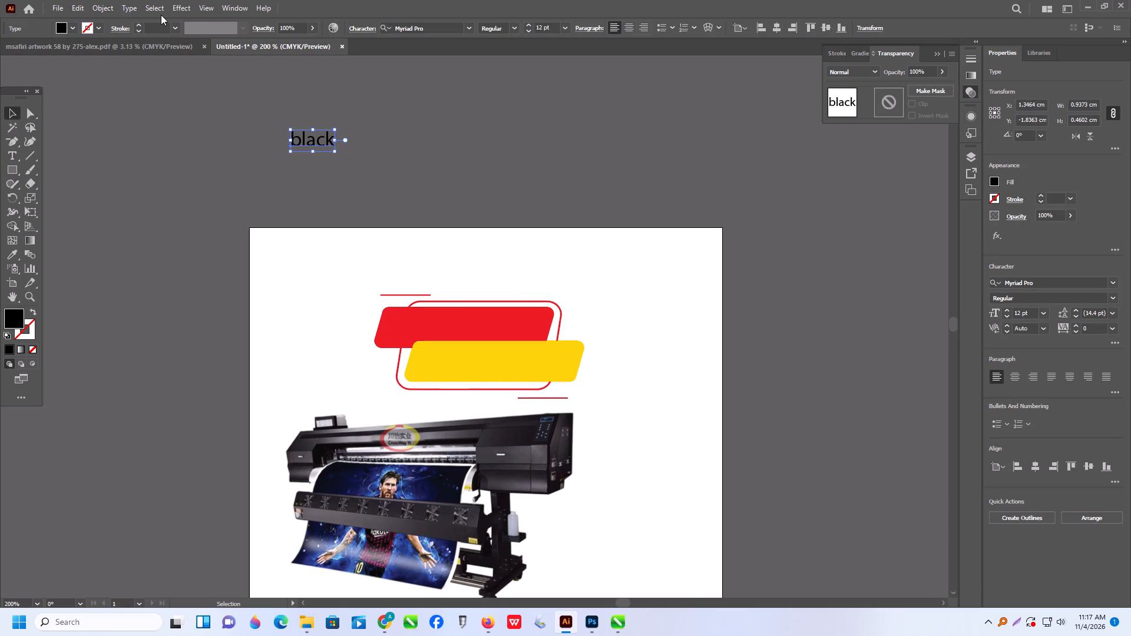
pyautogui.keyDown('alt'); pyautogui.scroll(1, 313, 150); pyautogui.keyUp('alt')
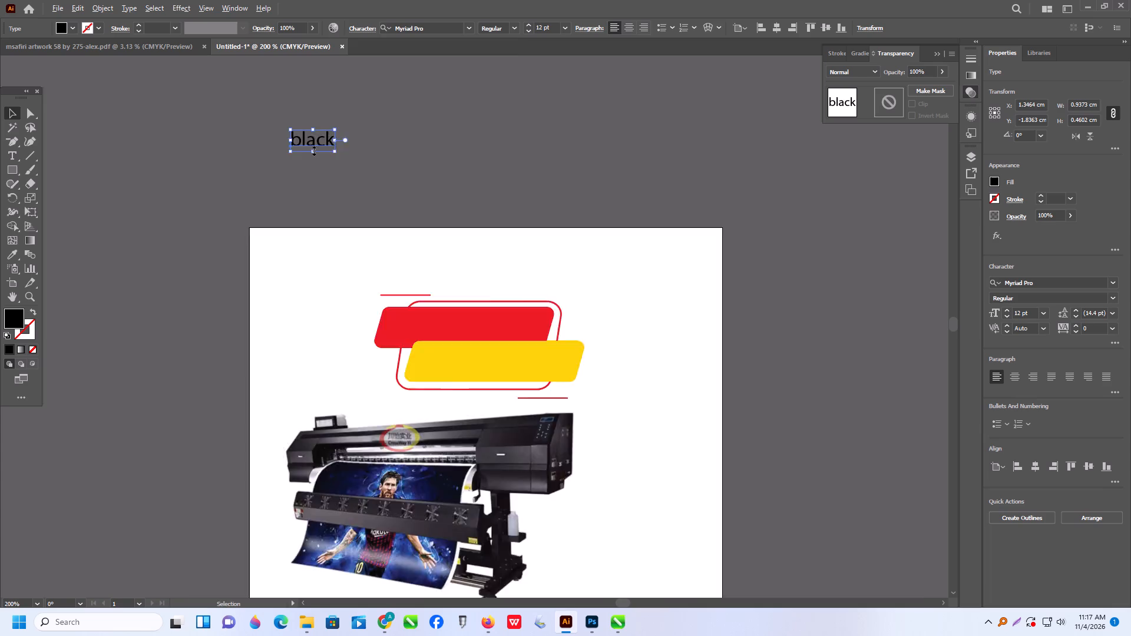
pyautogui.doubleClick(337, 135)
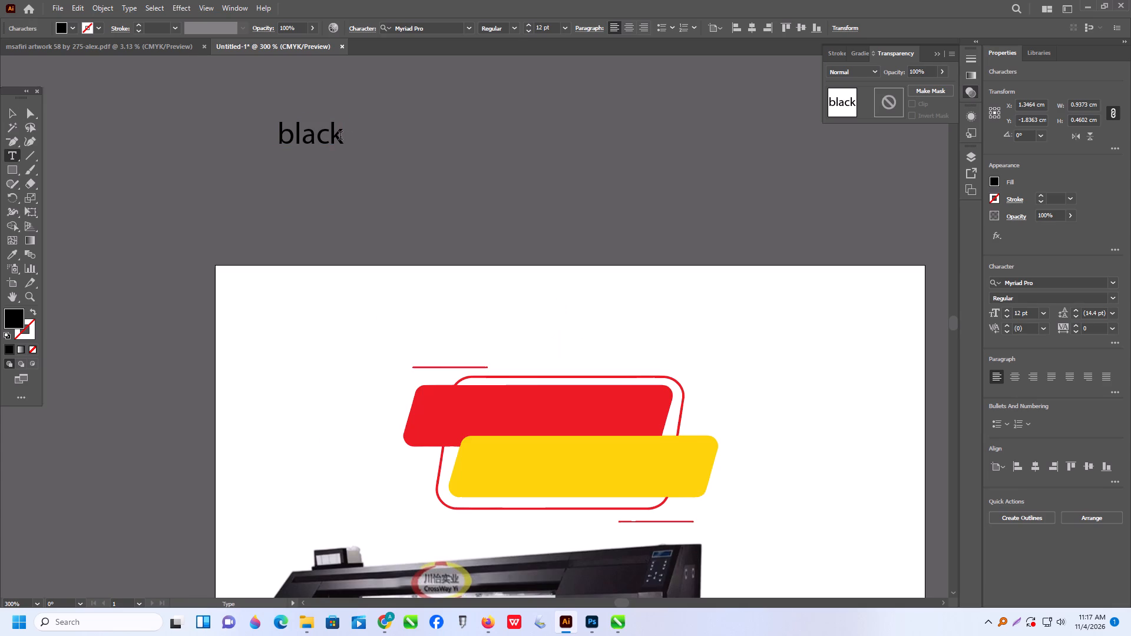
pyautogui.press('space')
pyautogui.write('november')
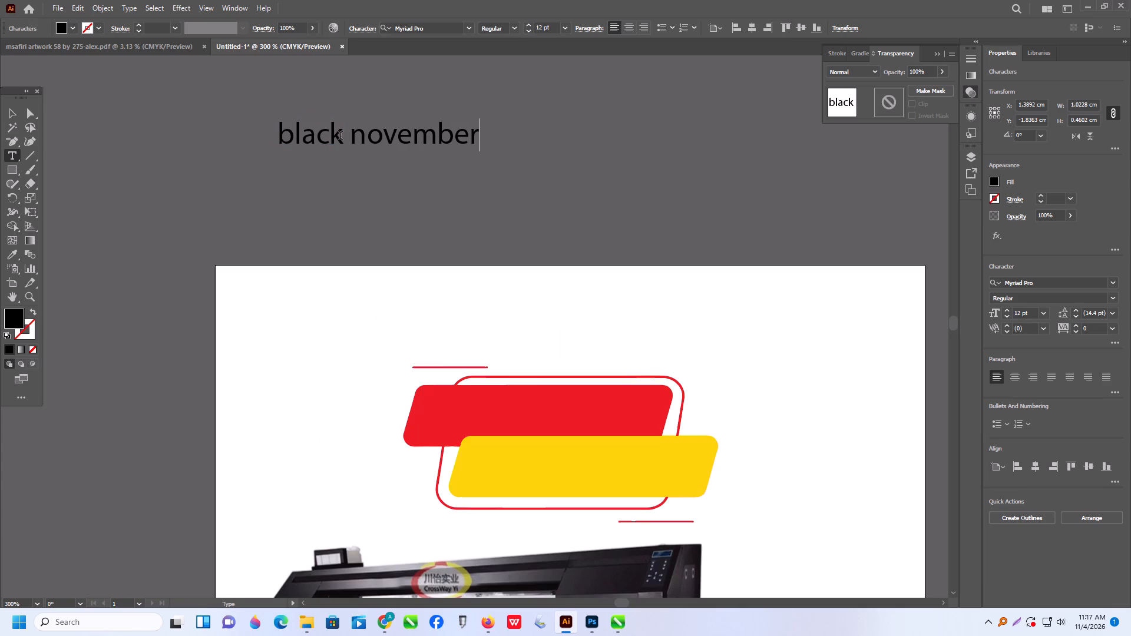
# Switch to Chrome, search Google Images for "black november deals" to view reference posters, and return to Illustrator.
pyautogui.click(389, 620)
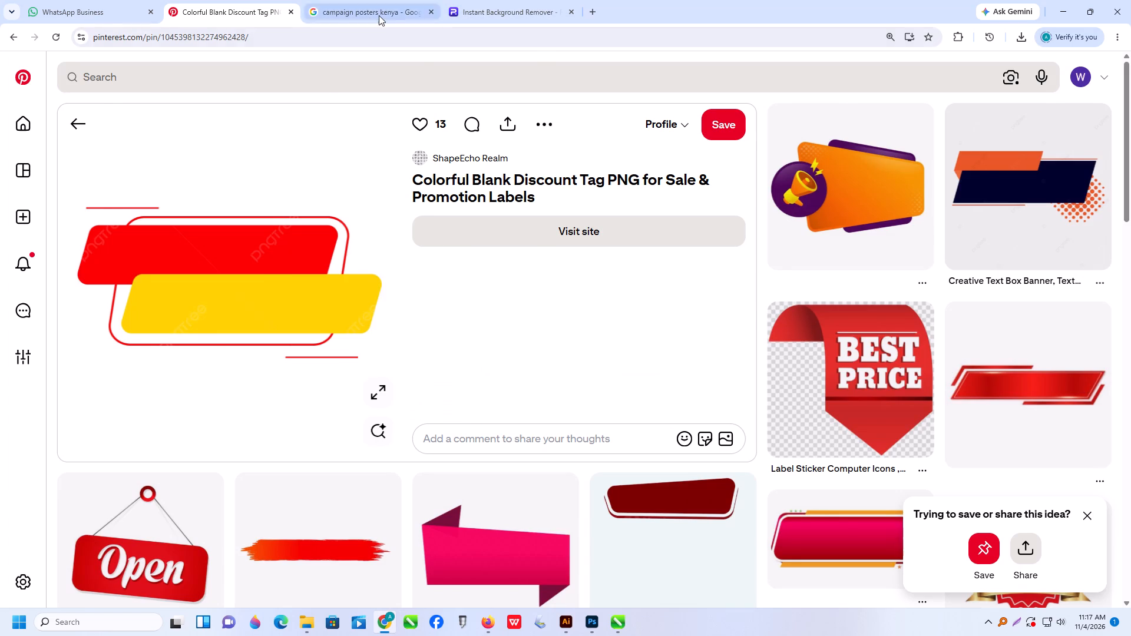
pyautogui.click(379, 15)
pyautogui.click(267, 78)
pyautogui.doubleClick(270, 72)
pyautogui.moveTo(270, 72); pyautogui.dragTo(0, 117)
pyautogui.click(203, 81)
pyautogui.tripleClick(201, 72)
pyautogui.click(201, 72)
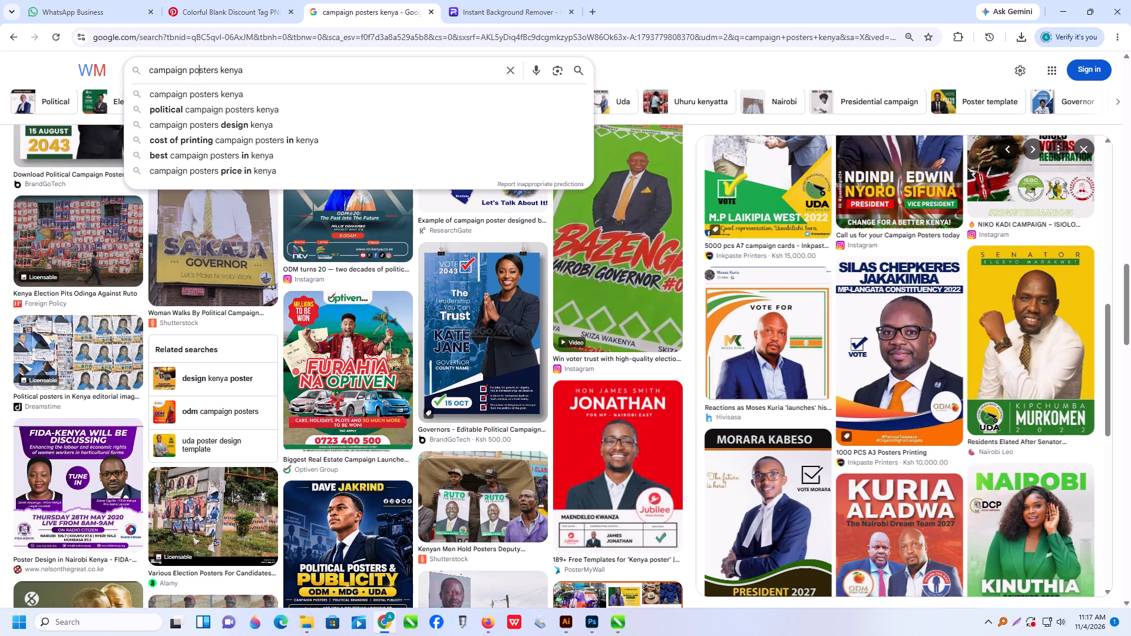
pyautogui.click(516, 69)
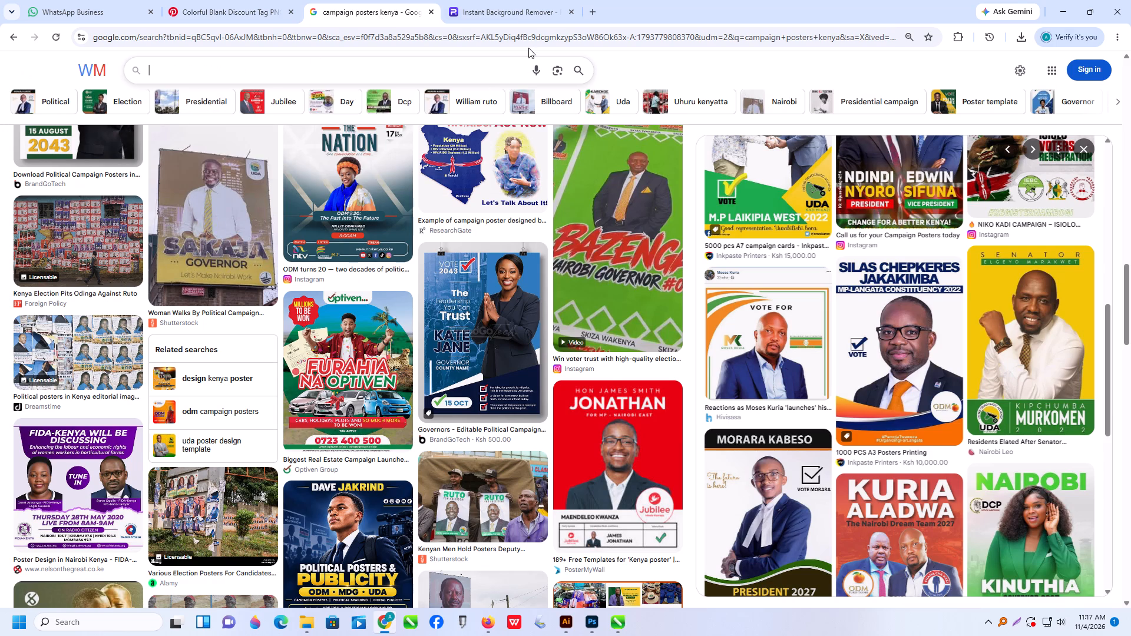
pyautogui.write('black')
pyautogui.press('space')
pyautogui.write('no')
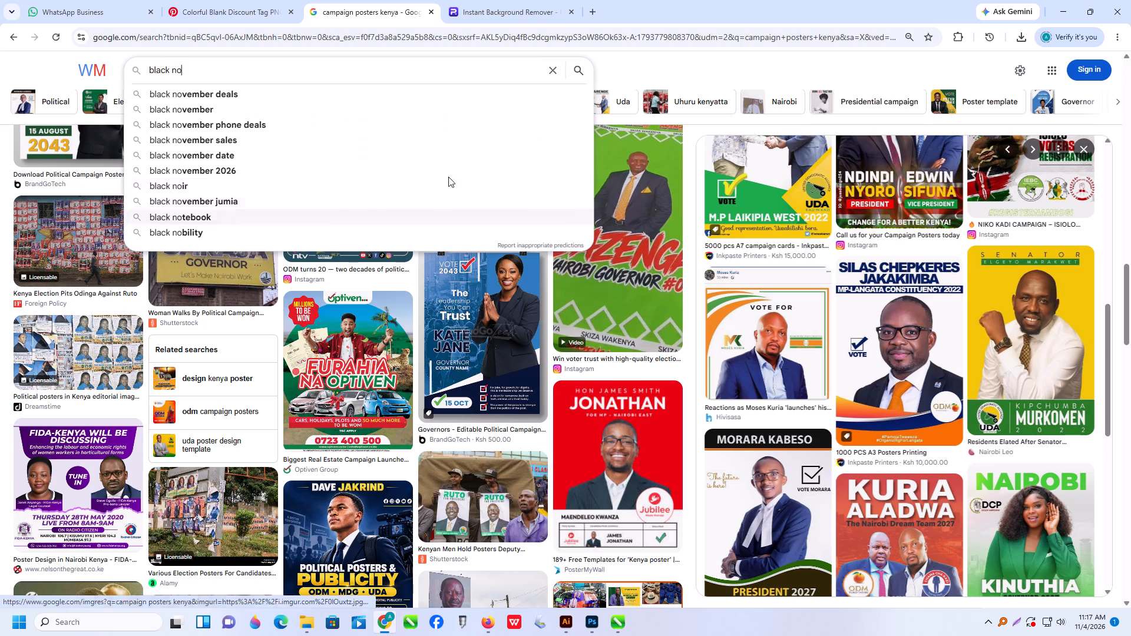
pyautogui.click(206, 94)
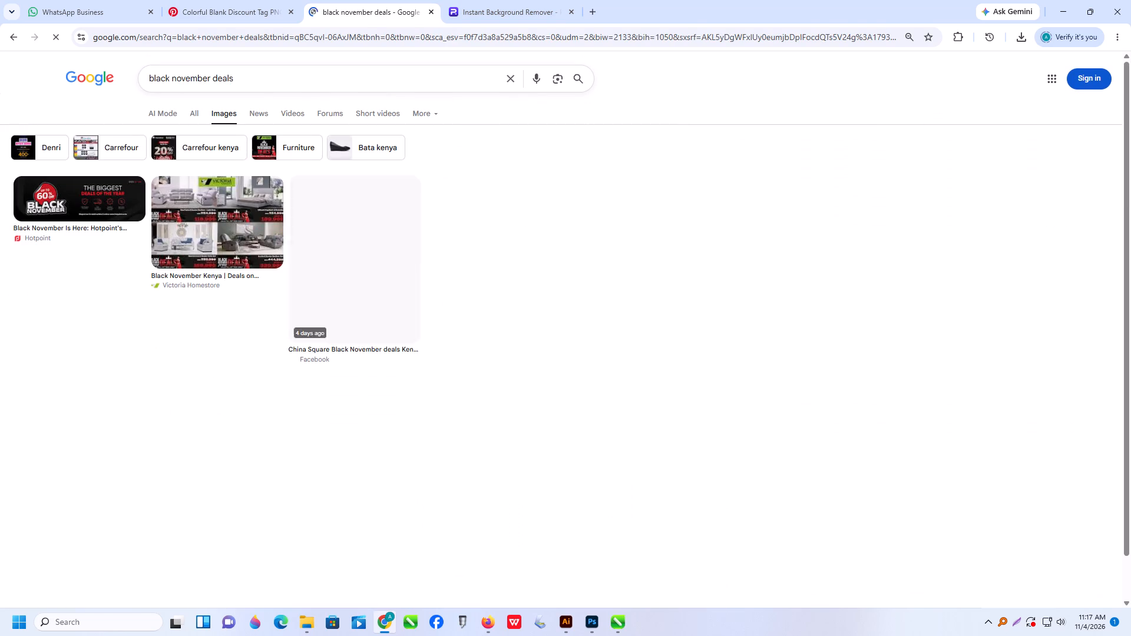
pyautogui.moveTo(210, 77); pyautogui.dragTo(147, 98)
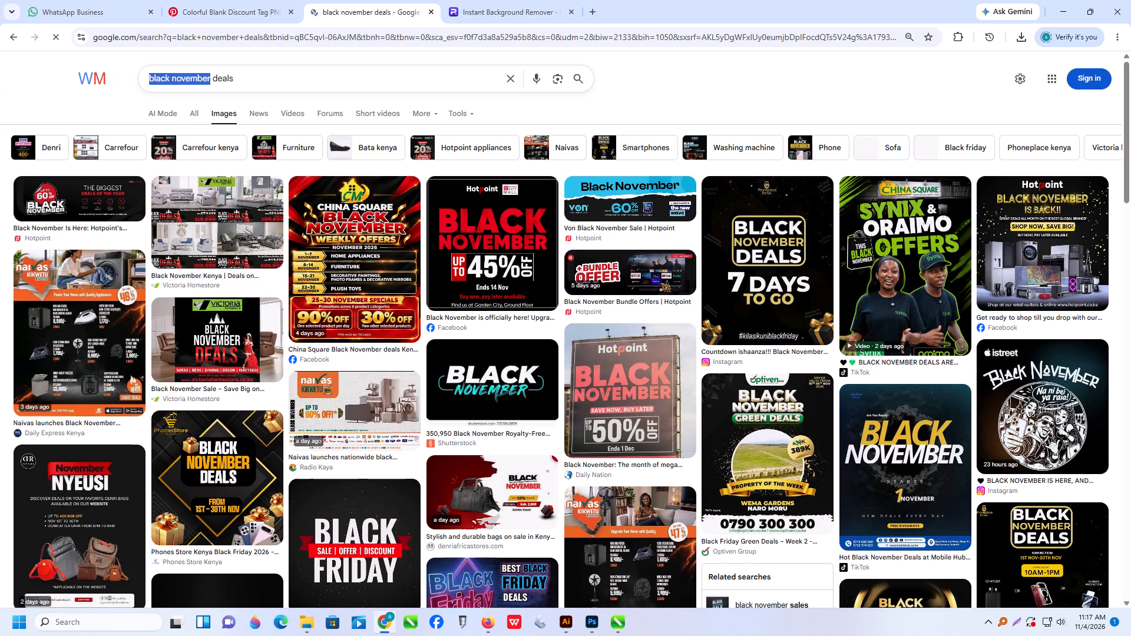
pyautogui.click(1060, 12)
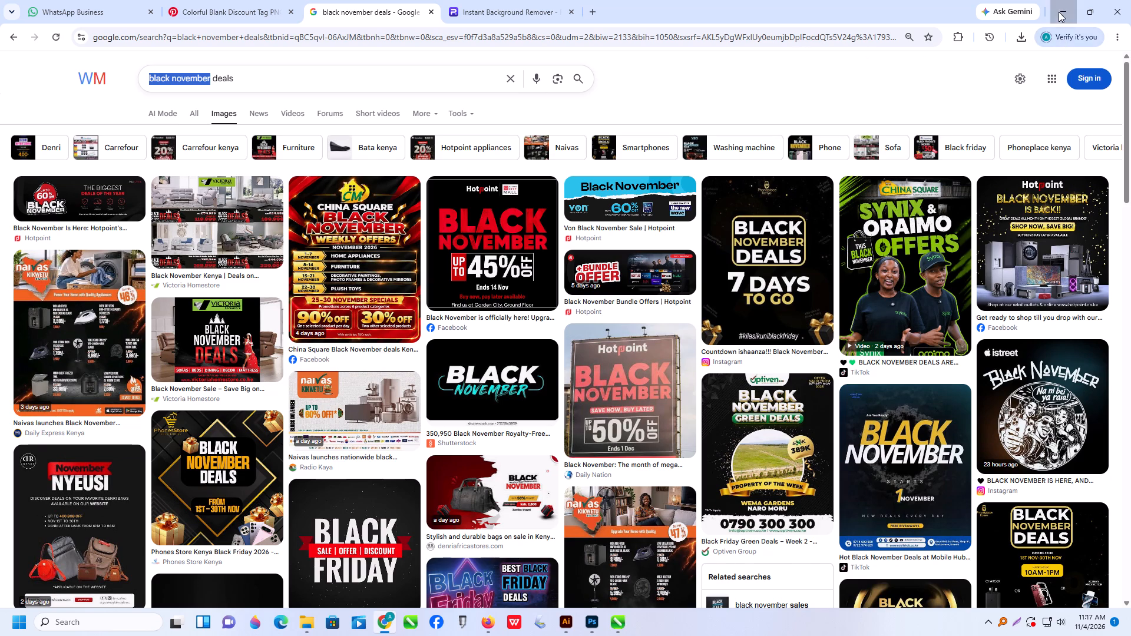
# Convert the "black november" text to uppercase and move it closer to the artboard's top edge.
pyautogui.click(12, 112)
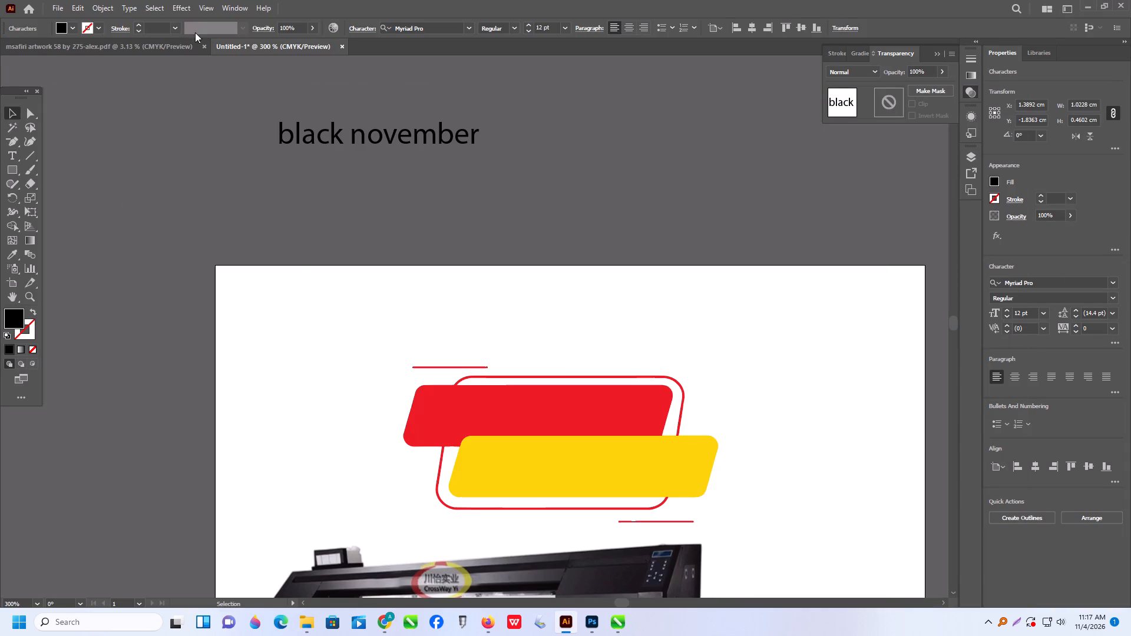
pyautogui.click(127, 6)
pyautogui.click(178, 190)
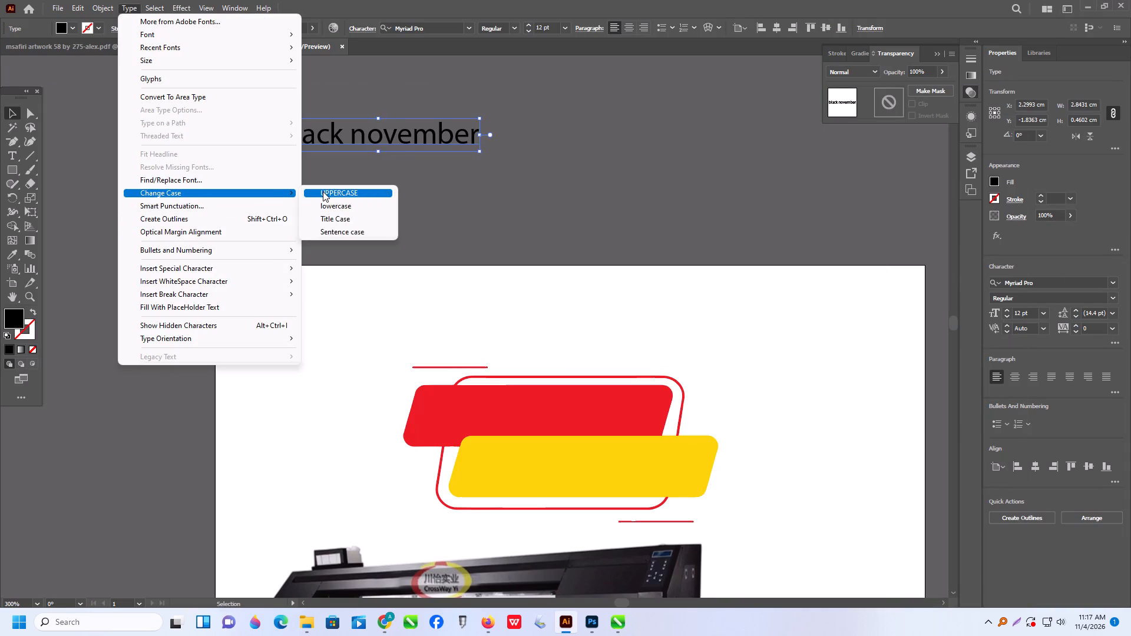
pyautogui.click(323, 191)
pyautogui.moveTo(445, 132); pyautogui.dragTo(530, 196)
pyautogui.click(560, 216)
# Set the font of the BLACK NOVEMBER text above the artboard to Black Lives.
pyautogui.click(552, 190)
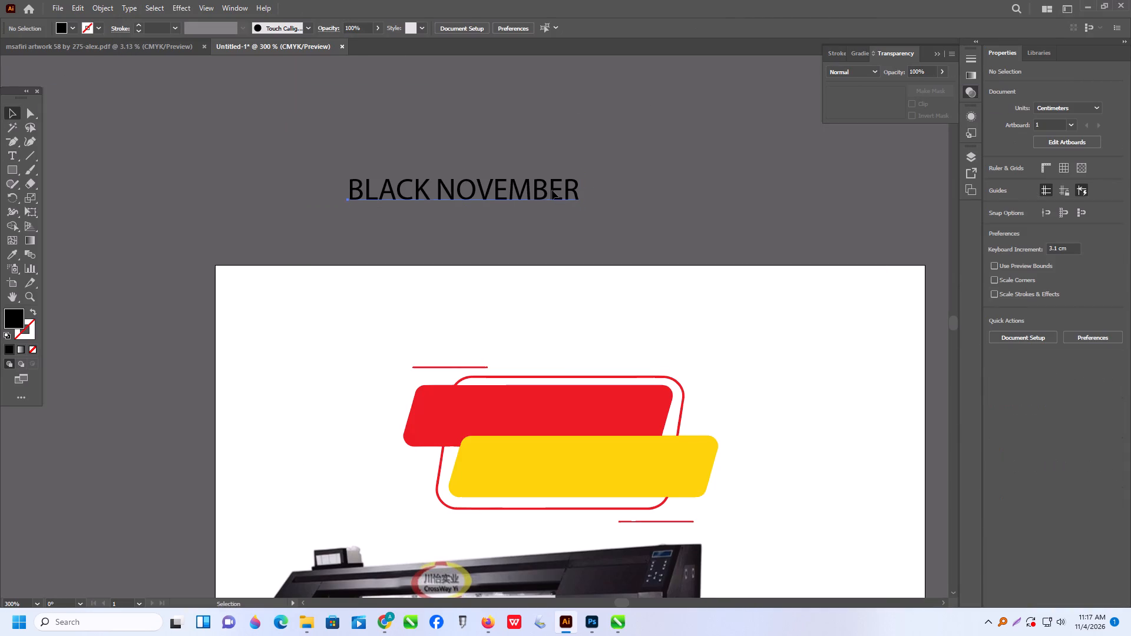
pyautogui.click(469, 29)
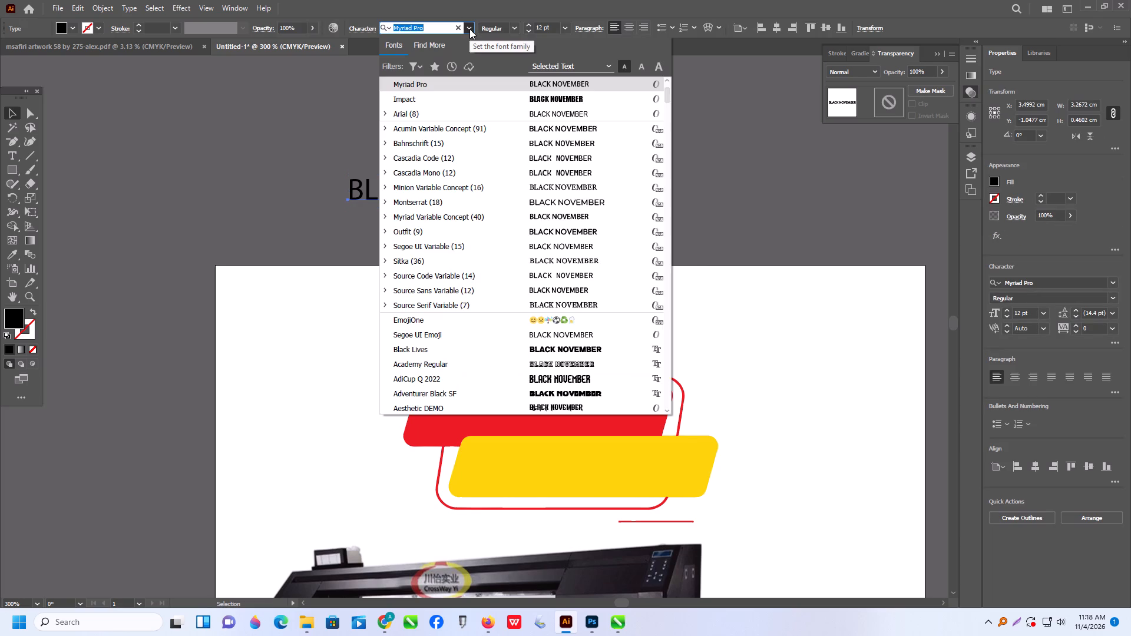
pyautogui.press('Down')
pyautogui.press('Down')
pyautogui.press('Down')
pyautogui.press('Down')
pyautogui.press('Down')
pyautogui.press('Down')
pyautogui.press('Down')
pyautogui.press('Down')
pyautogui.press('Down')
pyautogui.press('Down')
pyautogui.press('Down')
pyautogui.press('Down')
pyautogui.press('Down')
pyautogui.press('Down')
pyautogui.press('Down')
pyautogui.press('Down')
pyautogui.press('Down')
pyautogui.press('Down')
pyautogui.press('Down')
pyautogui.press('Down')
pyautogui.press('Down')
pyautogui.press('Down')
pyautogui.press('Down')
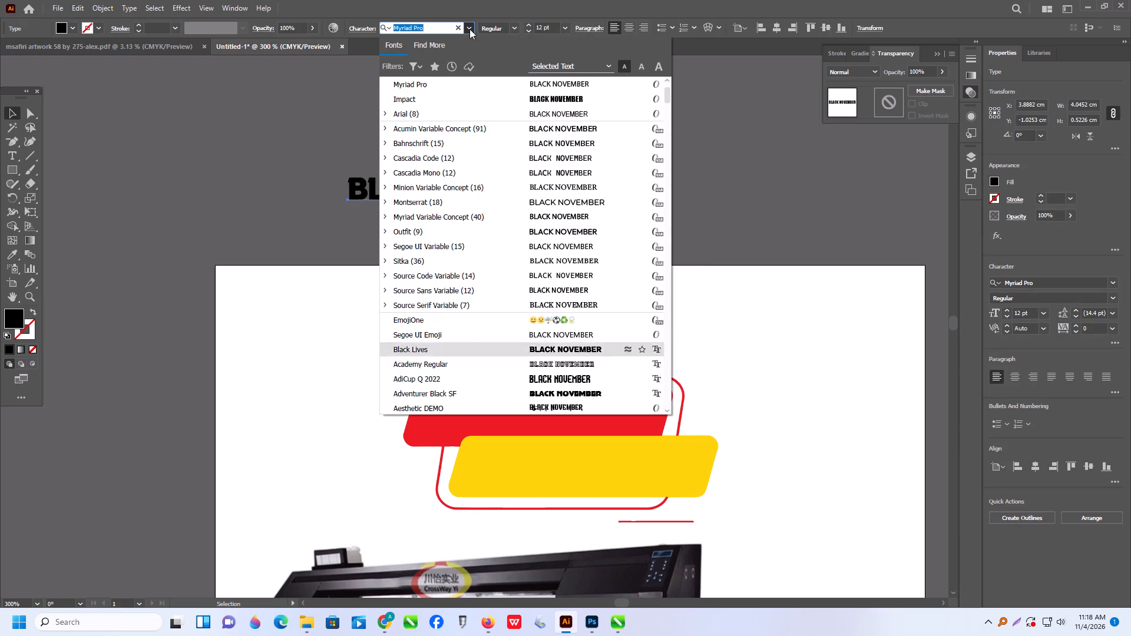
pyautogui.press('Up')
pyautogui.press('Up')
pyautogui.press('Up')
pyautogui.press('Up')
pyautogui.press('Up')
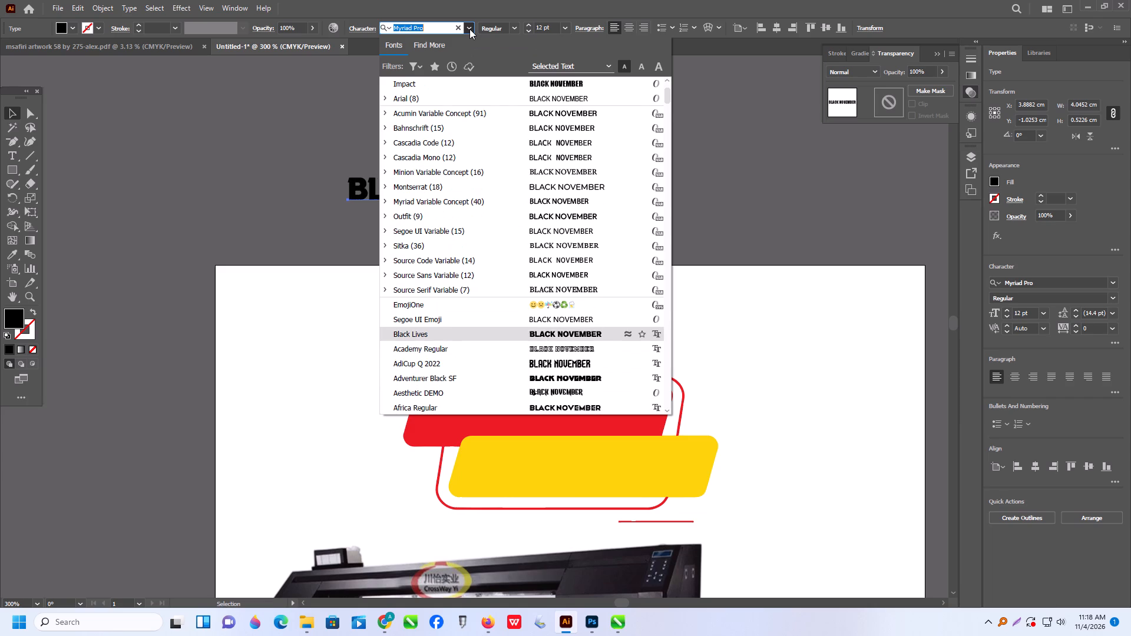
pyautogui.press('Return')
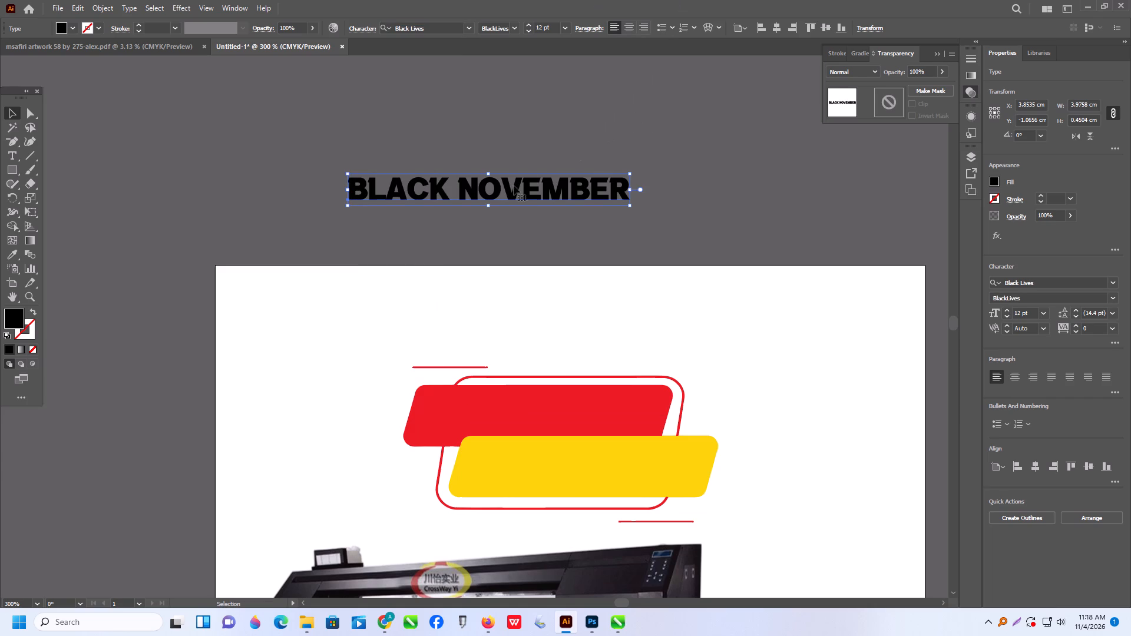
# Move the BLACK NOVEMBER text onto the artboard above the tags and set its font to Impact.
pyautogui.moveTo(543, 194); pyautogui.dragTo(637, 329)
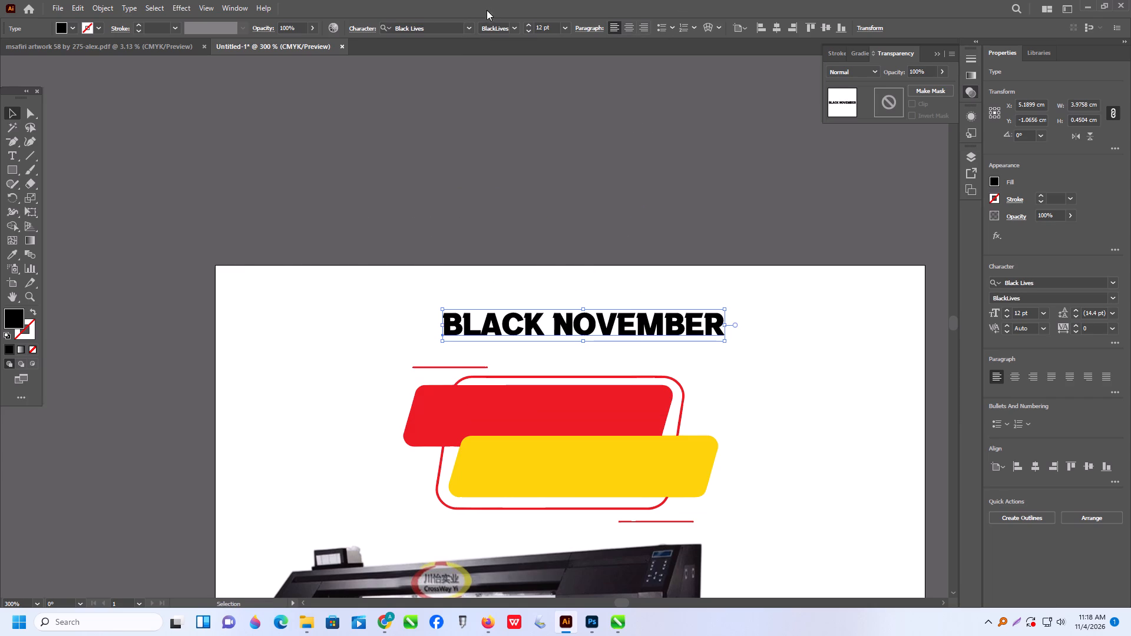
pyautogui.click(469, 26)
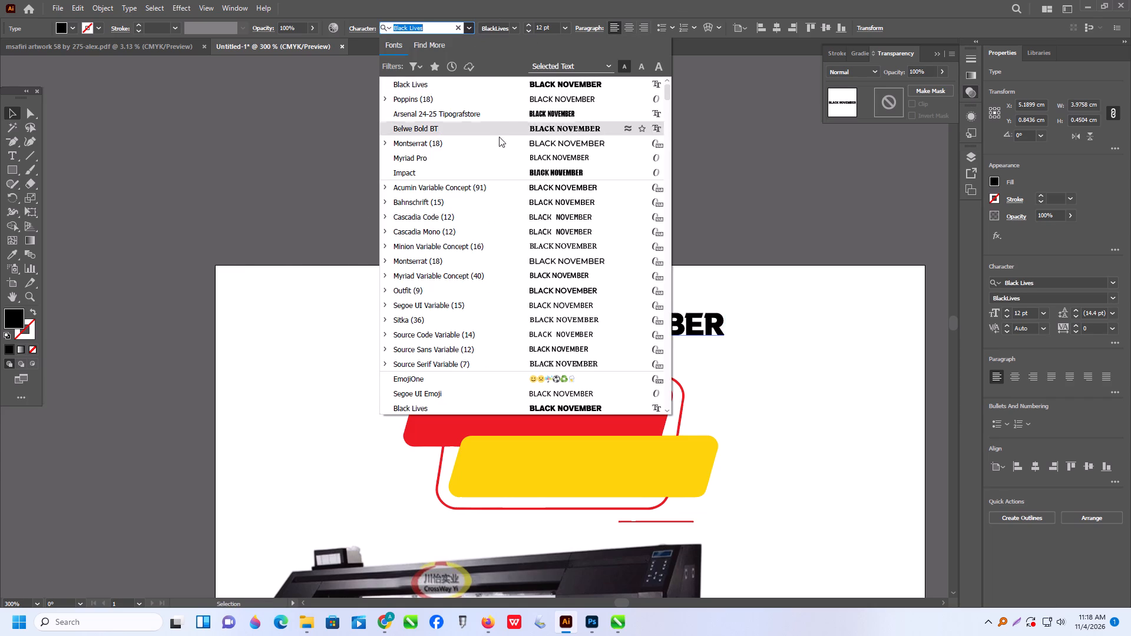
pyautogui.click(537, 179)
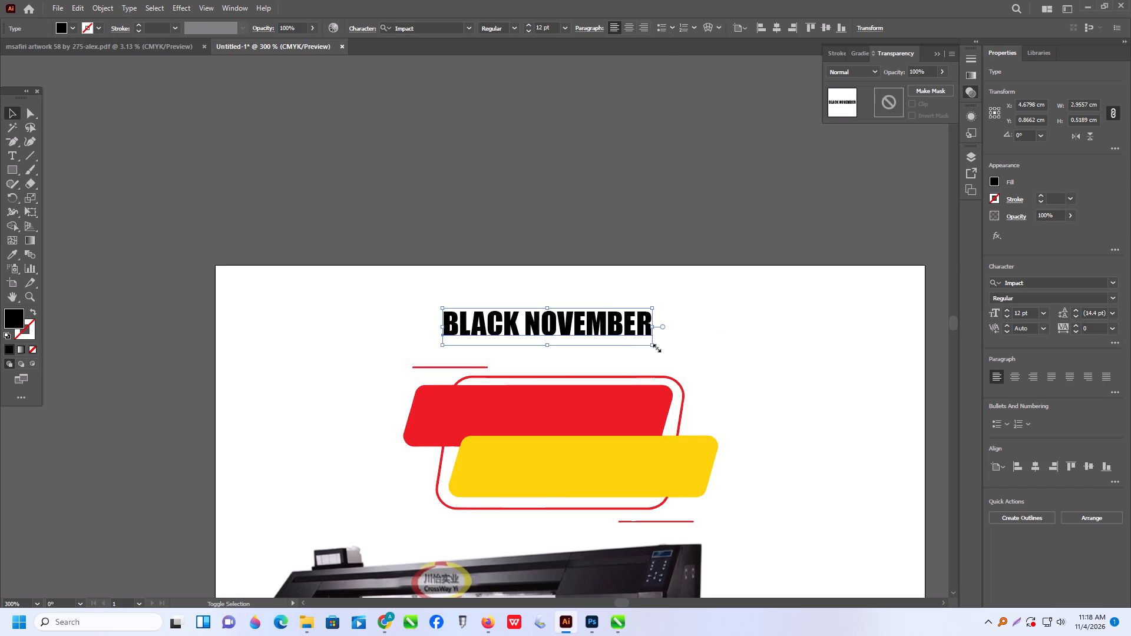
# Place the BLACK NOVEMBER text on the red tag, scaled to about 3.3 cm wide to fit inside it.
pyautogui.keyDown('shift'); pyautogui.moveTo(657, 347); pyautogui.dragTo(739, 380); pyautogui.keyUp('shift')
pyautogui.keyDown('shift'); pyautogui.moveTo(654, 347); pyautogui.dragTo(757, 383); pyautogui.keyUp('shift')
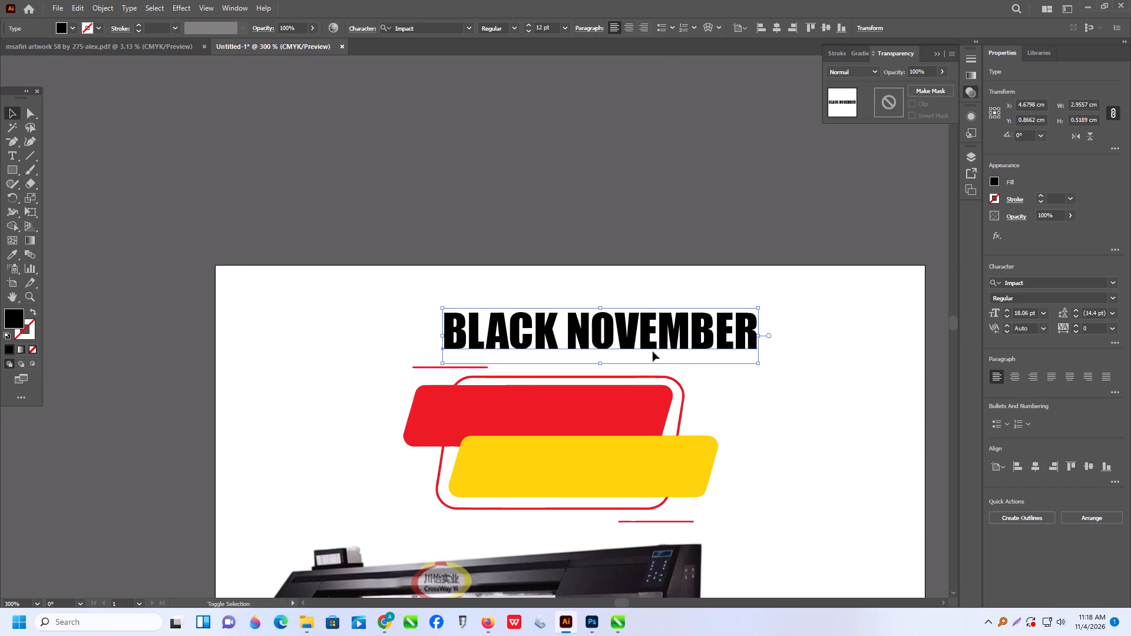
pyautogui.moveTo(640, 325); pyautogui.dragTo(619, 408)
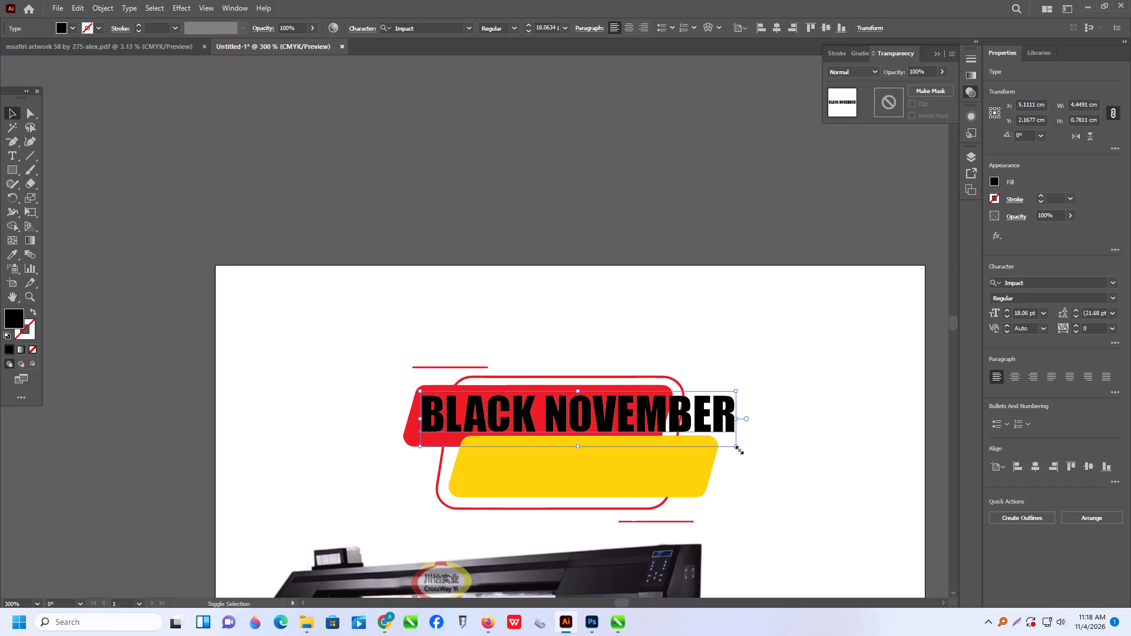
pyautogui.keyDown('shift'); pyautogui.moveTo(737, 447); pyautogui.dragTo(657, 435); pyautogui.keyUp('shift')
pyautogui.keyDown('alt'); pyautogui.scroll(2, 545, 395); pyautogui.keyUp('alt')
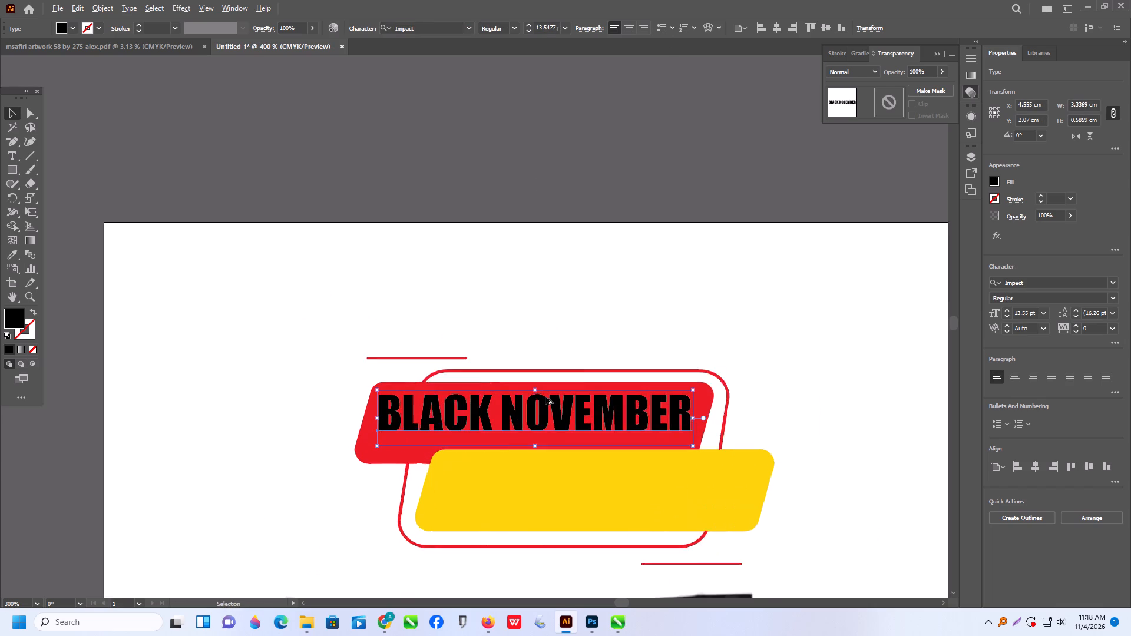
pyautogui.moveTo(568, 406); pyautogui.dragTo(571, 417)
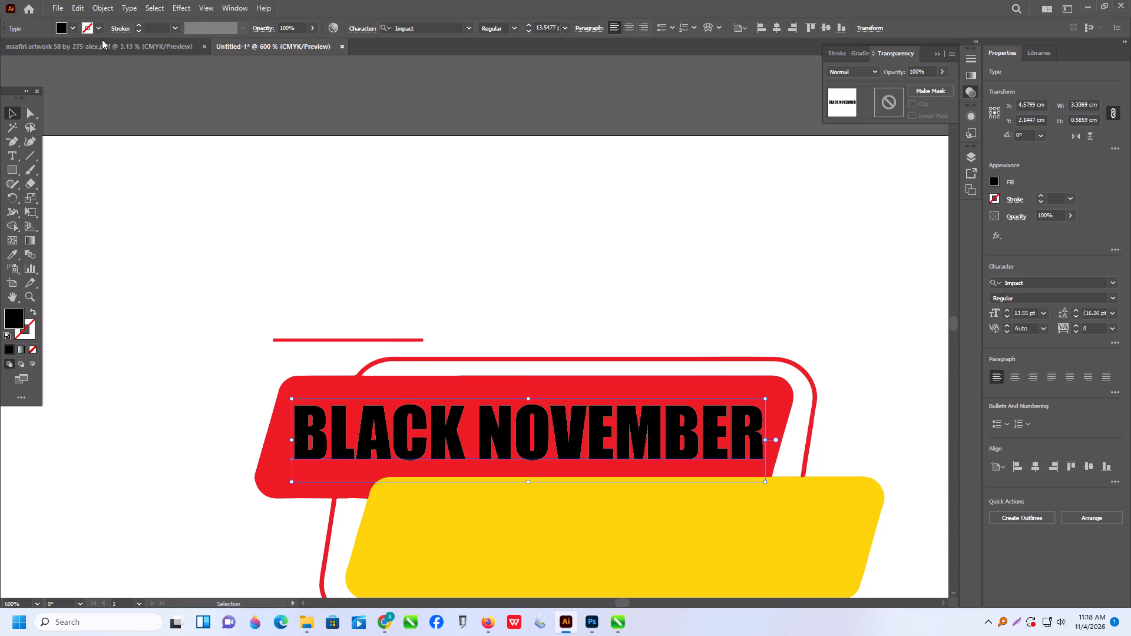
# Fill the BLACK NOVEMBER text with white.
pyautogui.click(75, 31)
pyautogui.click(27, 45)
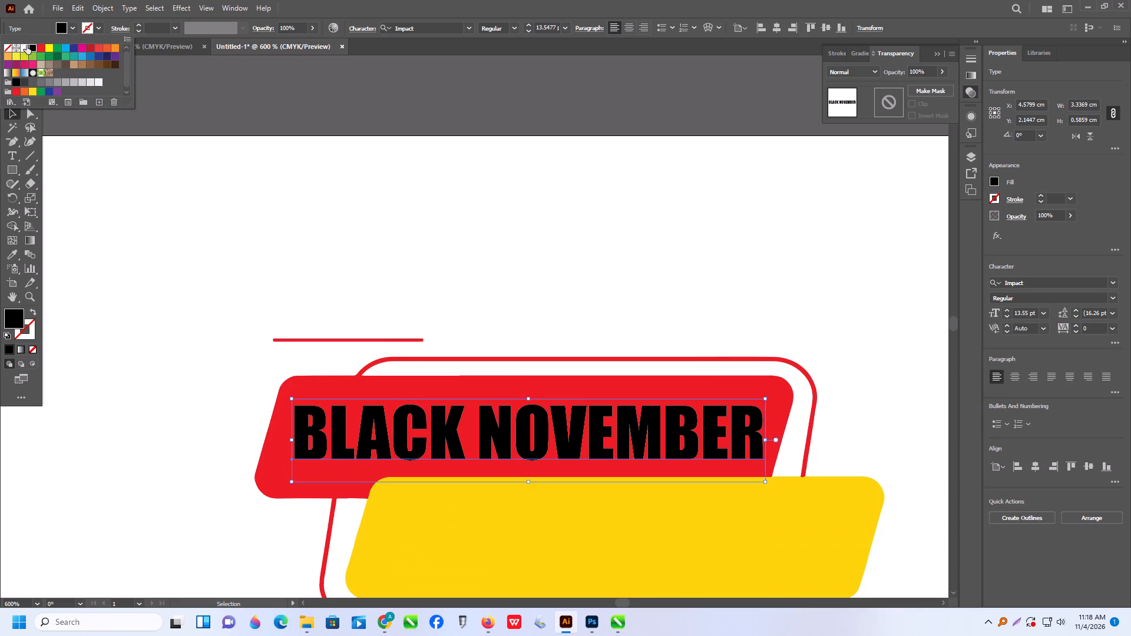
pyautogui.click(333, 92)
pyautogui.click(350, 100)
# Enlarge the BLACK NOVEMBER text slightly to about 3.44 cm wide so it fills the red tag better.
pyautogui.scroll(-1, 508, 358)
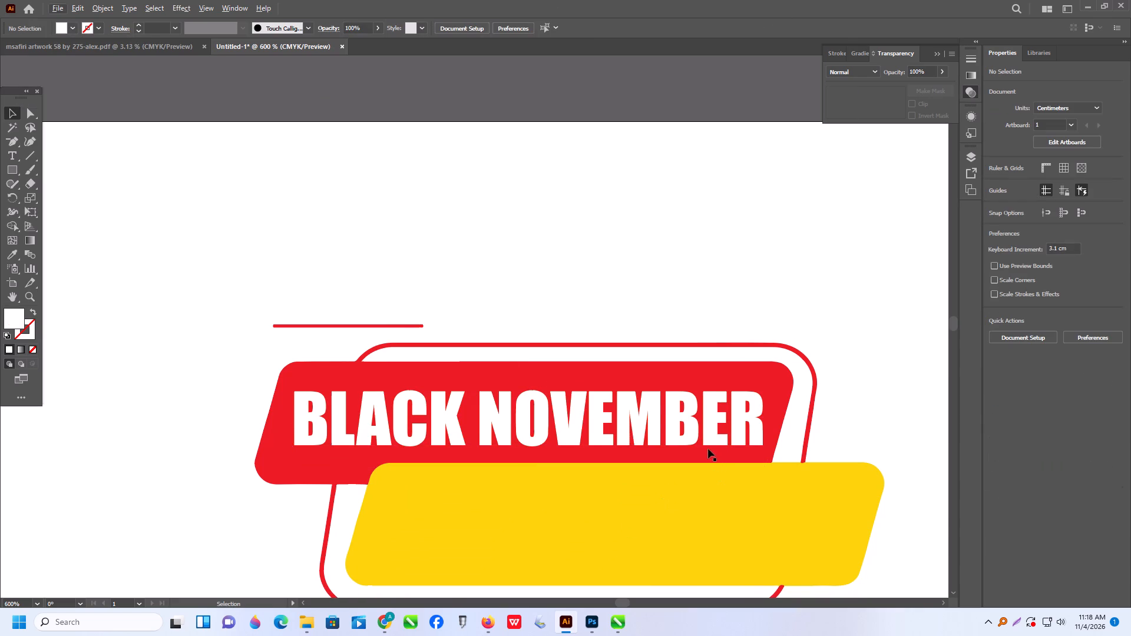
pyautogui.scroll(-5, 708, 446)
pyautogui.click(677, 367)
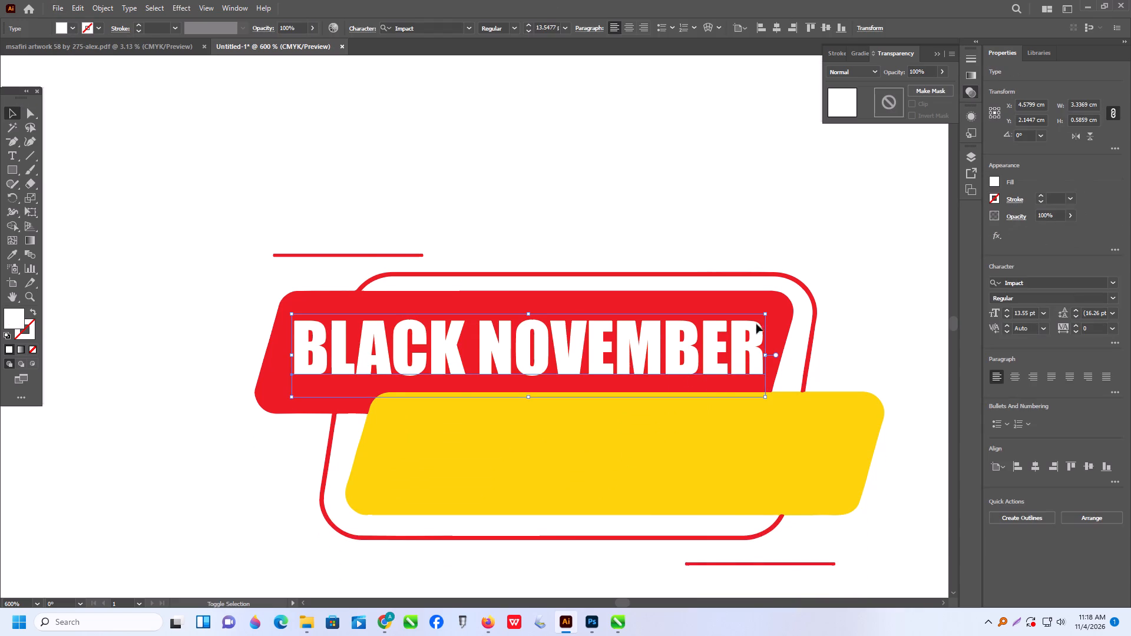
pyautogui.keyDown('shift'); pyautogui.moveTo(290, 400); pyautogui.dragTo(270, 415); pyautogui.keyUp('shift')
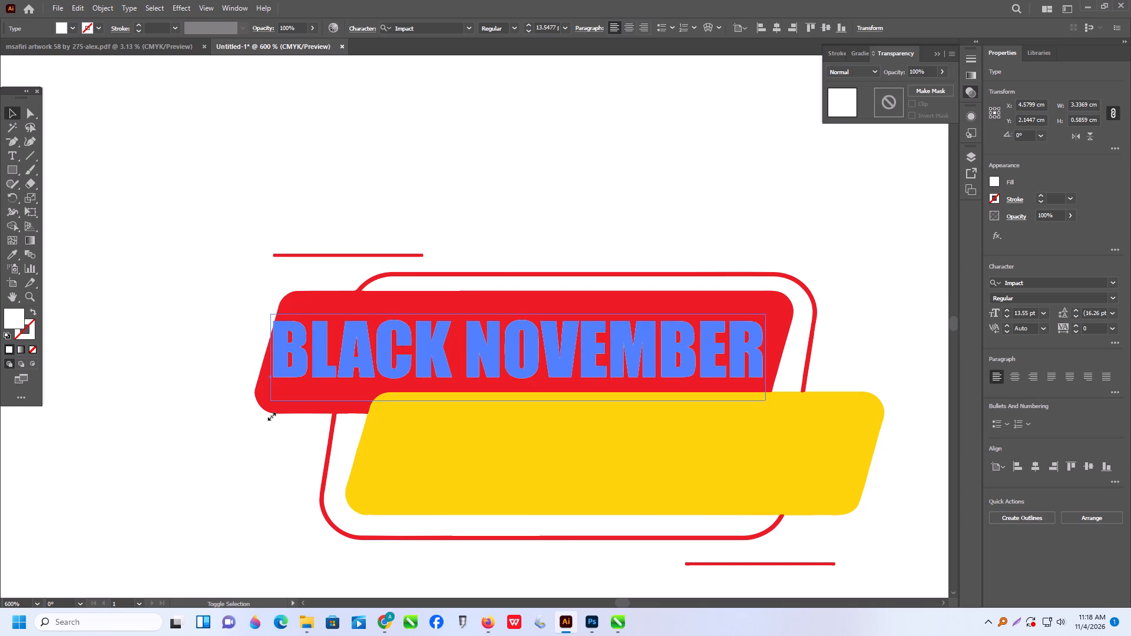
pyautogui.keyDown('shift'); pyautogui.moveTo(270, 415); pyautogui.dragTo(277, 415); pyautogui.keyUp('shift')
pyautogui.scroll(-3, 293, 413)
pyautogui.scroll(-4, 385, 371)
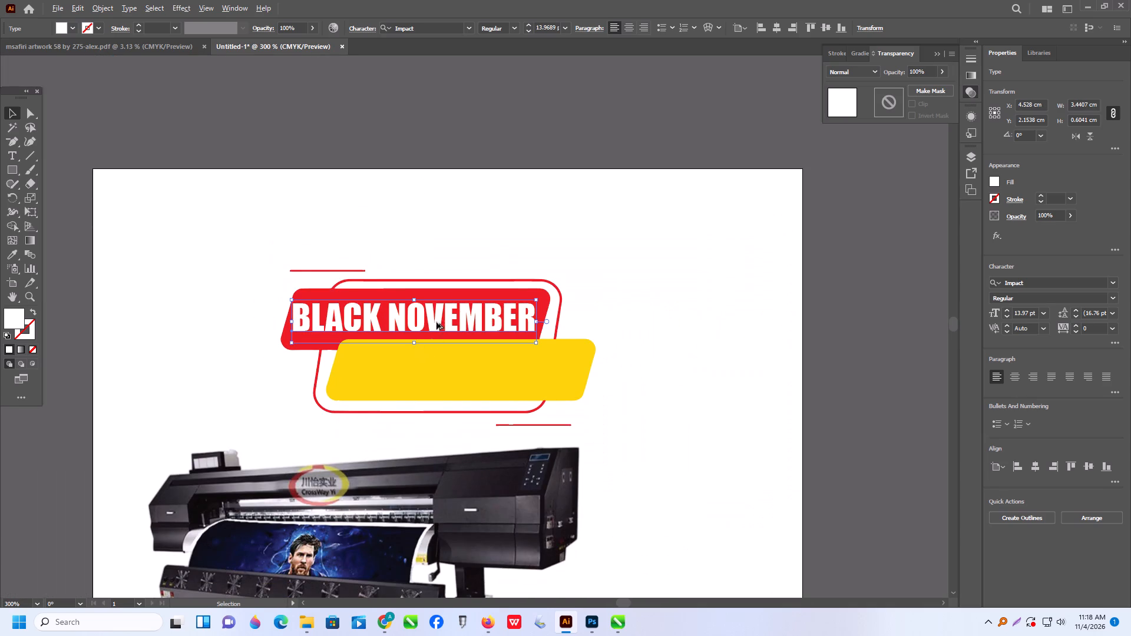
pyautogui.click(437, 115)
# Add the point text "offer" in the empty area above the artboard and convert it to uppercase.
pyautogui.click(12, 155)
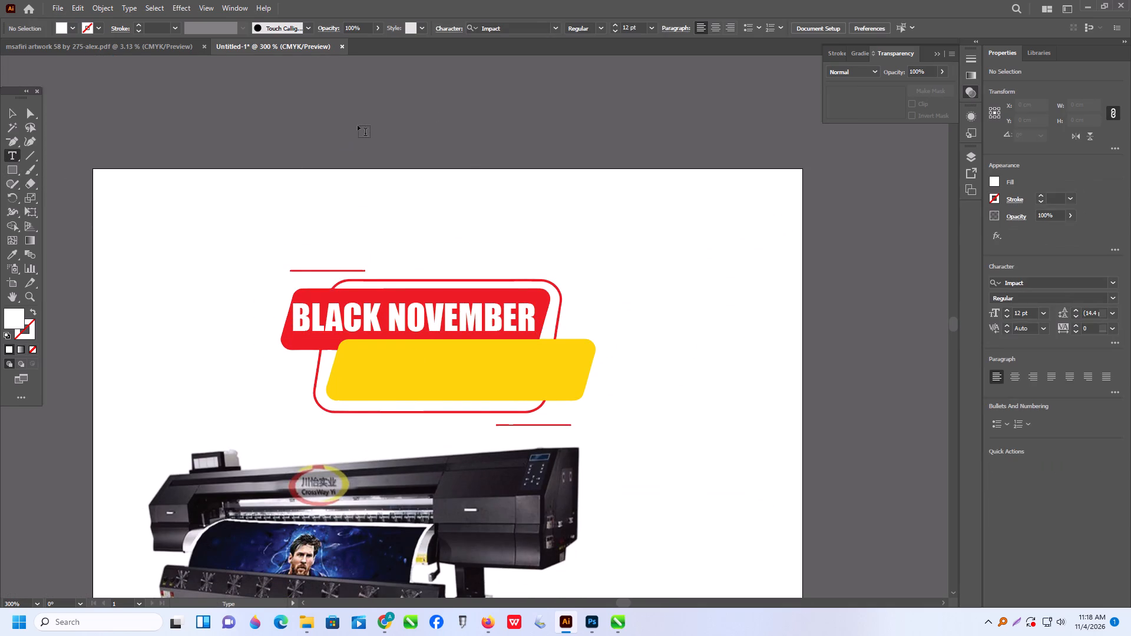
pyautogui.click(358, 125)
pyautogui.write('offer')
pyautogui.click(14, 109)
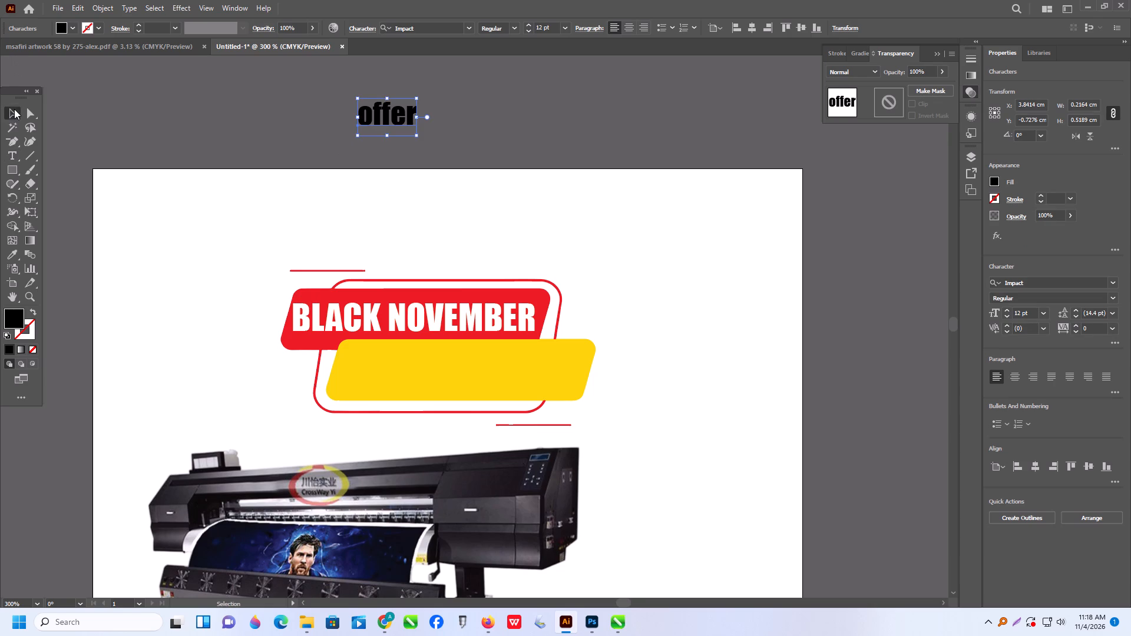
pyautogui.click(135, 13)
pyautogui.click(184, 192)
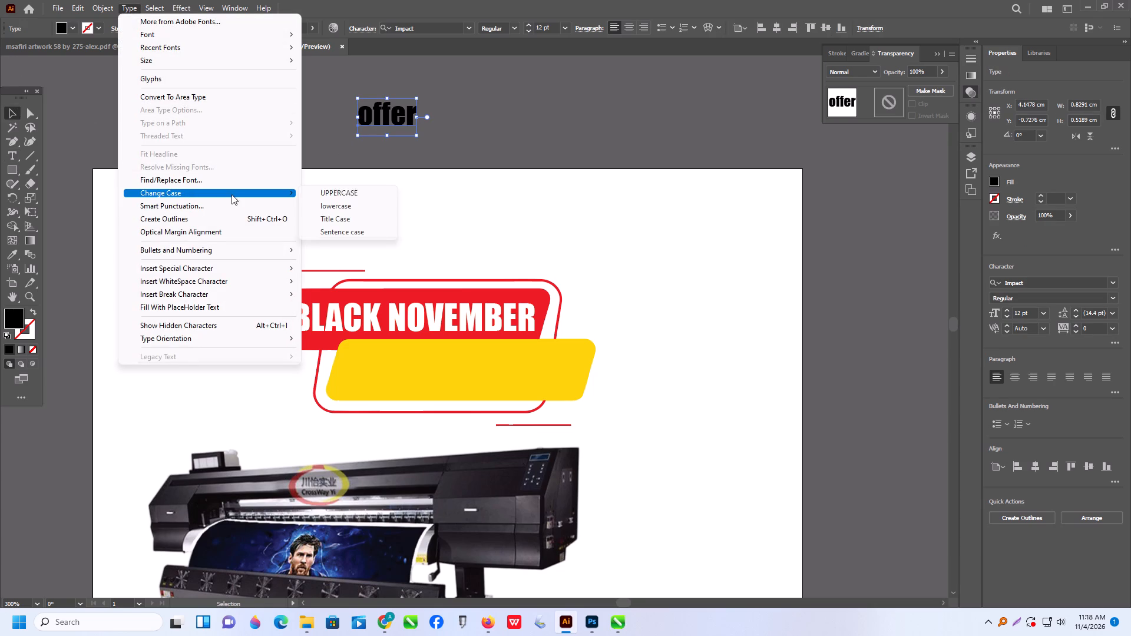
pyautogui.click(378, 196)
# Move the OFFER text onto the yellow tag and enlarge it to about 1.54 x 0.82 cm.
pyautogui.moveTo(399, 110); pyautogui.dragTo(505, 361)
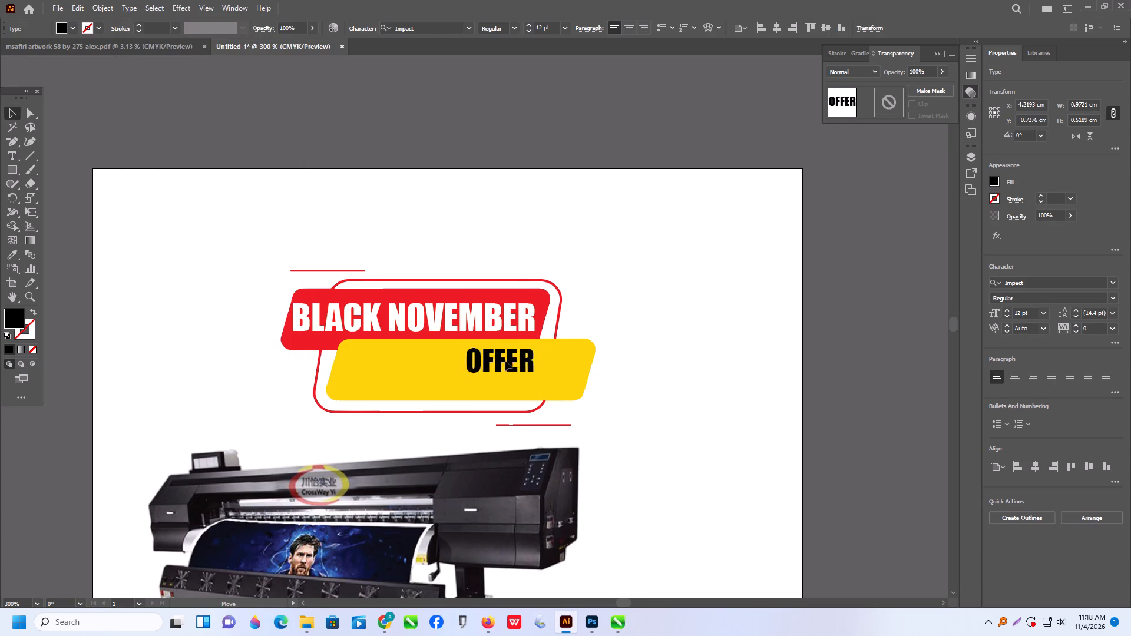
pyautogui.moveTo(505, 361); pyautogui.dragTo(447, 366)
pyautogui.keyDown('shift'); pyautogui.moveTo(472, 393); pyautogui.dragTo(474, 396); pyautogui.keyUp('shift')
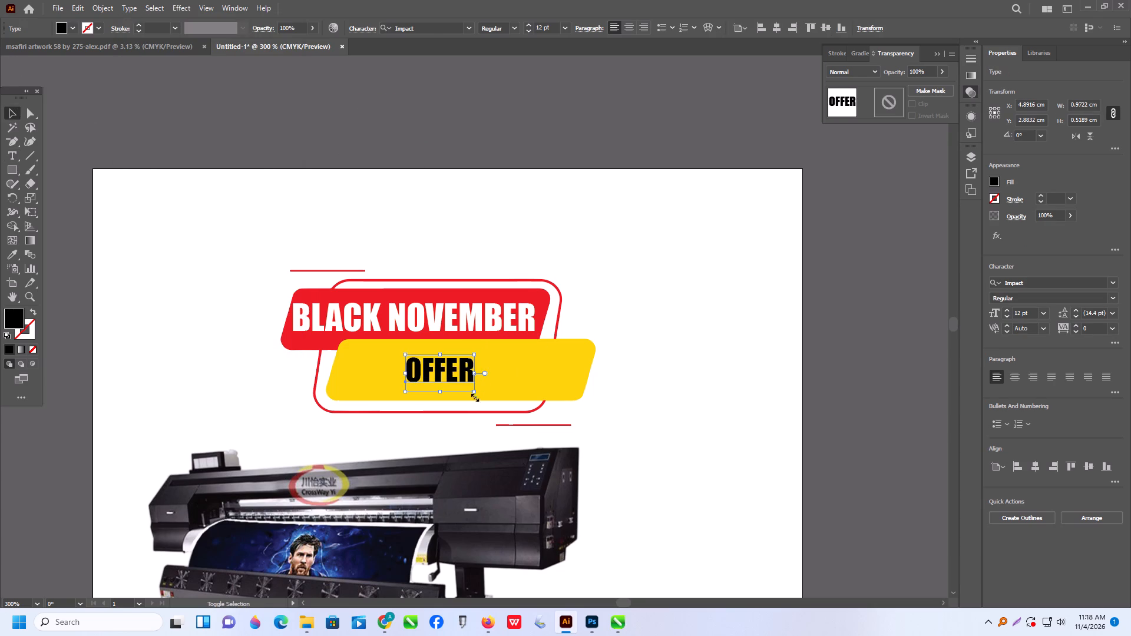
pyautogui.keyDown('shift'); pyautogui.moveTo(474, 396); pyautogui.dragTo(514, 426); pyautogui.keyUp('shift')
pyautogui.moveTo(491, 393); pyautogui.dragTo(492, 384)
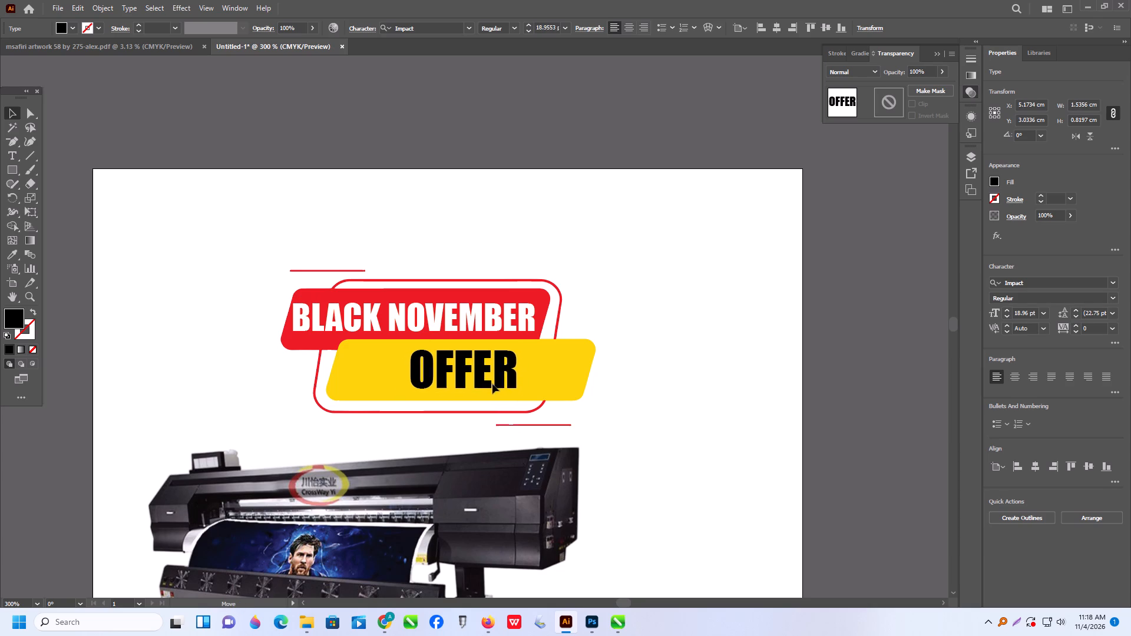
pyautogui.moveTo(492, 384); pyautogui.dragTo(488, 384)
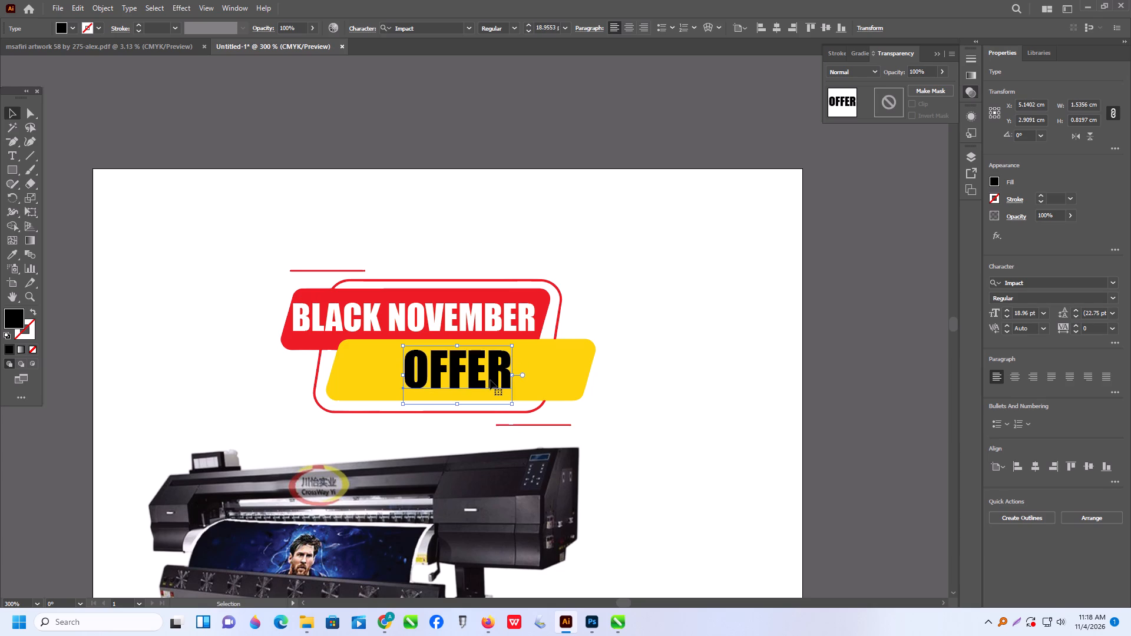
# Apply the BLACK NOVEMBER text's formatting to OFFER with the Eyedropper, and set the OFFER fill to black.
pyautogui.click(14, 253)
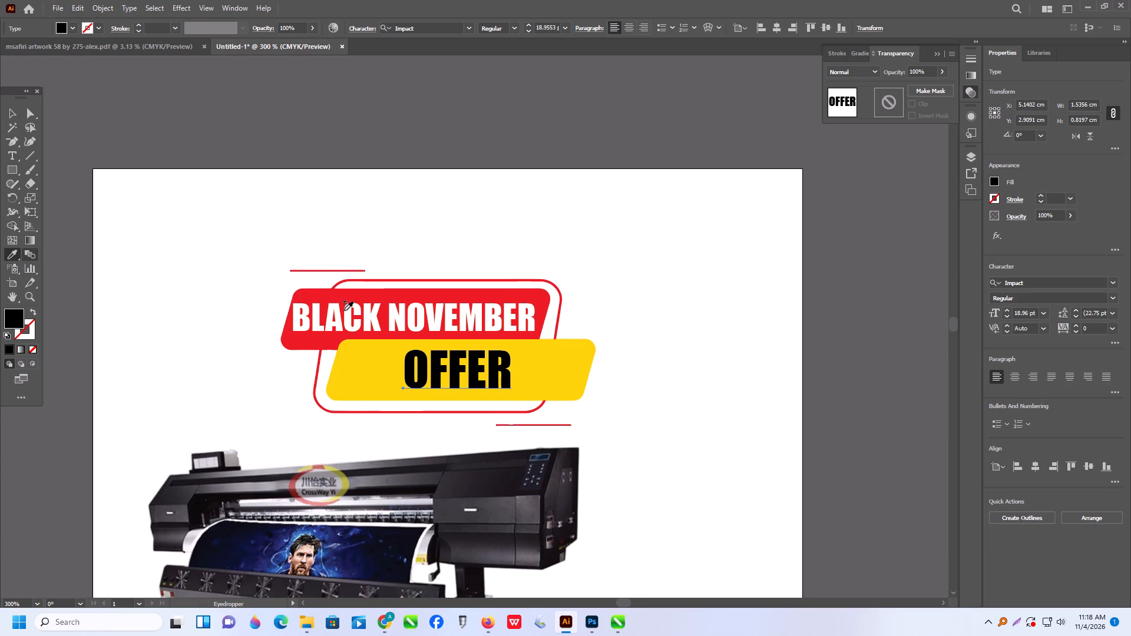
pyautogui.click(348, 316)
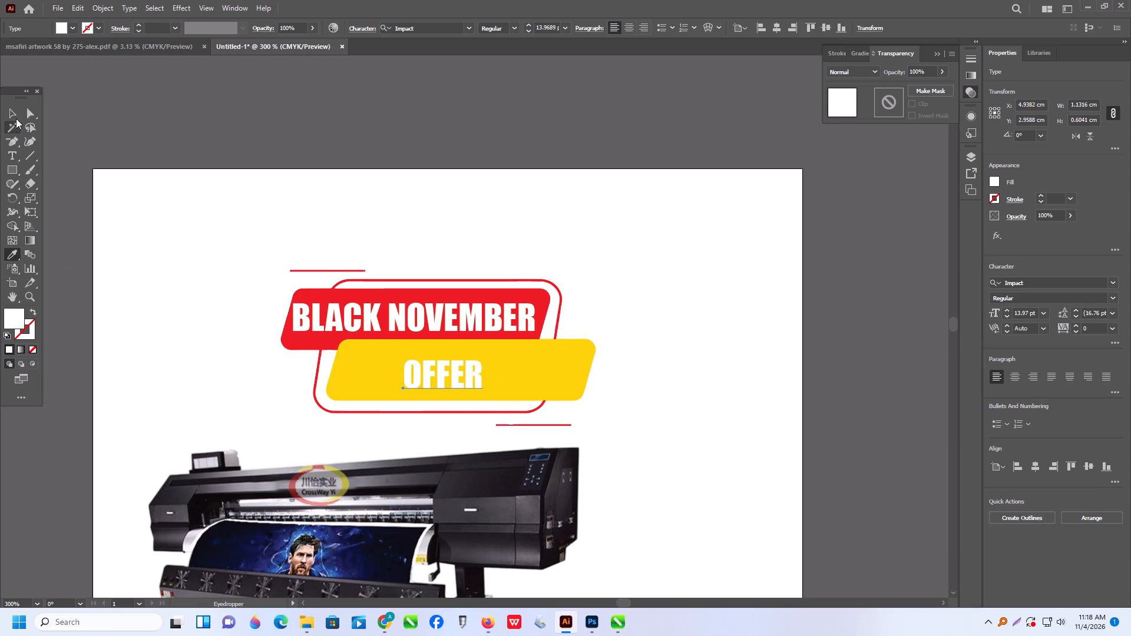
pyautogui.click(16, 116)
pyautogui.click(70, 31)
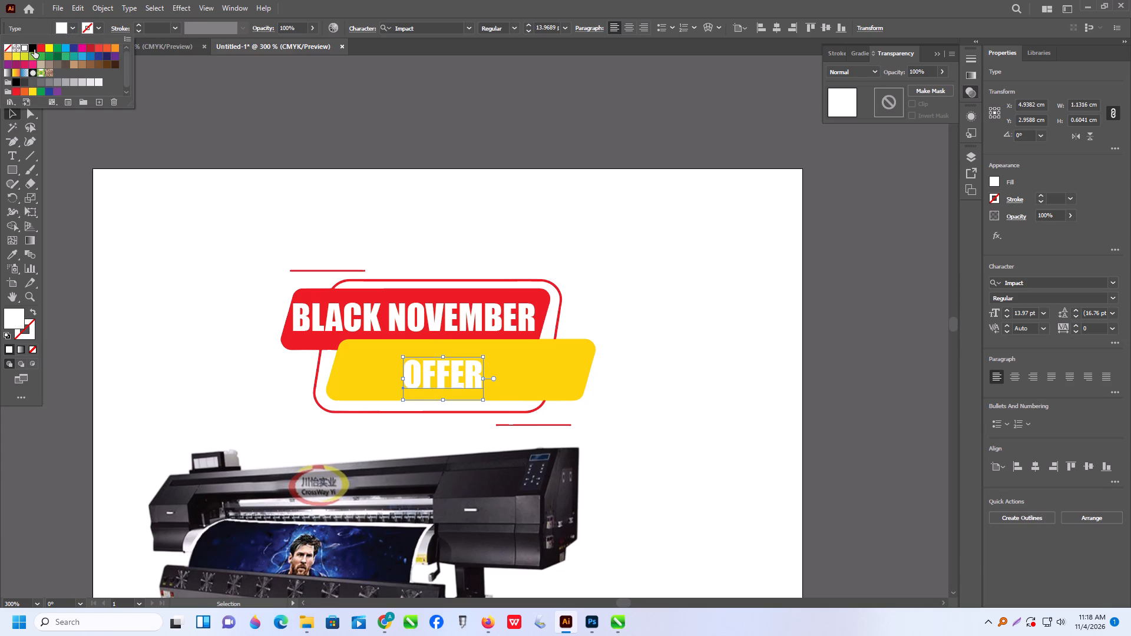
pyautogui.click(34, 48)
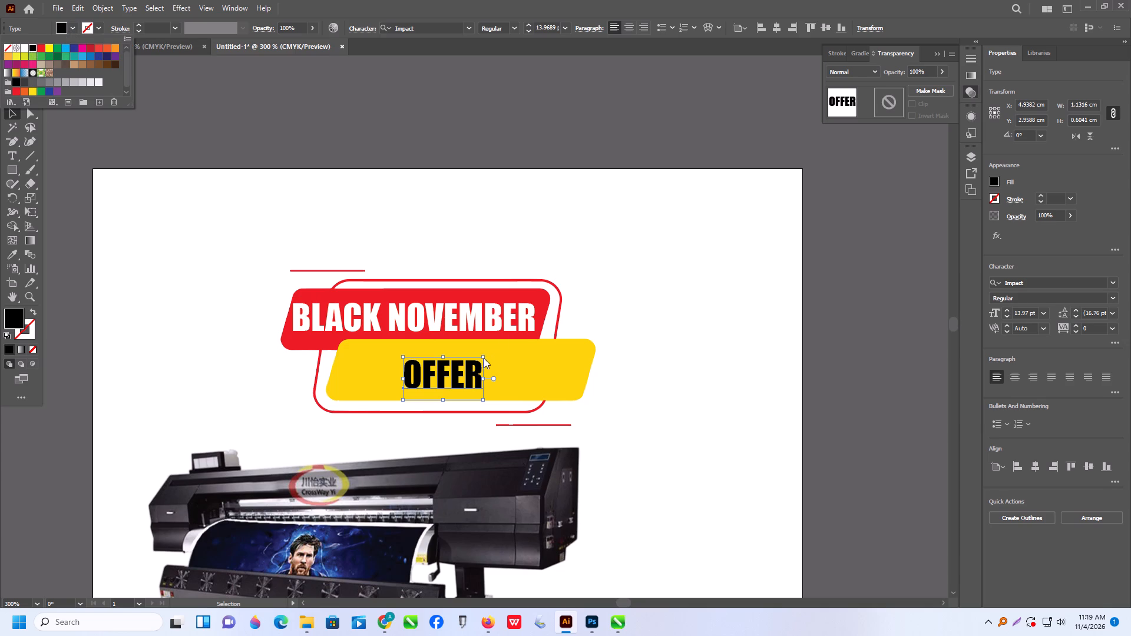
# Enlarge the OFFER text to about 2 x 1.06 cm and reposition it within the yellow tag.
pyautogui.click(485, 355)
pyautogui.keyDown('shift'); pyautogui.moveTo(483, 356); pyautogui.dragTo(518, 343); pyautogui.keyUp('shift')
pyautogui.keyDown('shift'); pyautogui.moveTo(530, 336); pyautogui.dragTo(541, 332); pyautogui.keyUp('shift')
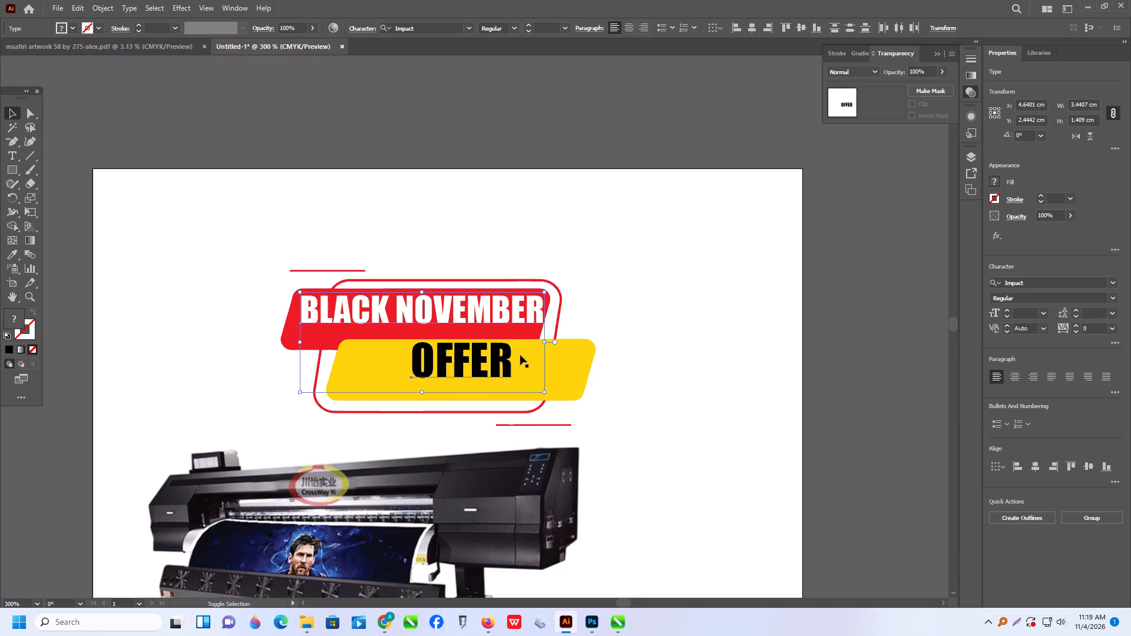
pyautogui.hotkey('ctrl', 'z')
pyautogui.click(827, 296)
pyautogui.click(490, 376)
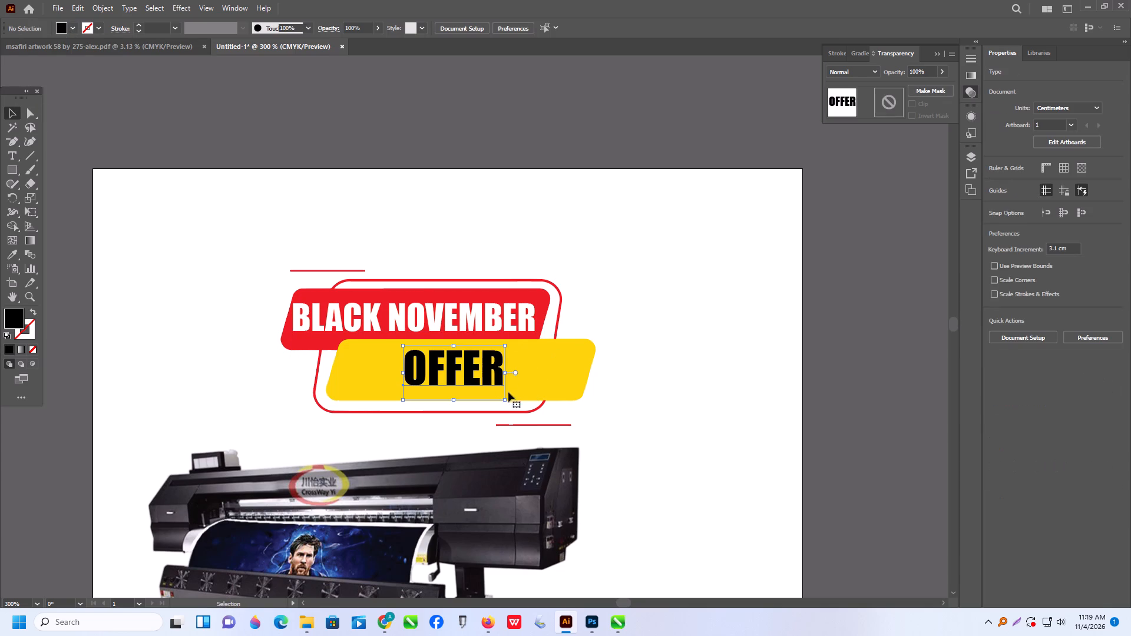
pyautogui.keyDown('shift'); pyautogui.moveTo(505, 400); pyautogui.dragTo(543, 440); pyautogui.keyUp('shift')
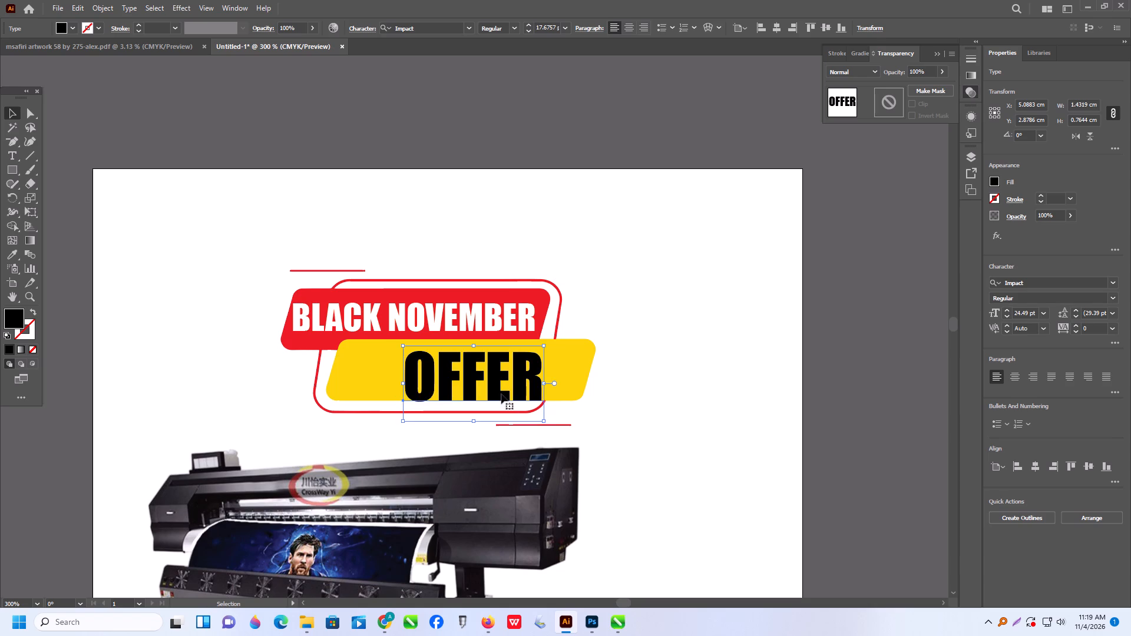
pyautogui.moveTo(495, 387); pyautogui.dragTo(488, 381)
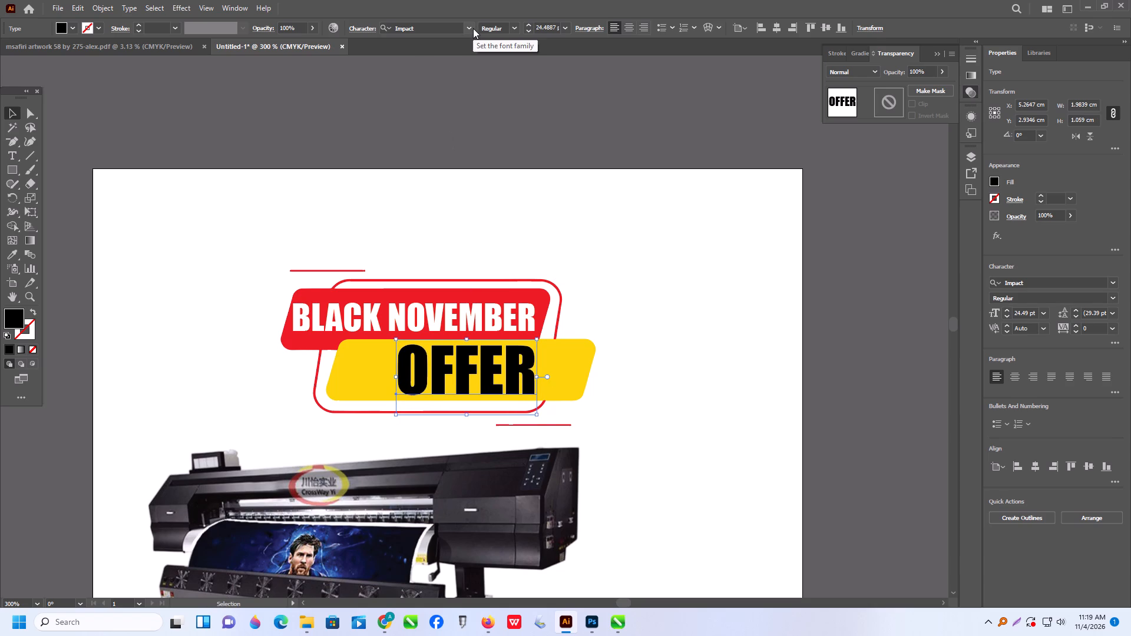
# Insert the word SPECIAL before OFFER in the yellow tag's text so it reads "SPECIAL OFFER".
pyautogui.tripleClick(406, 369)
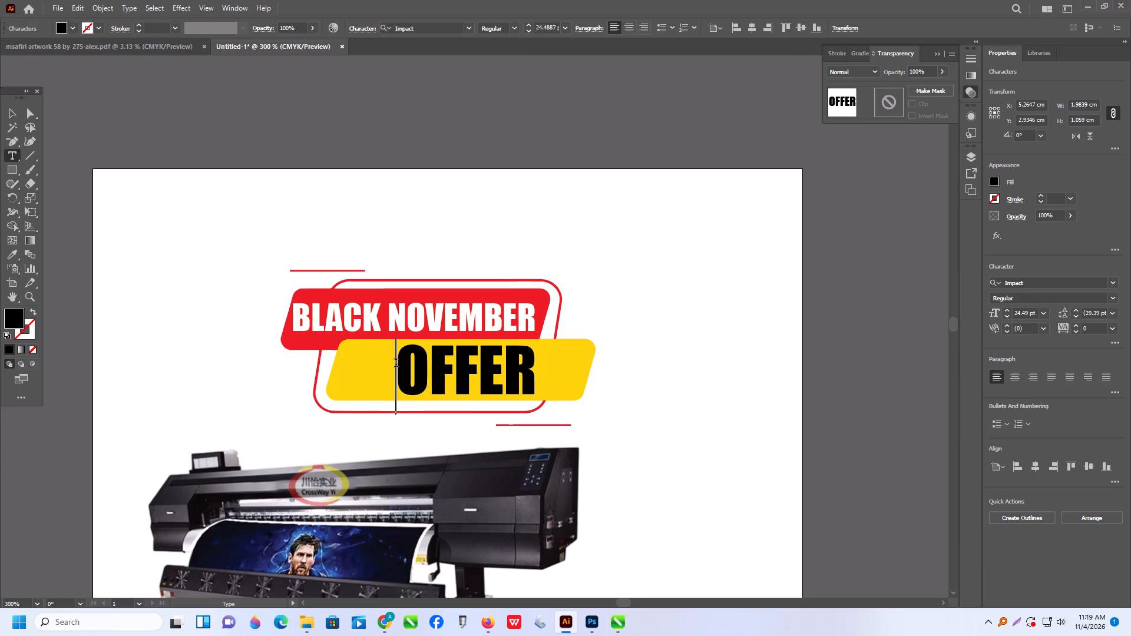
pyautogui.write('sp')
pyautogui.press('BackSpace')
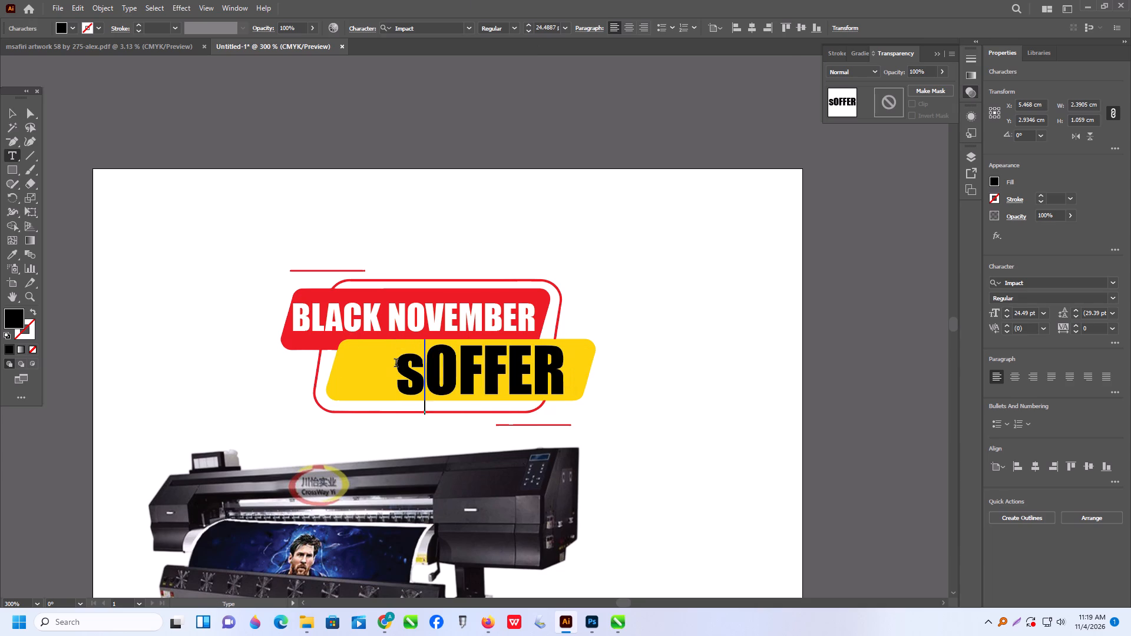
pyautogui.press('BackSpace')
pyautogui.write('SPE')
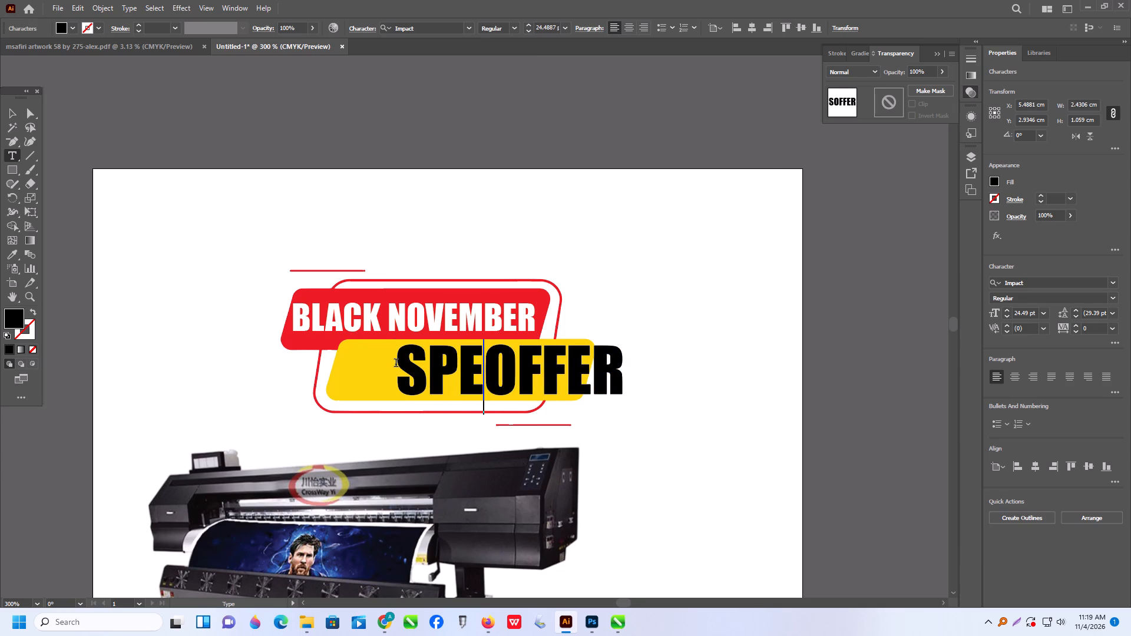
pyautogui.write('CIAL')
pyautogui.press('space')
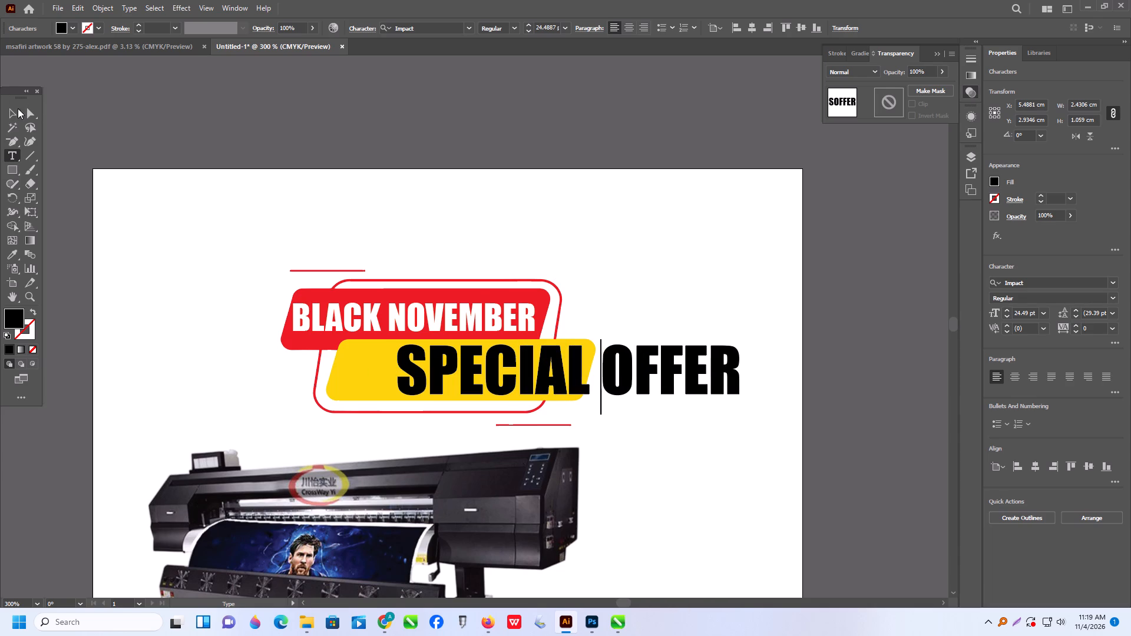
pyautogui.click(16, 109)
# Scale the SPECIAL OFFER text down to about 3.22 x 0.7 cm and position it centred within the yellow tag.
pyautogui.moveTo(620, 390); pyautogui.dragTo(543, 388)
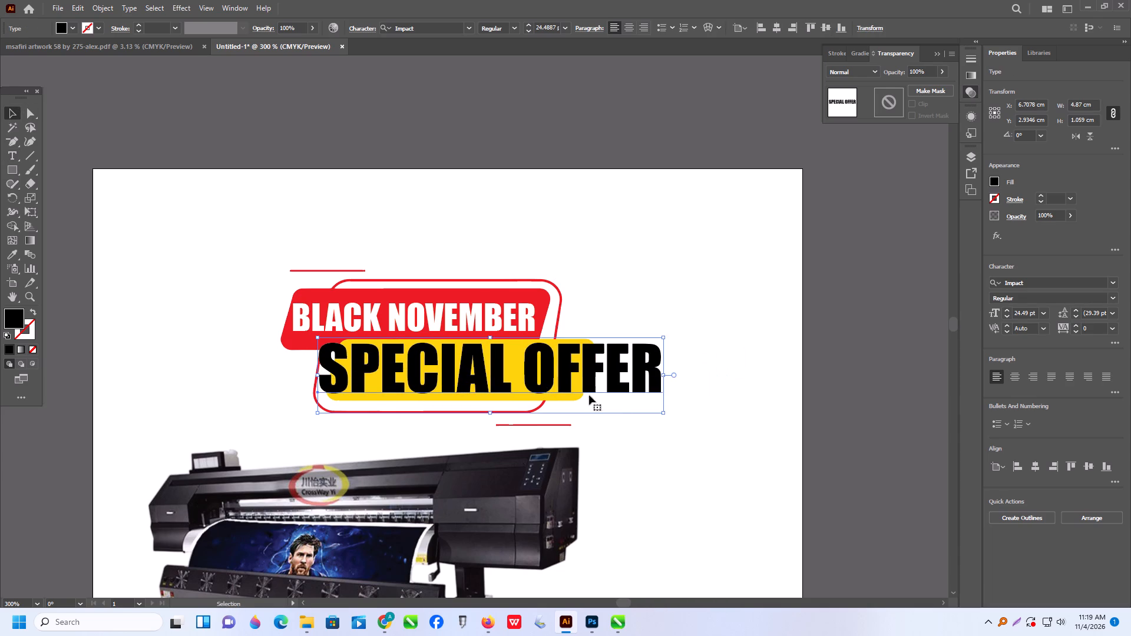
pyautogui.keyDown('shift'); pyautogui.moveTo(666, 415); pyautogui.dragTo(576, 399); pyautogui.keyUp('shift')
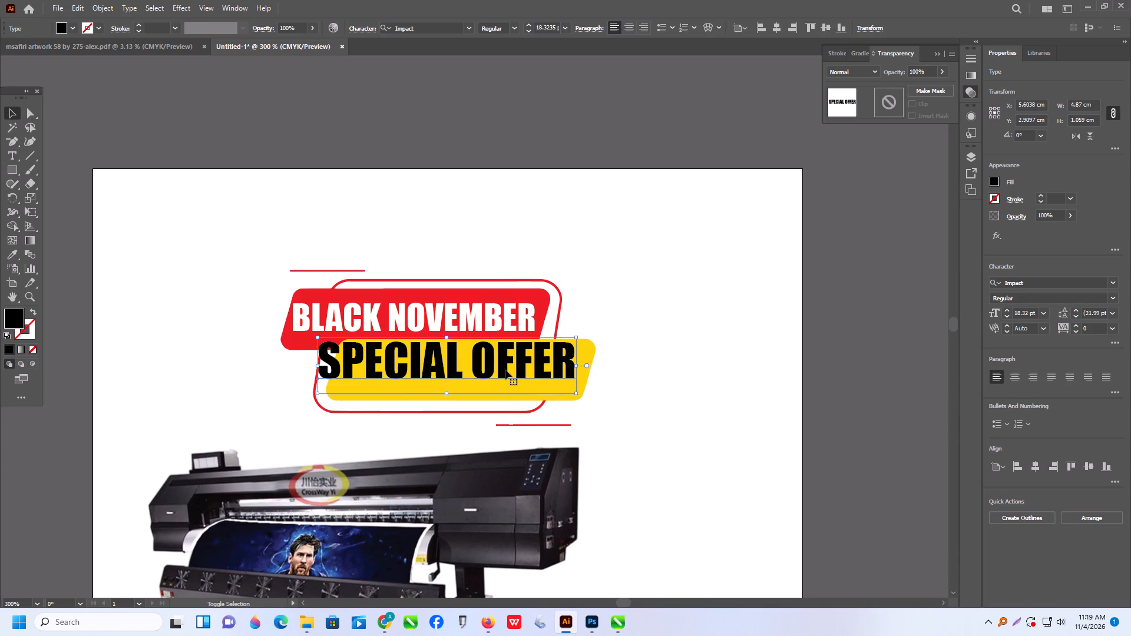
pyautogui.moveTo(499, 369); pyautogui.dragTo(523, 380)
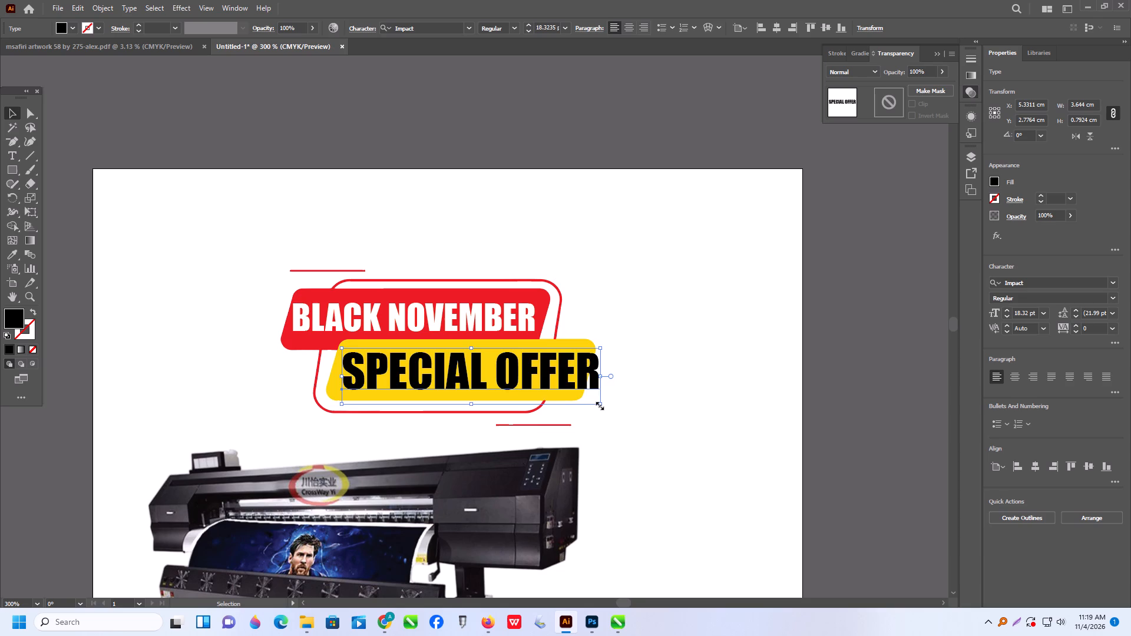
pyautogui.keyDown('shift'); pyautogui.moveTo(598, 405); pyautogui.dragTo(570, 403); pyautogui.keyUp('shift')
pyautogui.moveTo(533, 379); pyautogui.dragTo(541, 380)
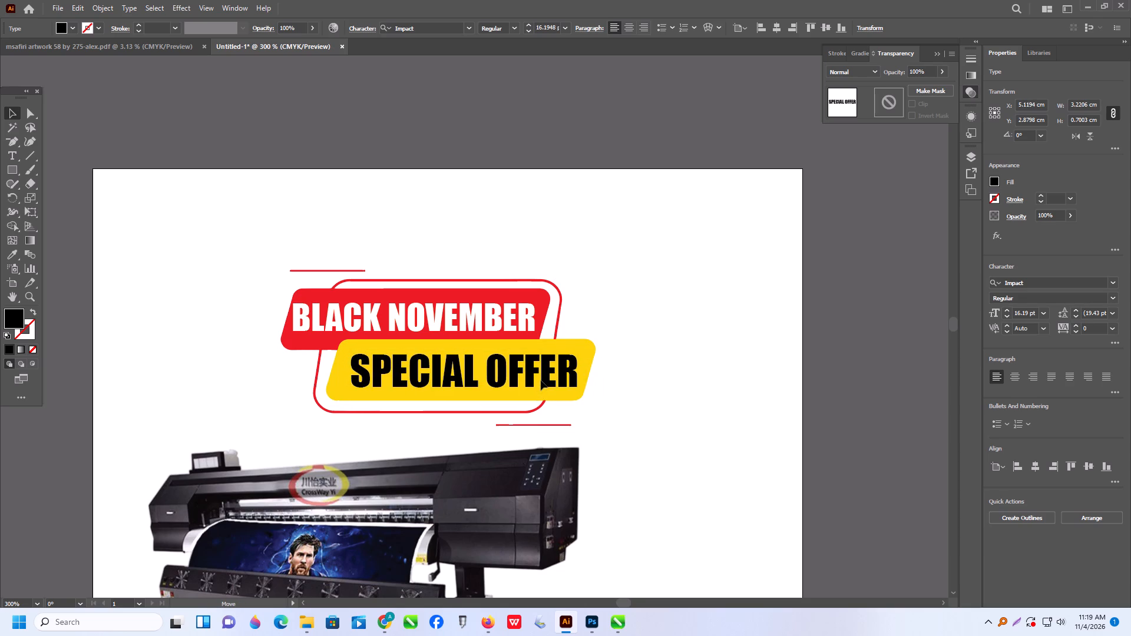
pyautogui.moveTo(541, 380); pyautogui.dragTo(539, 379)
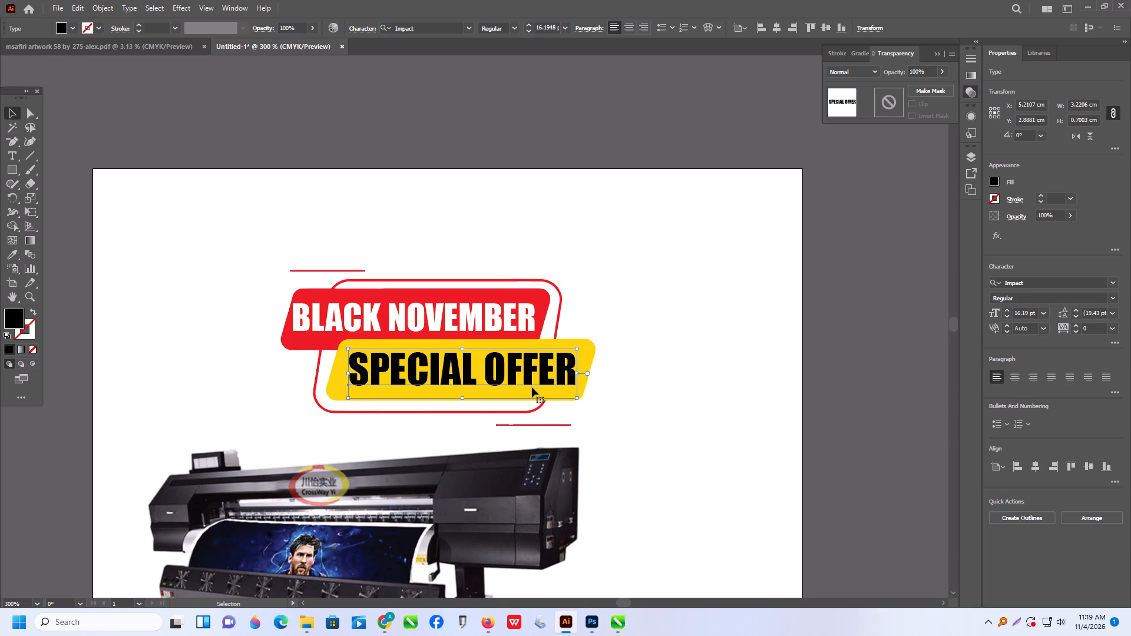
pyautogui.keyDown('alt'); pyautogui.scroll(1, 532, 388); pyautogui.keyUp('alt')
pyautogui.click(508, 373)
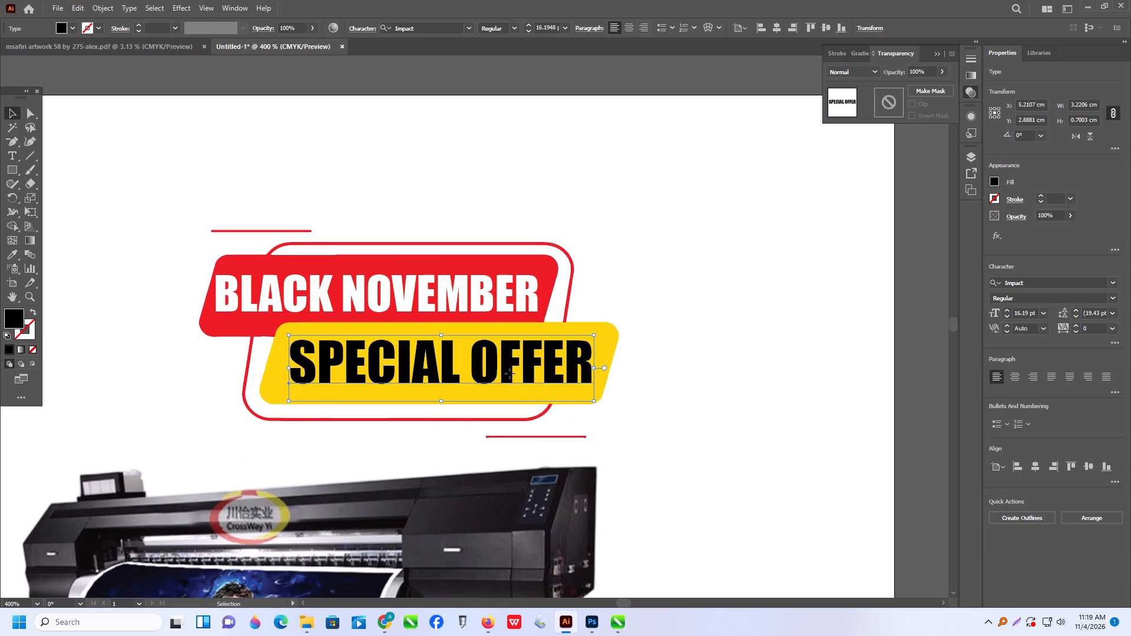
pyautogui.click(450, 362)
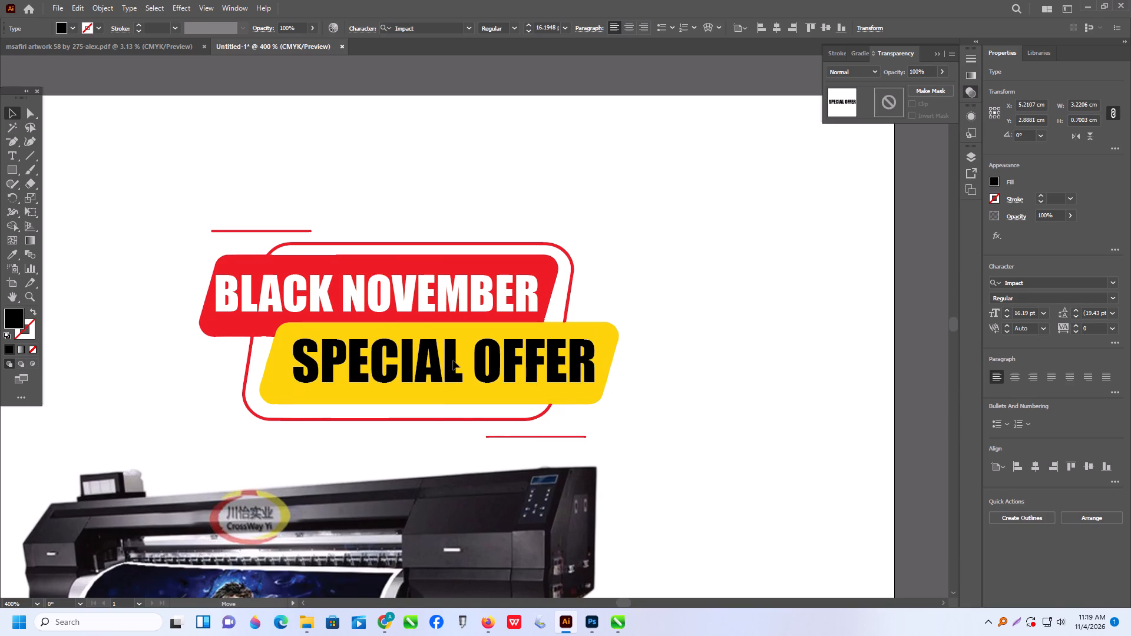
# Group the red and yellow tags with their text and lines, and move the group to about X 4.24, Y 2.69 cm above the printer.
pyautogui.keyDown('alt'); pyautogui.scroll(-9, 452, 360); pyautogui.keyUp('alt')
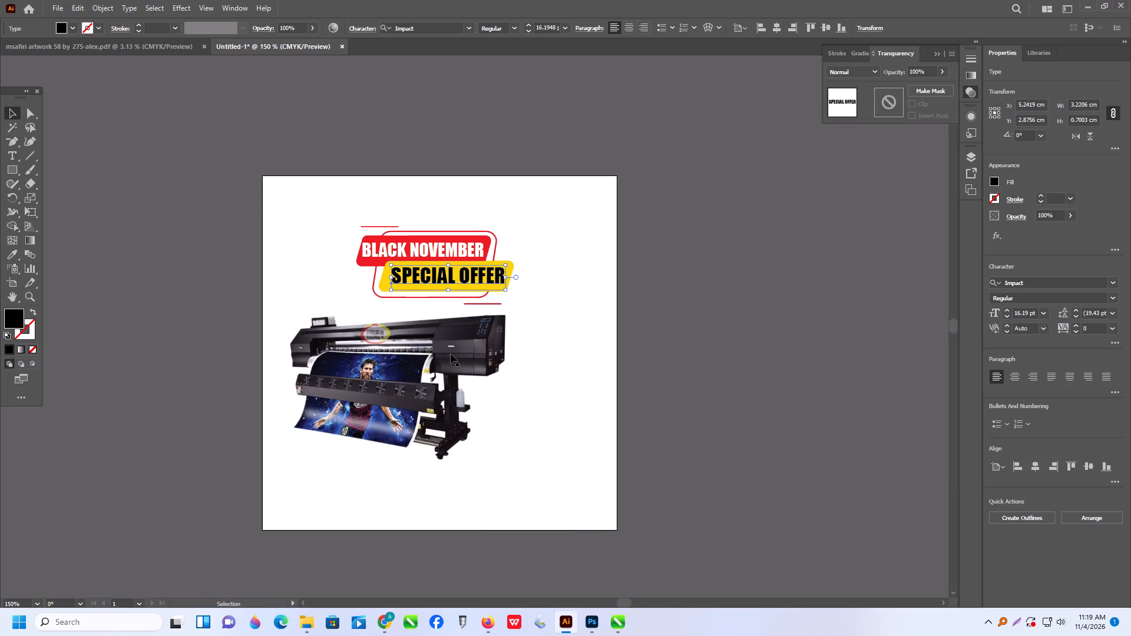
pyautogui.click(328, 154)
pyautogui.moveTo(312, 140); pyautogui.dragTo(433, 218)
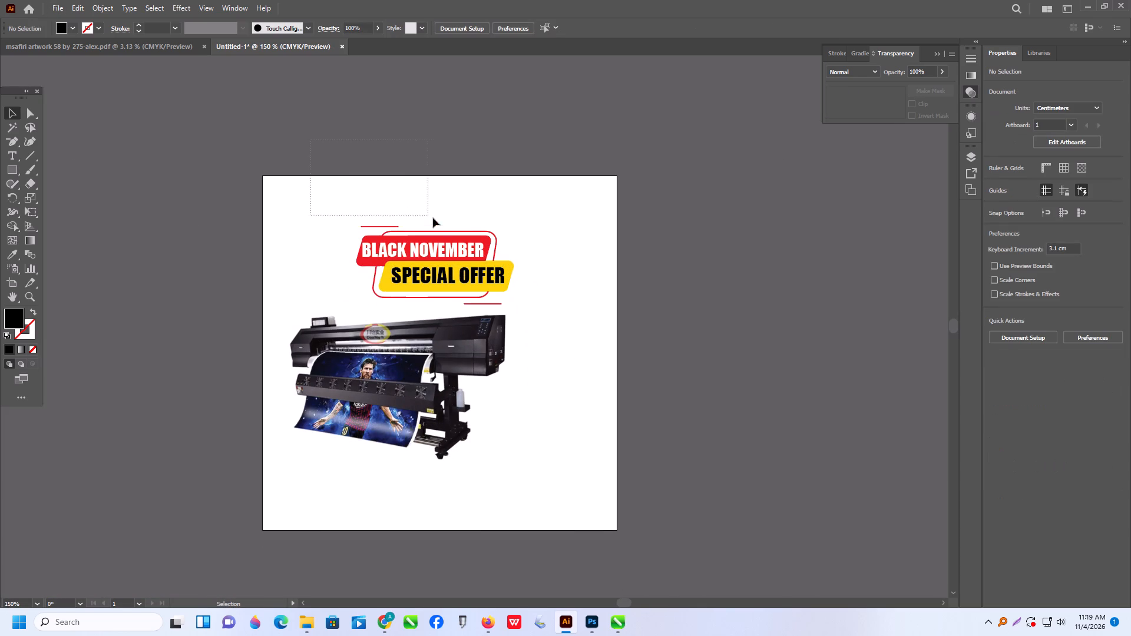
pyautogui.moveTo(433, 218); pyautogui.dragTo(554, 288)
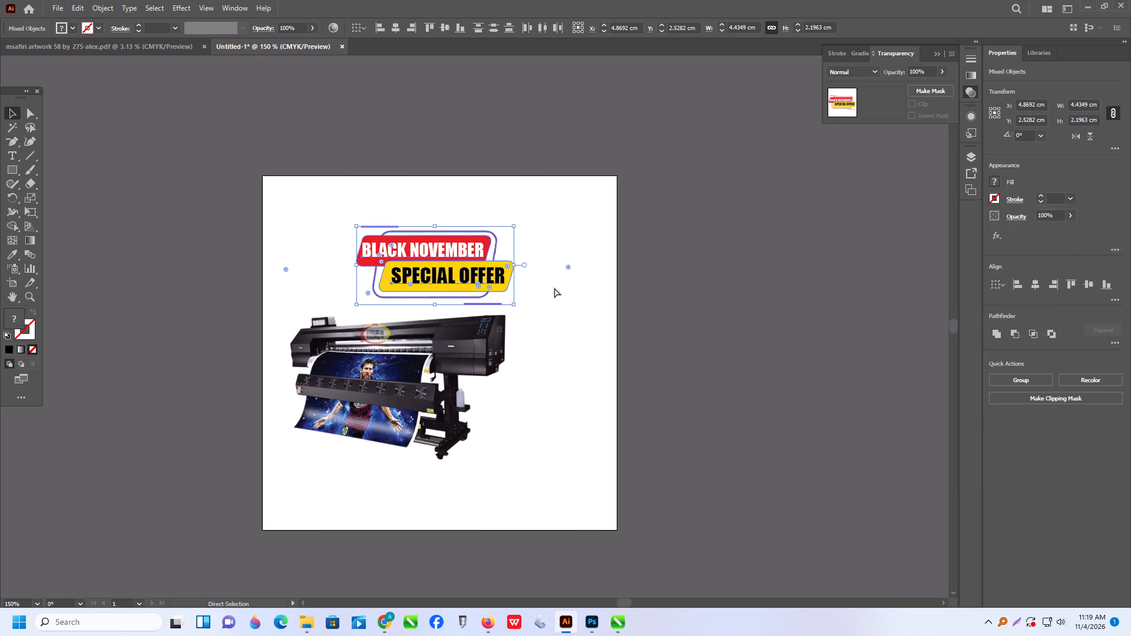
pyautogui.hotkey('ctrl', 'g')
pyautogui.moveTo(464, 274); pyautogui.dragTo(443, 279)
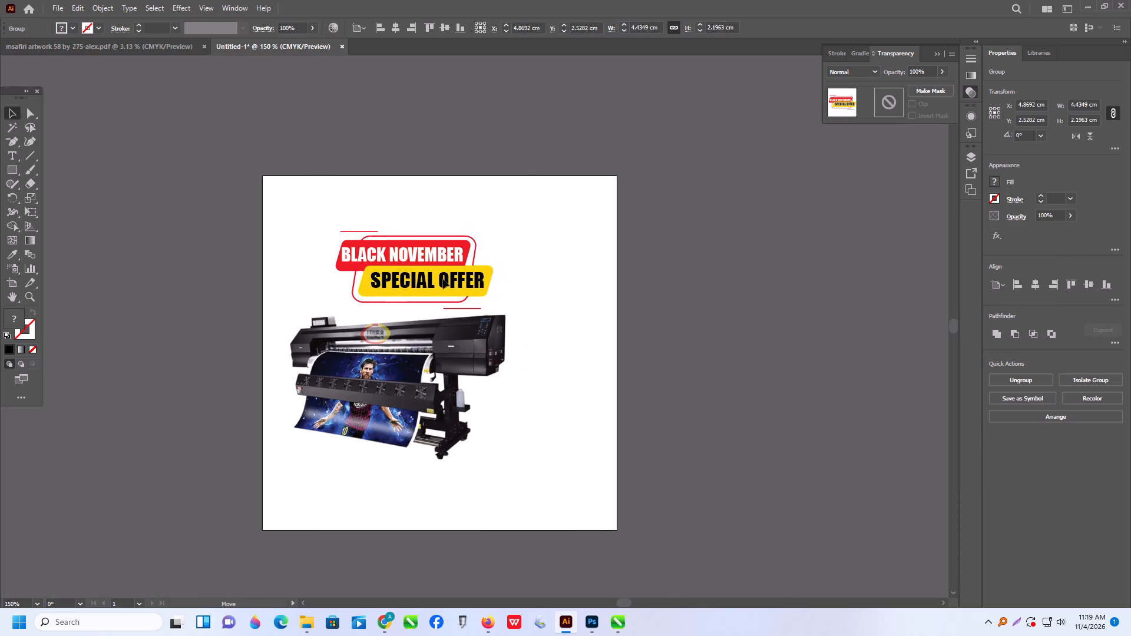
pyautogui.moveTo(443, 279); pyautogui.dragTo(442, 280)
pyautogui.click(442, 280)
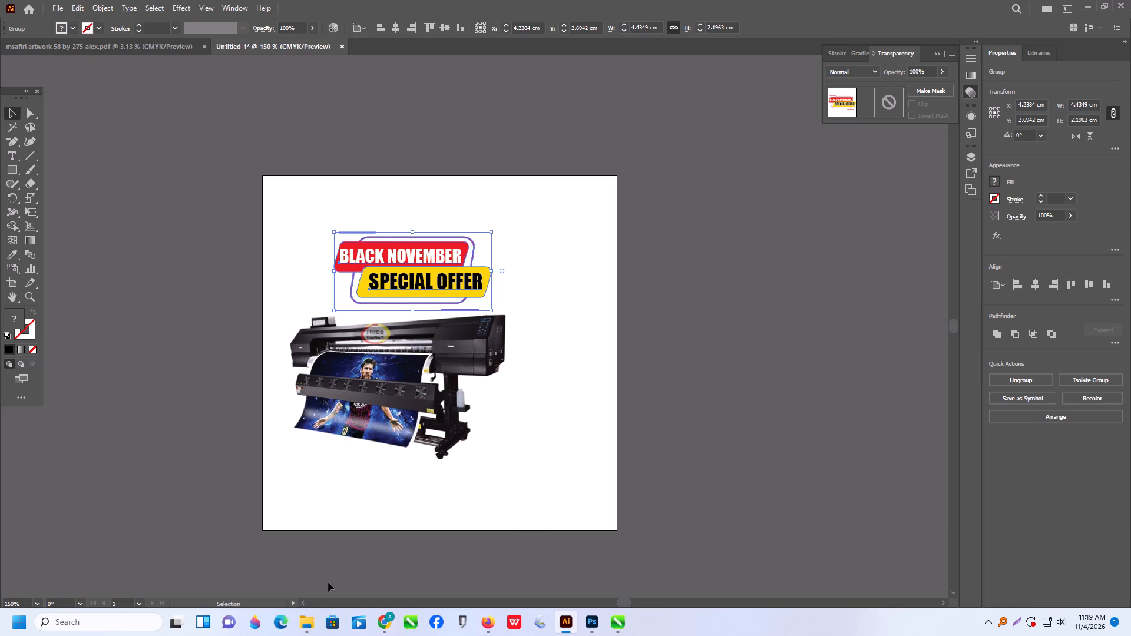
# Switch to the Pinterest discount tag page in Chrome and browse the related pins for further banner and label graphics.
pyautogui.click(389, 614)
pyautogui.click(220, 12)
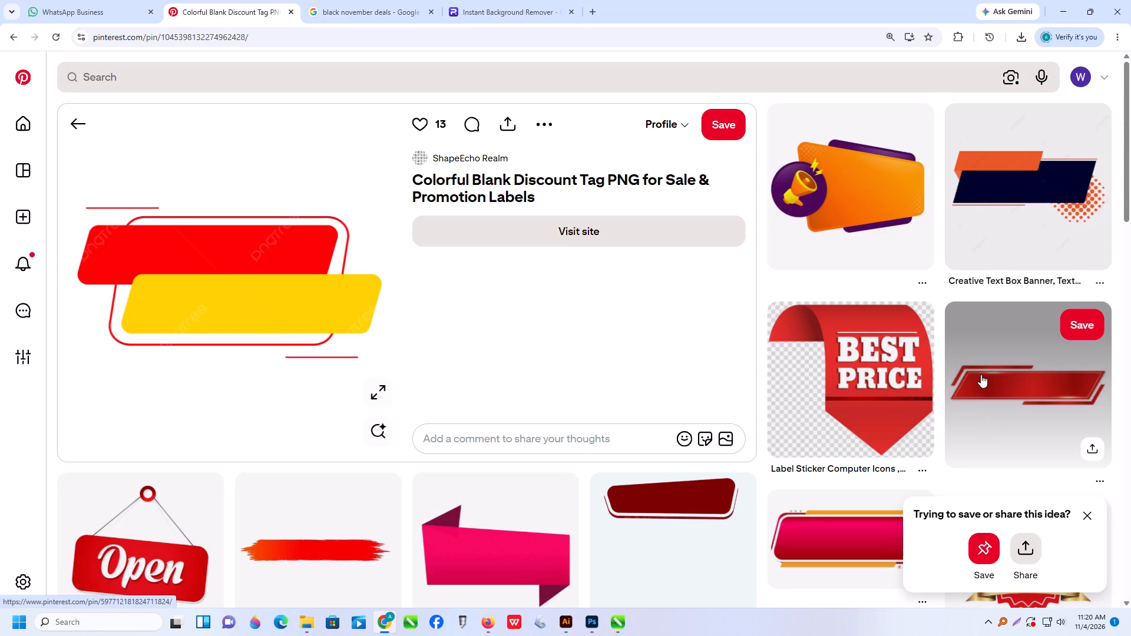
pyautogui.scroll(-1, 981, 375)
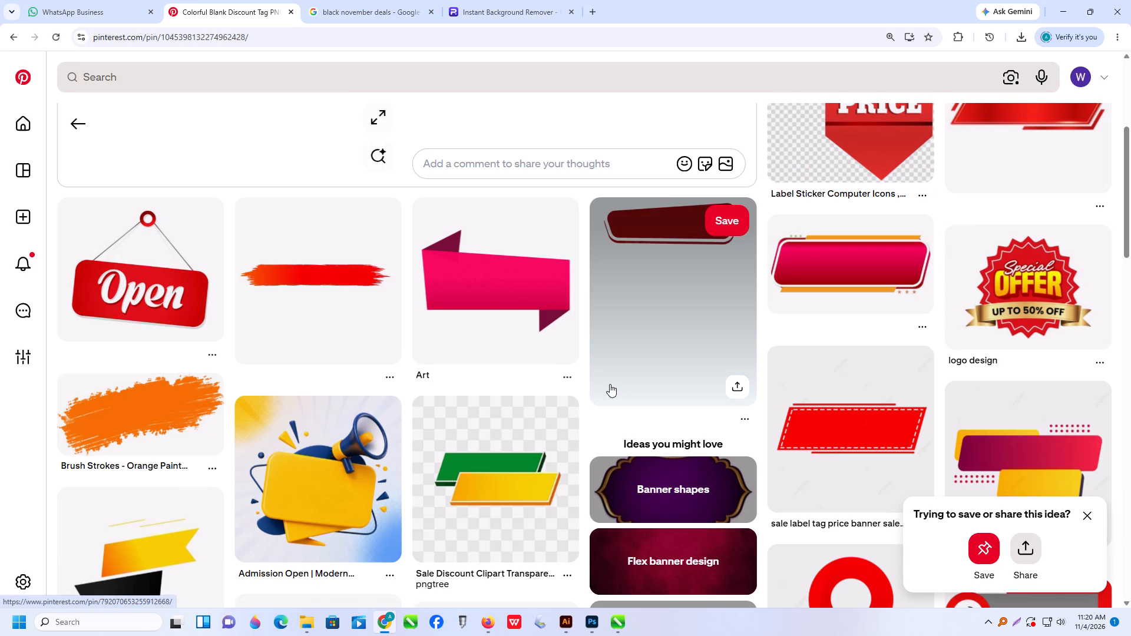
pyautogui.scroll(-1, 609, 383)
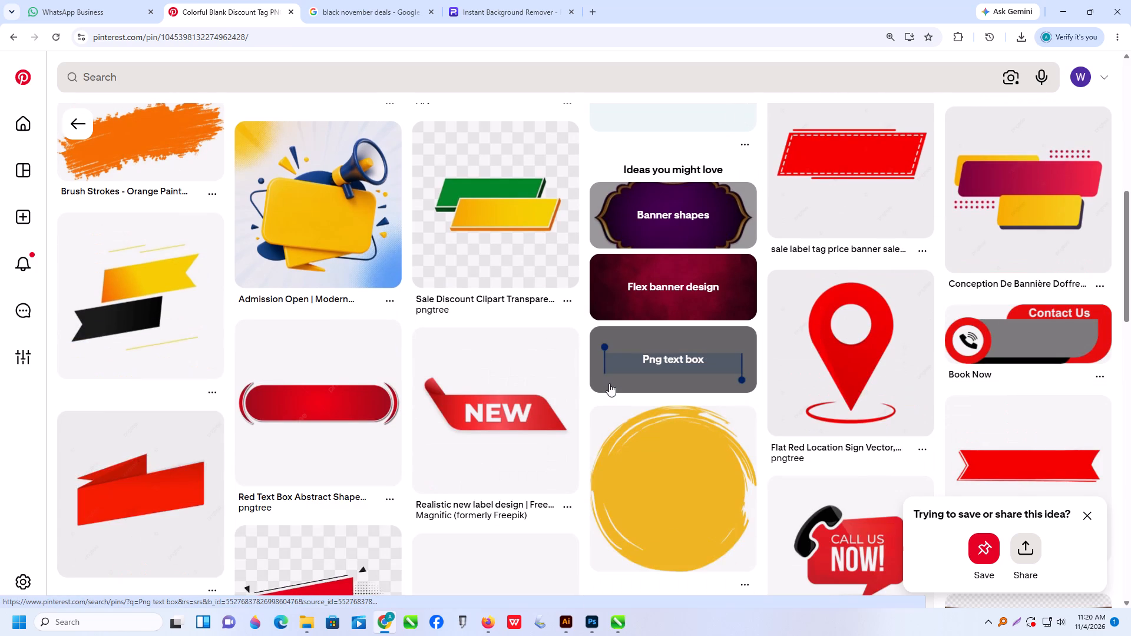
pyautogui.scroll(-1, 609, 383)
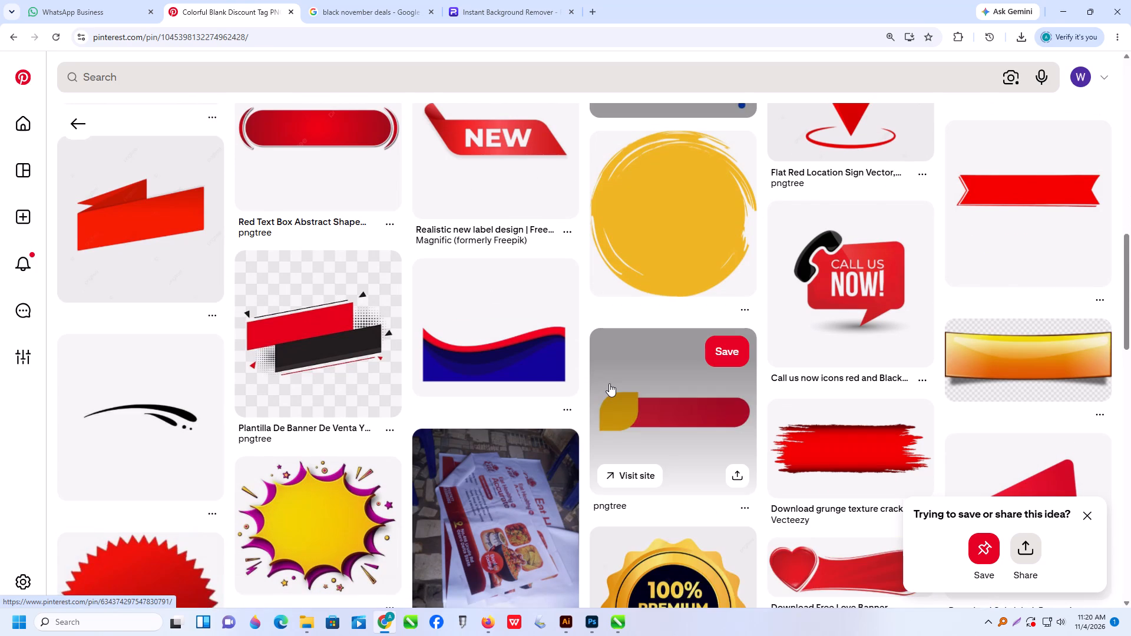
# Find the red starburst sticker with a peeling white corner among the related pins and copy its image.
pyautogui.scroll(-1, 609, 382)
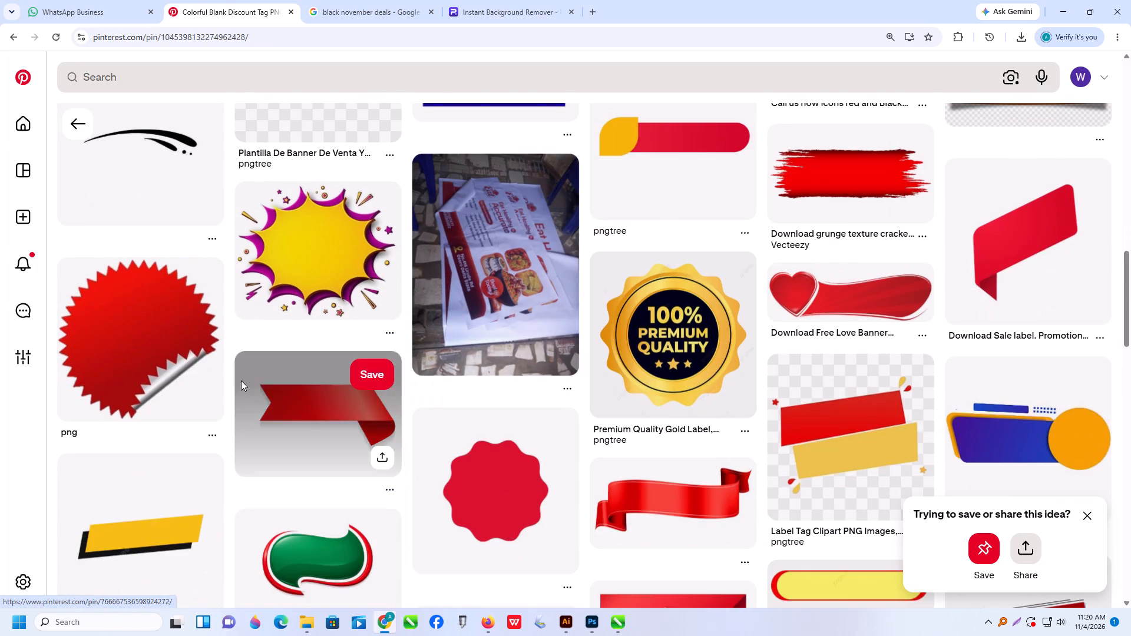
pyautogui.click(140, 344)
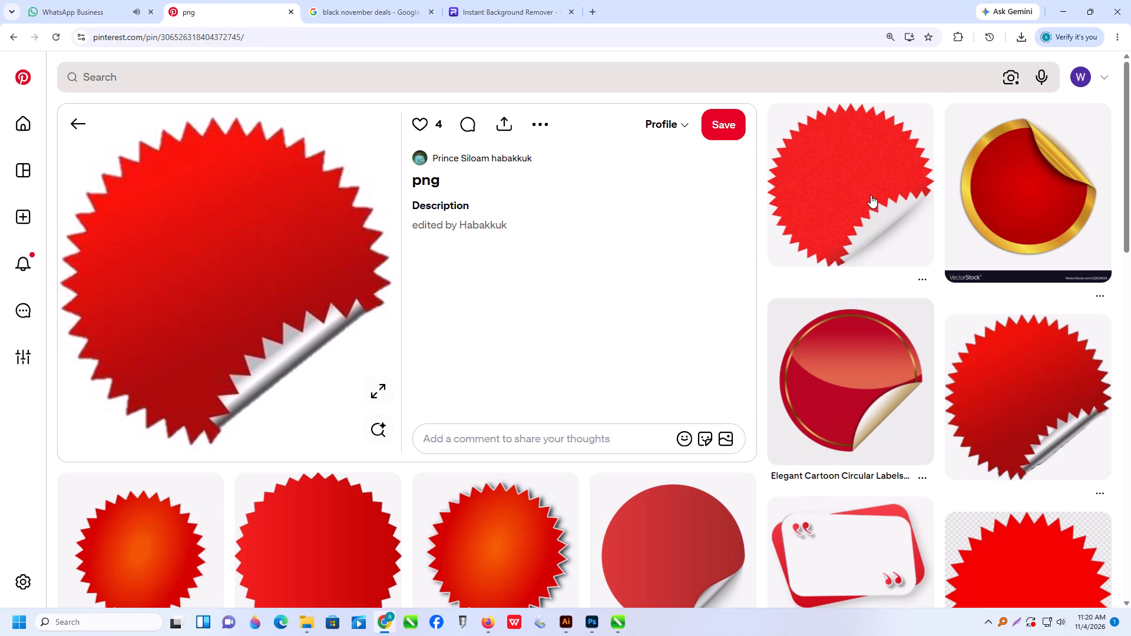
pyautogui.click(871, 195)
pyautogui.rightClick(324, 278)
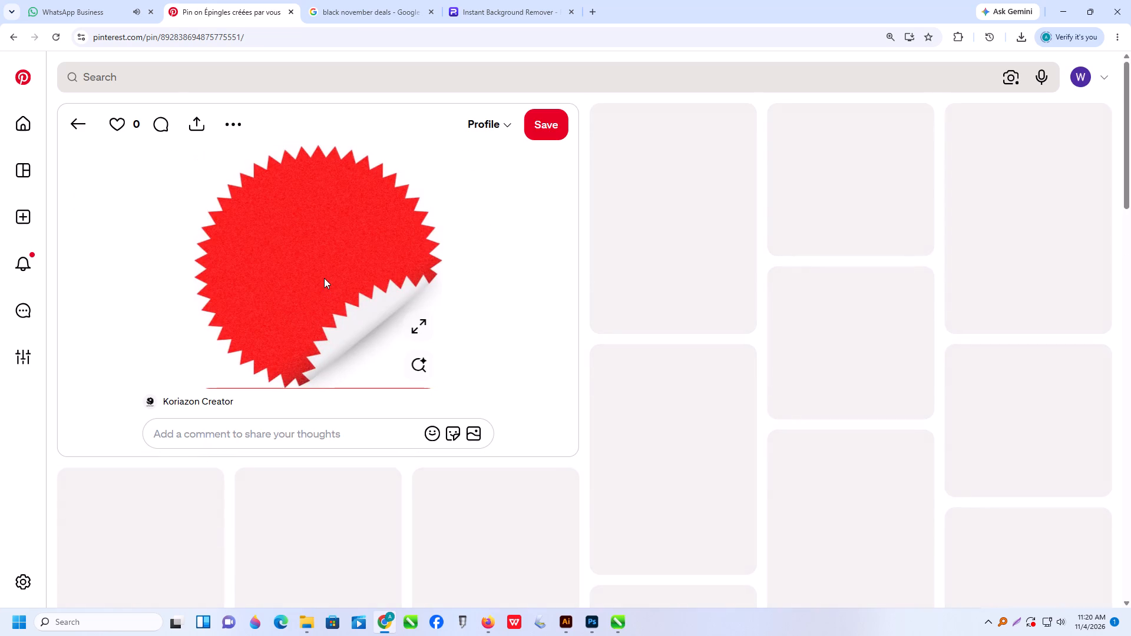
pyautogui.click(391, 330)
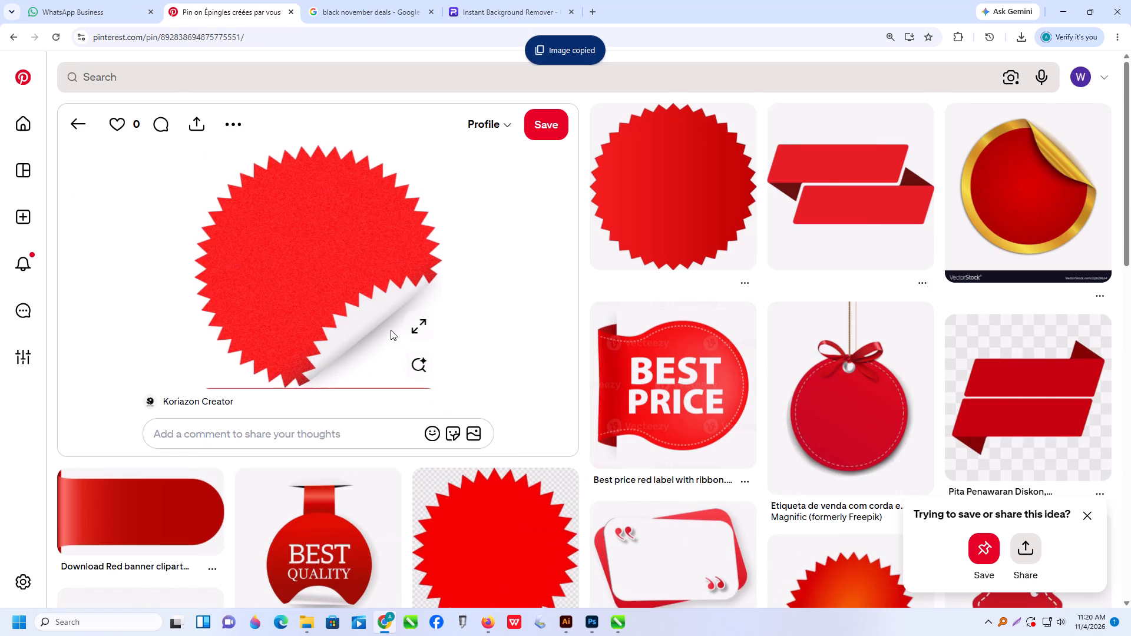
# Open the related pin of the round red BEST QUALITY ribbon label to copy its image.
pyautogui.click(311, 551)
pyautogui.rightClick(264, 284)
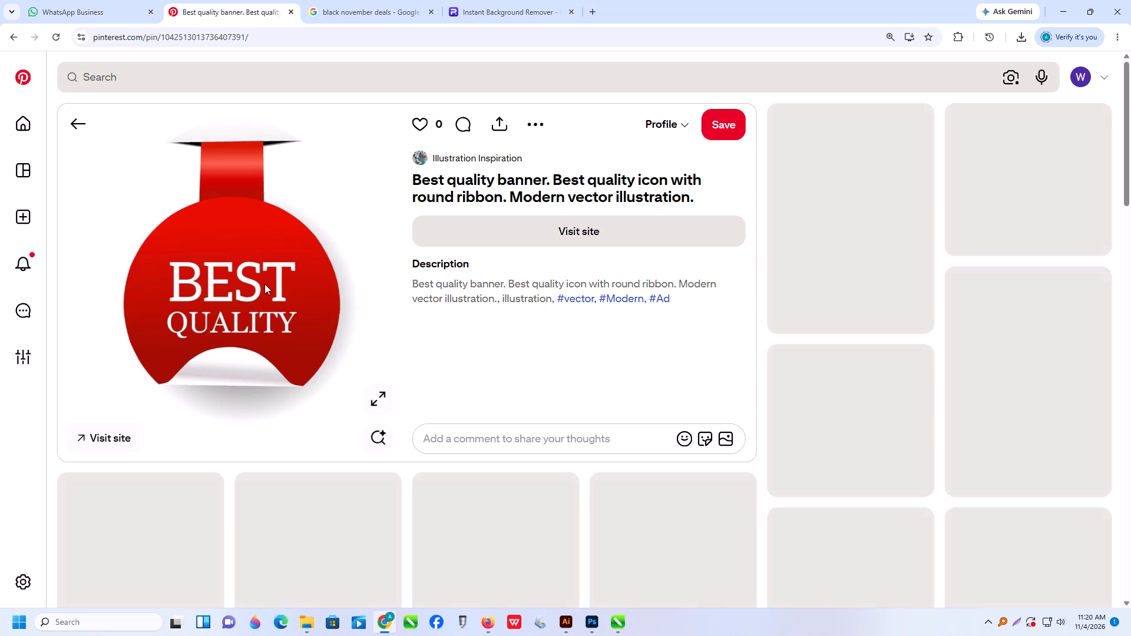
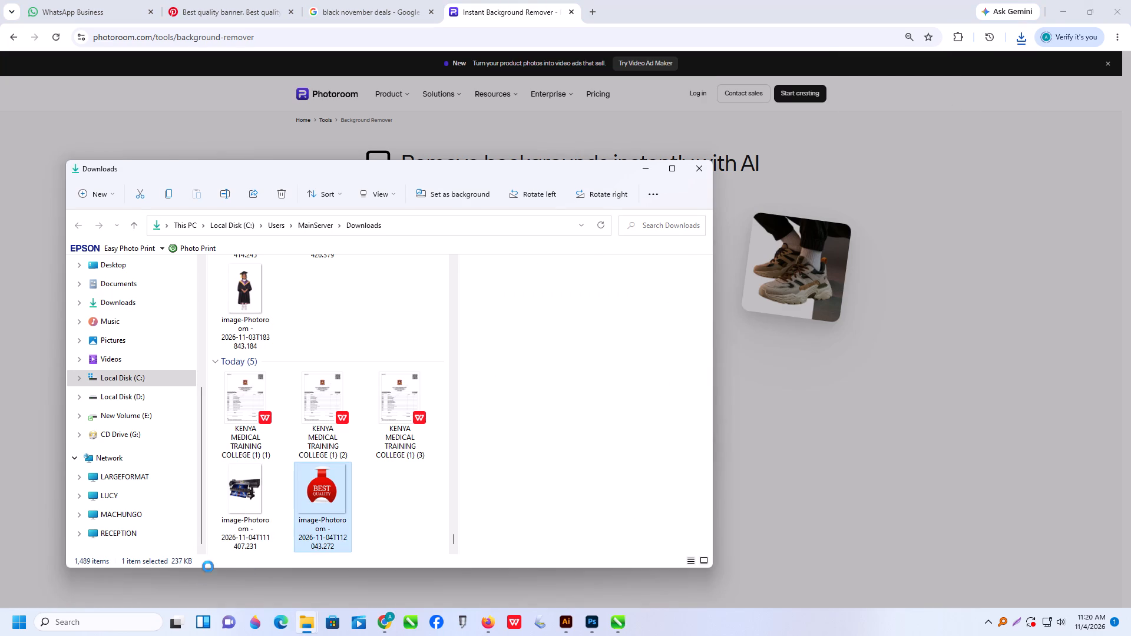
# Open the downloaded red BEST QUALITY badge cutout in CorelDRAW and cut it from the page to the clipboard.
pyautogui.tripleClick(332, 488)
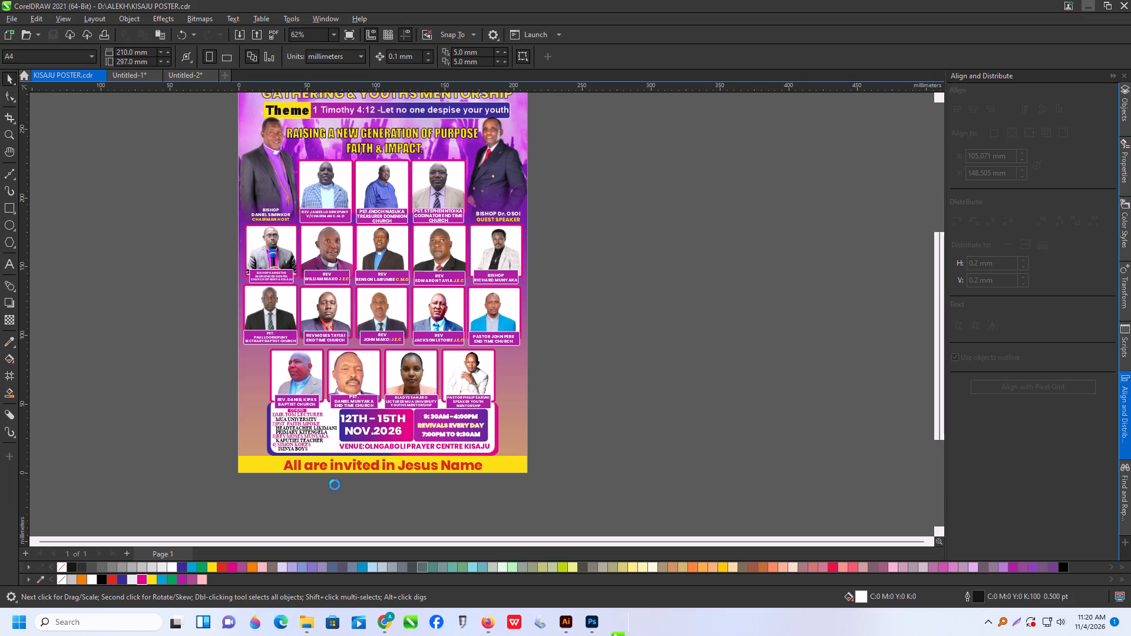
pyautogui.click(499, 380)
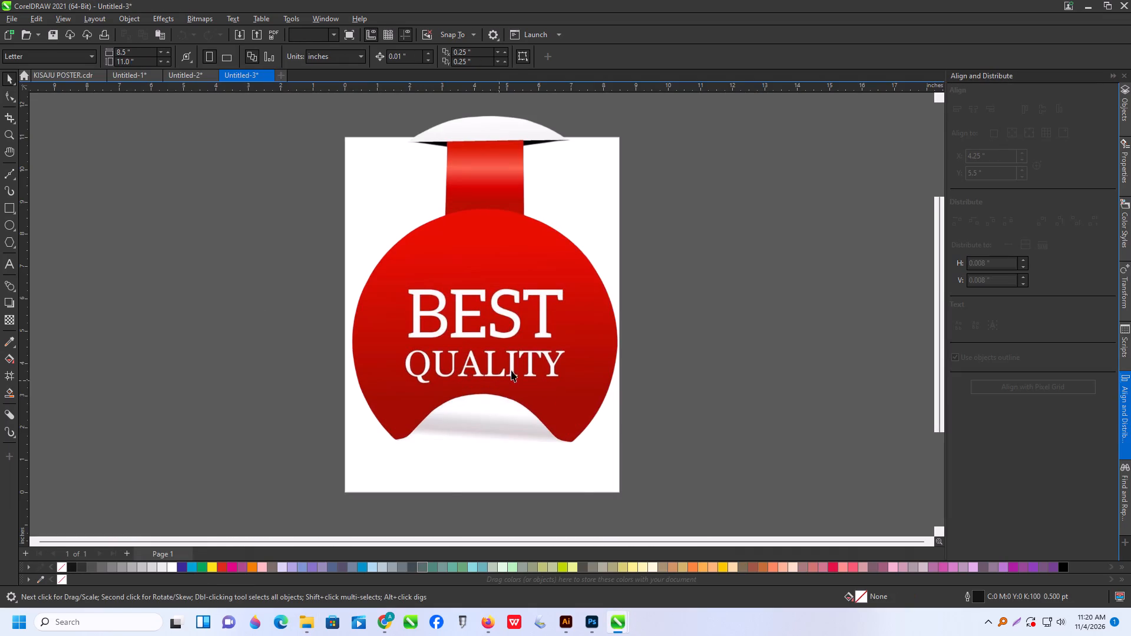
pyautogui.moveTo(512, 369); pyautogui.dragTo(304, 410)
pyautogui.click(302, 410)
pyautogui.scroll(-4, 439, 375)
pyautogui.scroll(-4, 283, 416)
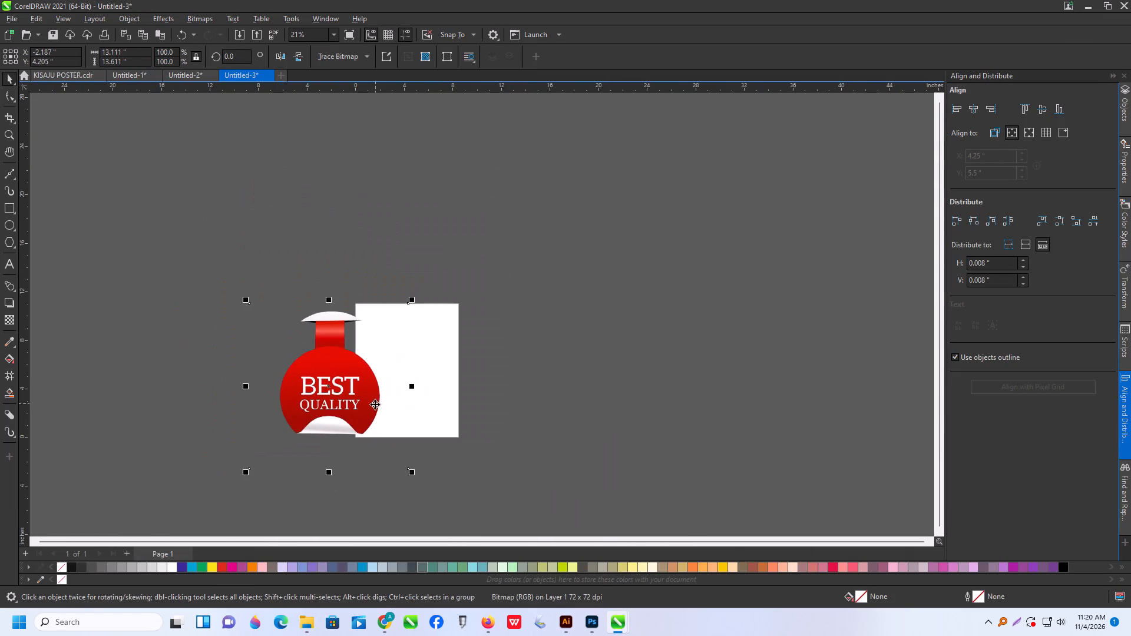
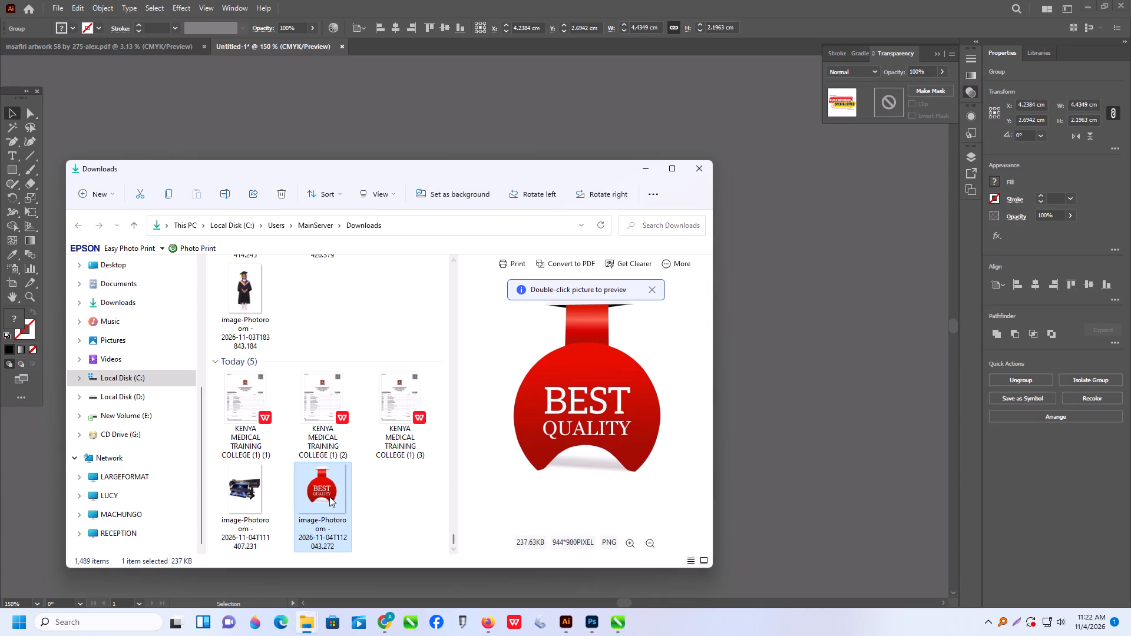
# Place the BEST QUALITY badge image from Downloads in the poster document, scale it to about 6 cm wide and move it over the artboard's upper-right corner.
pyautogui.moveTo(328, 492); pyautogui.dragTo(809, 457)
pyautogui.moveTo(805, 454); pyautogui.dragTo(794, 438)
pyautogui.keyDown('alt'); pyautogui.scroll(-5, 550, 459); pyautogui.keyUp('alt')
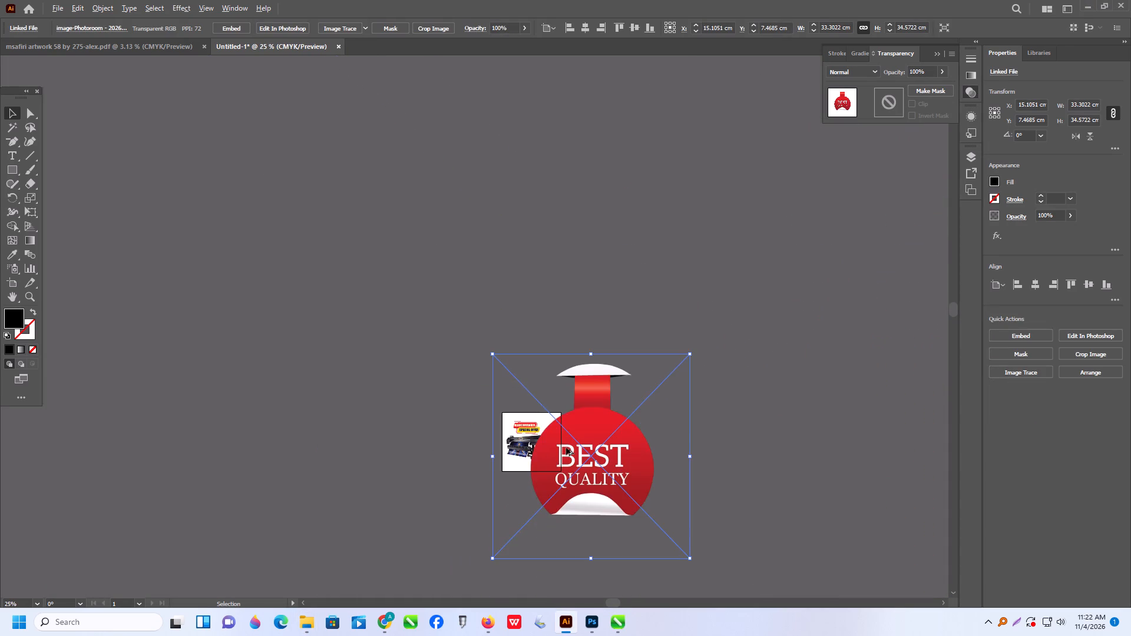
pyautogui.moveTo(611, 475); pyautogui.dragTo(630, 469)
pyautogui.moveTo(672, 450); pyautogui.dragTo(689, 438)
pyautogui.moveTo(643, 475); pyautogui.dragTo(659, 417)
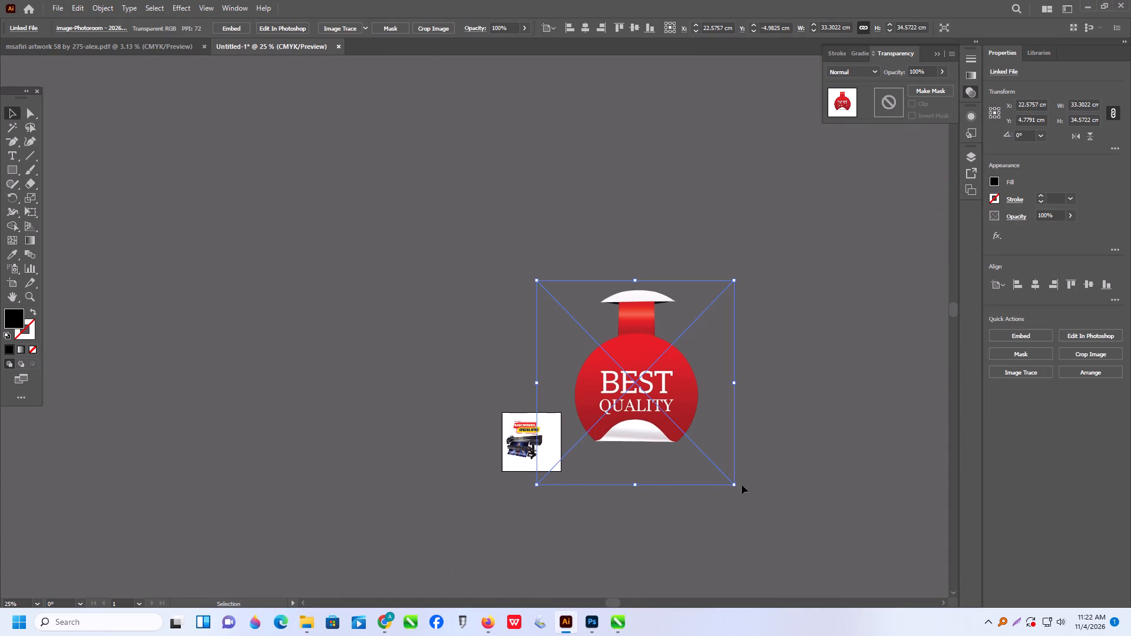
pyautogui.keyDown('shift'); pyautogui.moveTo(733, 486); pyautogui.dragTo(572, 352); pyautogui.keyUp('shift')
pyautogui.keyDown('alt'); pyautogui.scroll(3, 541, 300); pyautogui.keyUp('alt')
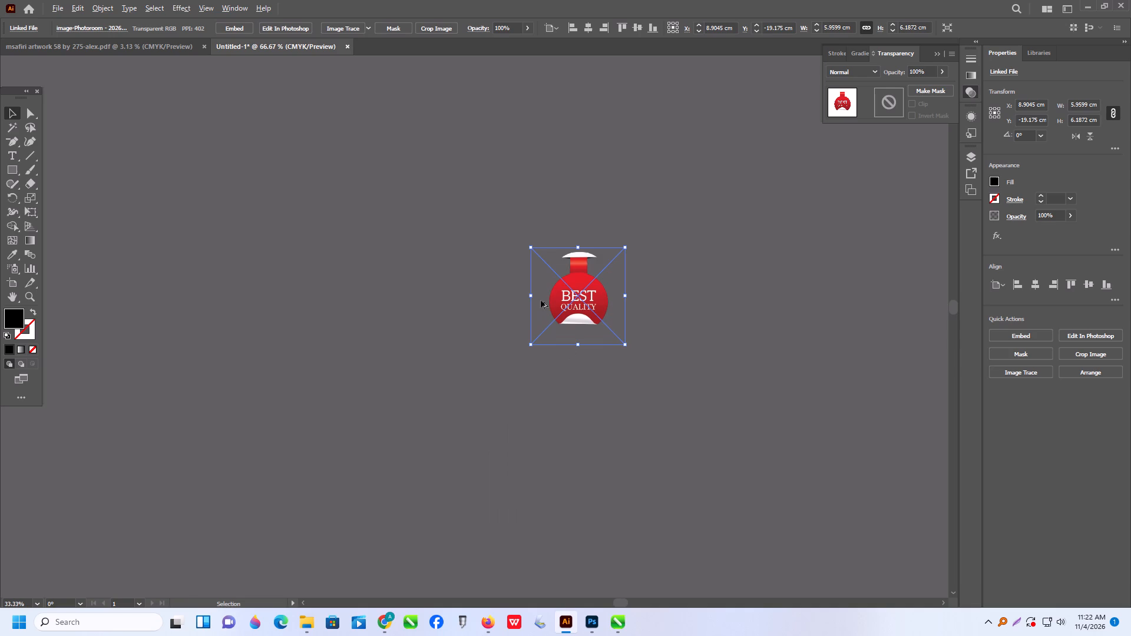
pyautogui.scroll(-6, 587, 299)
pyautogui.moveTo(585, 272); pyautogui.dragTo(582, 457)
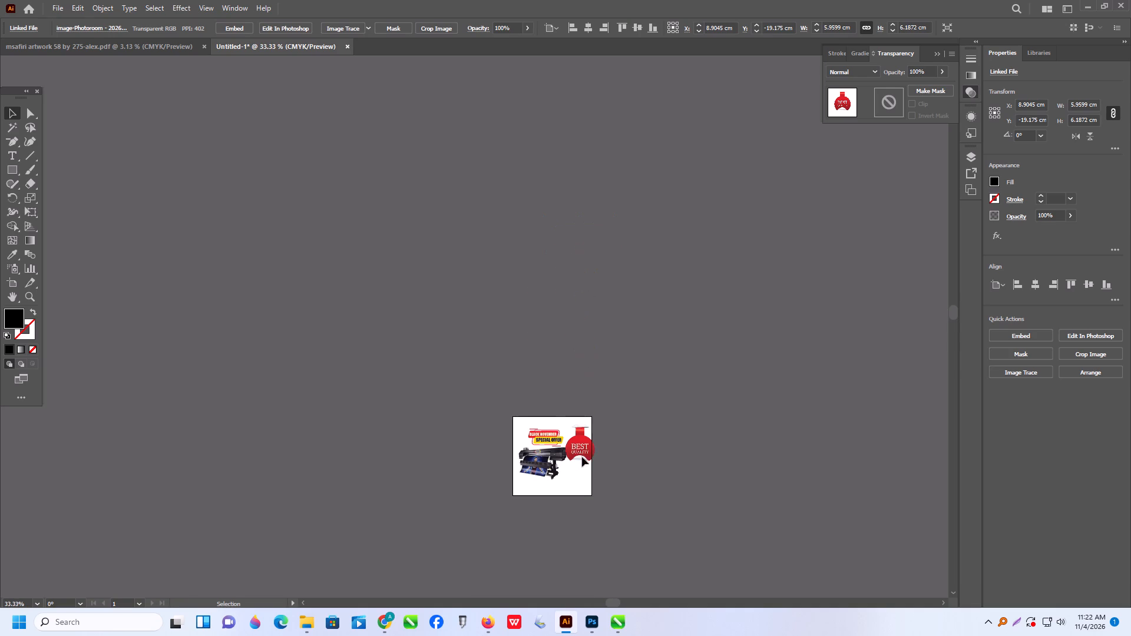
pyautogui.moveTo(582, 457); pyautogui.dragTo(580, 442)
pyautogui.keyDown('alt'); pyautogui.scroll(4, 574, 442); pyautogui.keyUp('alt')
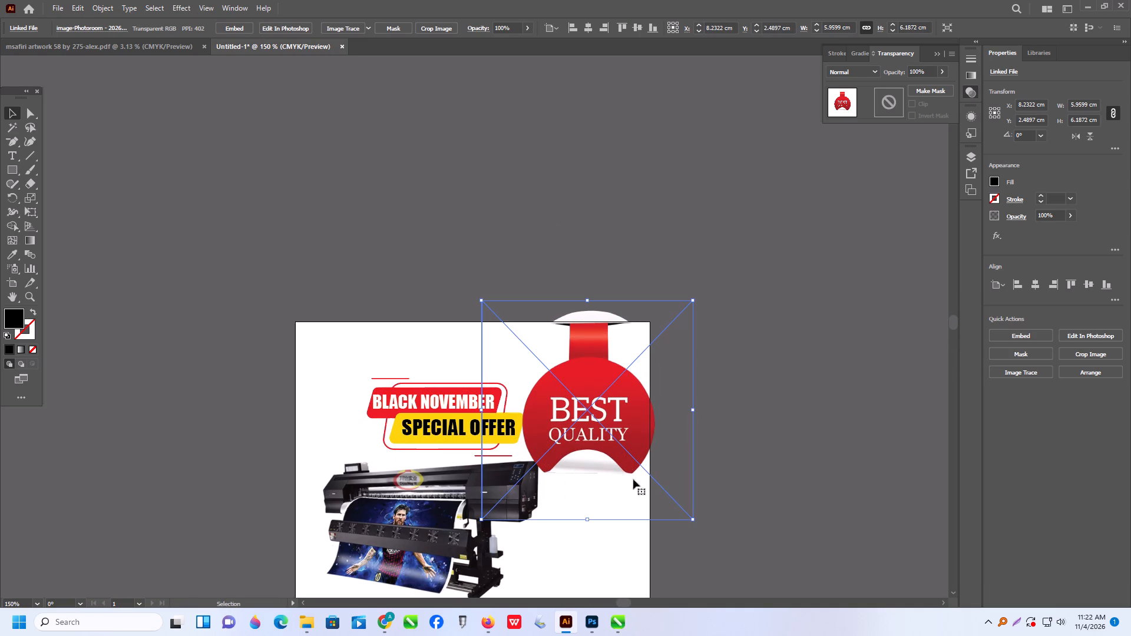
# Scale the badge down to about 3.8 x 4 cm and position it against the artboard's upper-right corner.
pyautogui.keyDown('shift'); pyautogui.moveTo(688, 519); pyautogui.dragTo(641, 472); pyautogui.keyUp('shift')
pyautogui.click(618, 450)
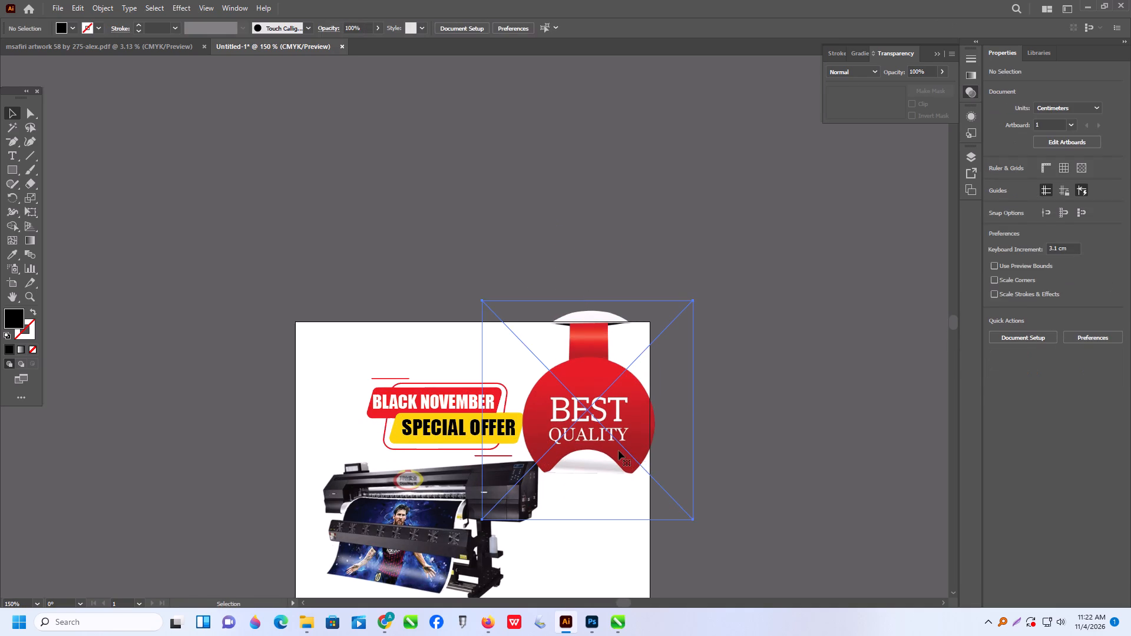
pyautogui.keyDown('shift'); pyautogui.moveTo(692, 521); pyautogui.dragTo(628, 440); pyautogui.keyUp('shift')
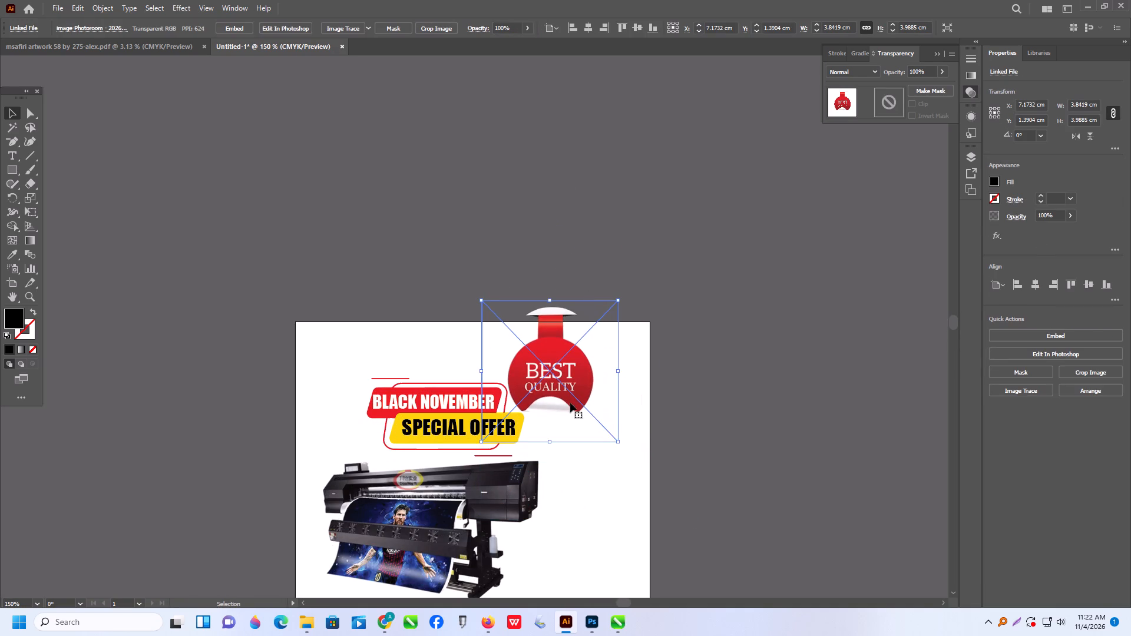
pyautogui.moveTo(570, 403); pyautogui.dragTo(625, 409)
pyautogui.moveTo(616, 406); pyautogui.dragTo(610, 406)
# Crop the badge image's empty margins to about 2.6 x 3.1 cm.
pyautogui.click(439, 29)
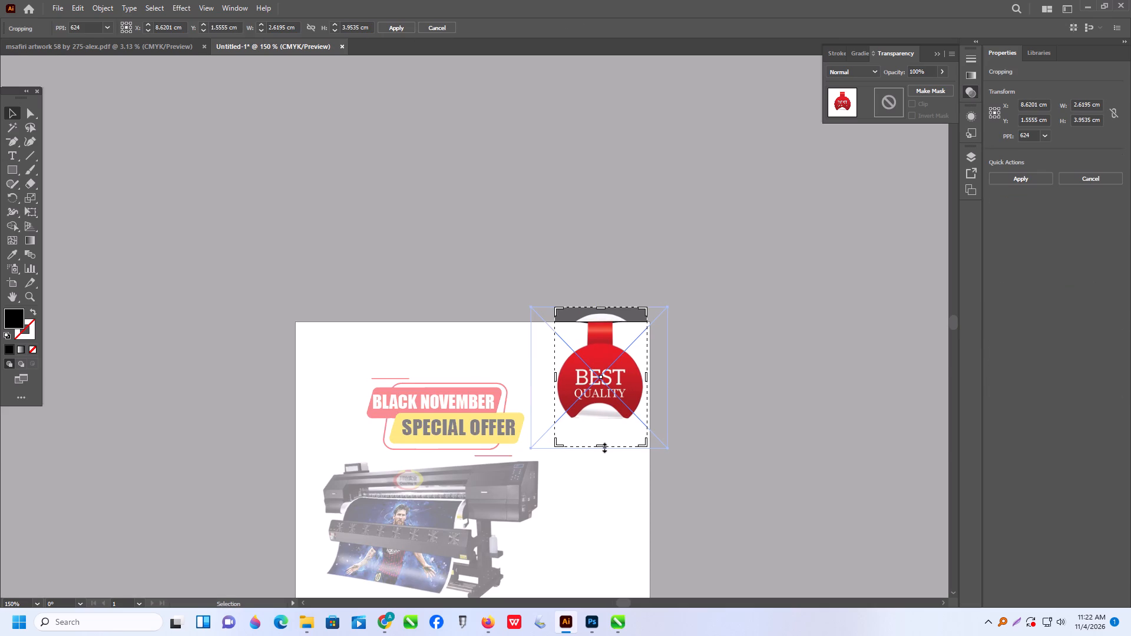
pyautogui.moveTo(603, 446); pyautogui.dragTo(606, 420)
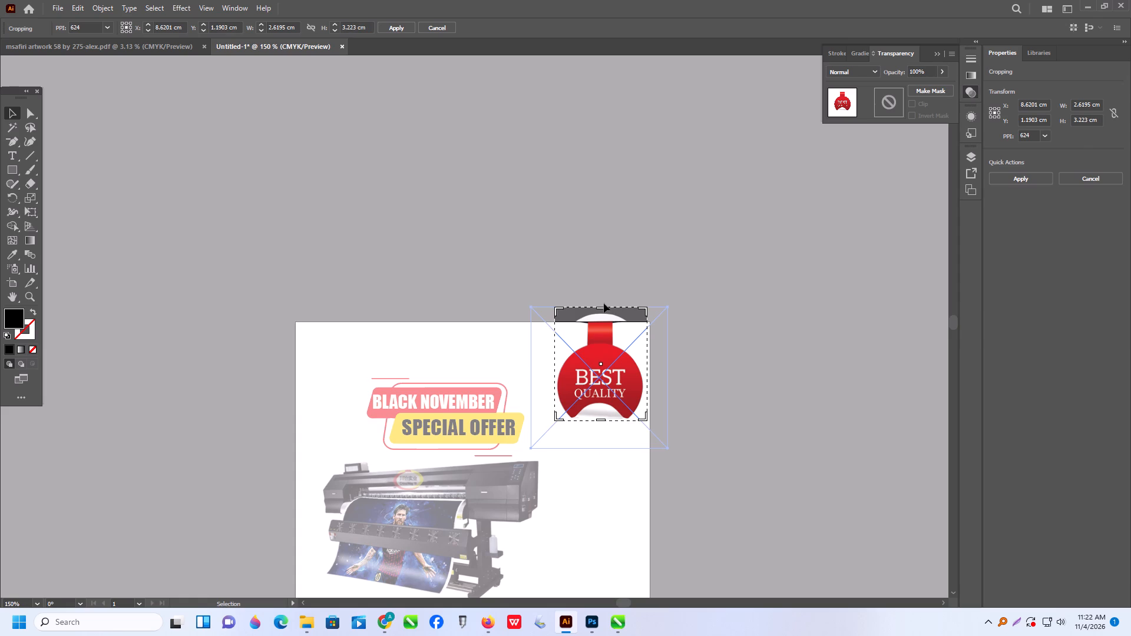
pyautogui.moveTo(600, 308); pyautogui.dragTo(600, 314)
pyautogui.press('Return')
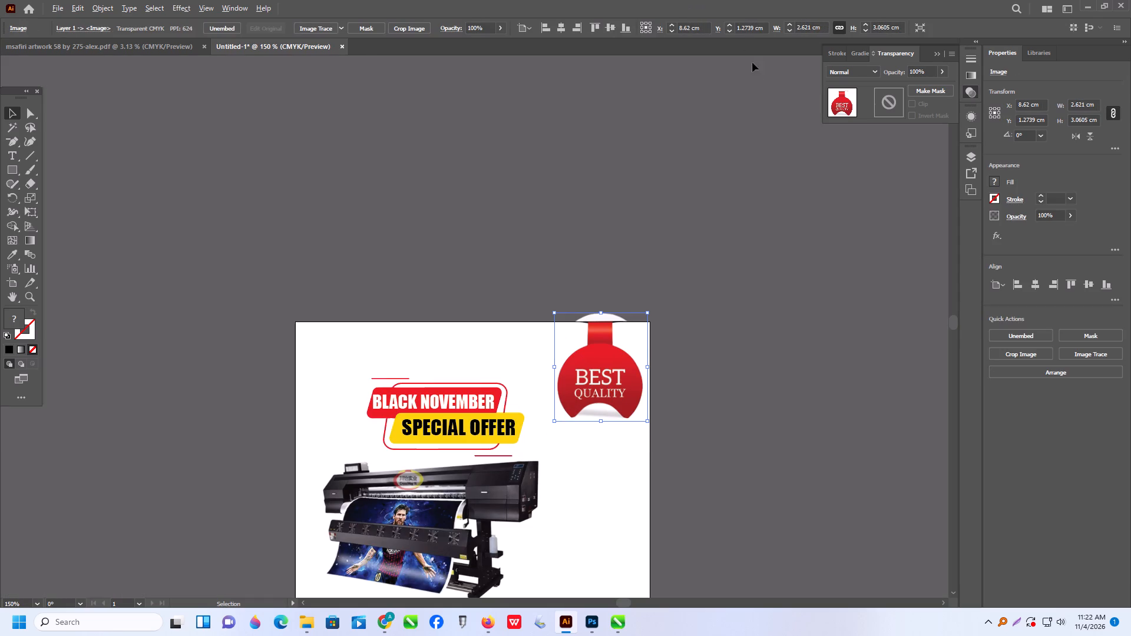
# Nudge the cropped badge slightly and apply a Drop Shadow effect with the preset Multiply settings.
pyautogui.keyDown('alt'); pyautogui.scroll(1, 699, 240); pyautogui.keyUp('alt')
pyautogui.keyDown('alt'); pyautogui.scroll(1, 478, 398); pyautogui.keyUp('alt')
pyautogui.keyDown('alt'); pyautogui.scroll(2, 597, 423); pyautogui.keyUp('alt')
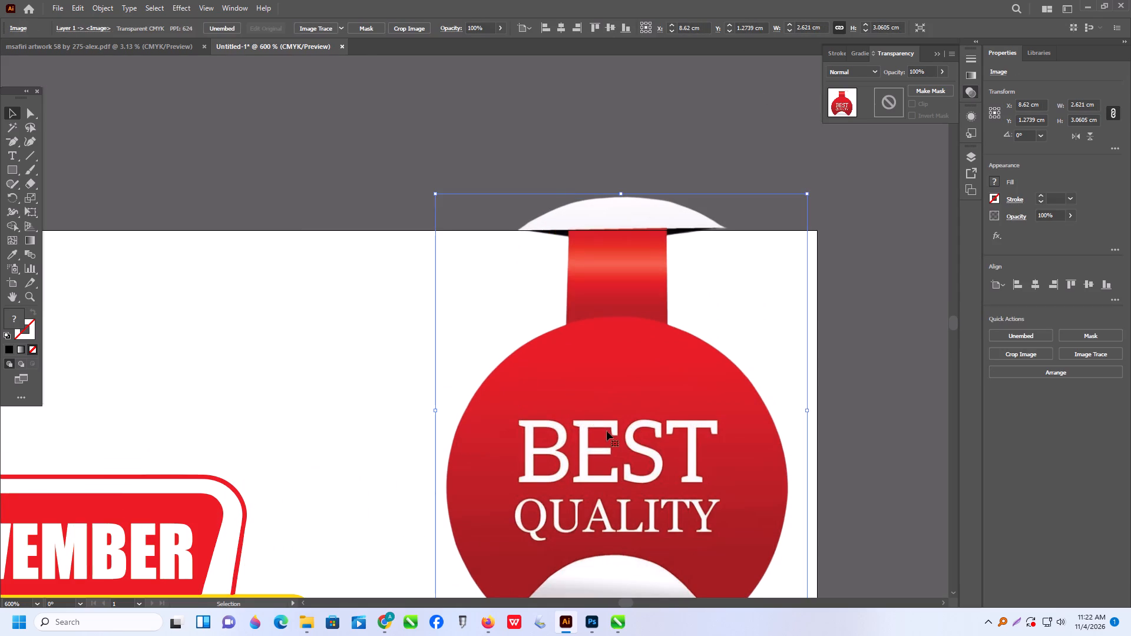
pyautogui.click(607, 431)
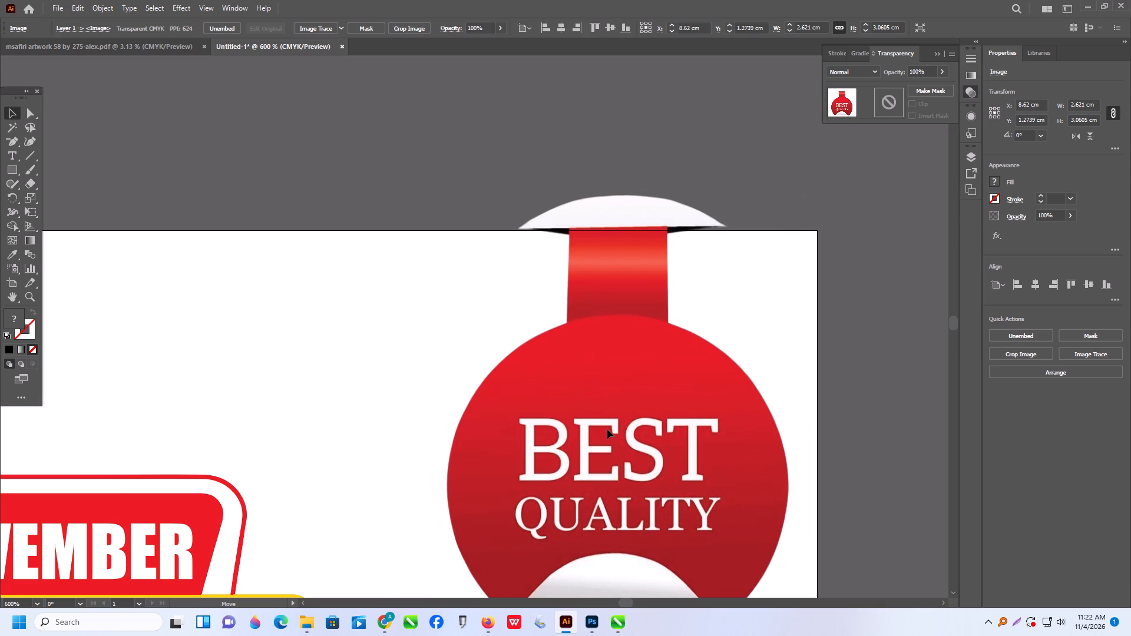
pyautogui.keyDown('alt'); pyautogui.scroll(-1, 606, 427); pyautogui.keyUp('alt')
pyautogui.click(626, 422)
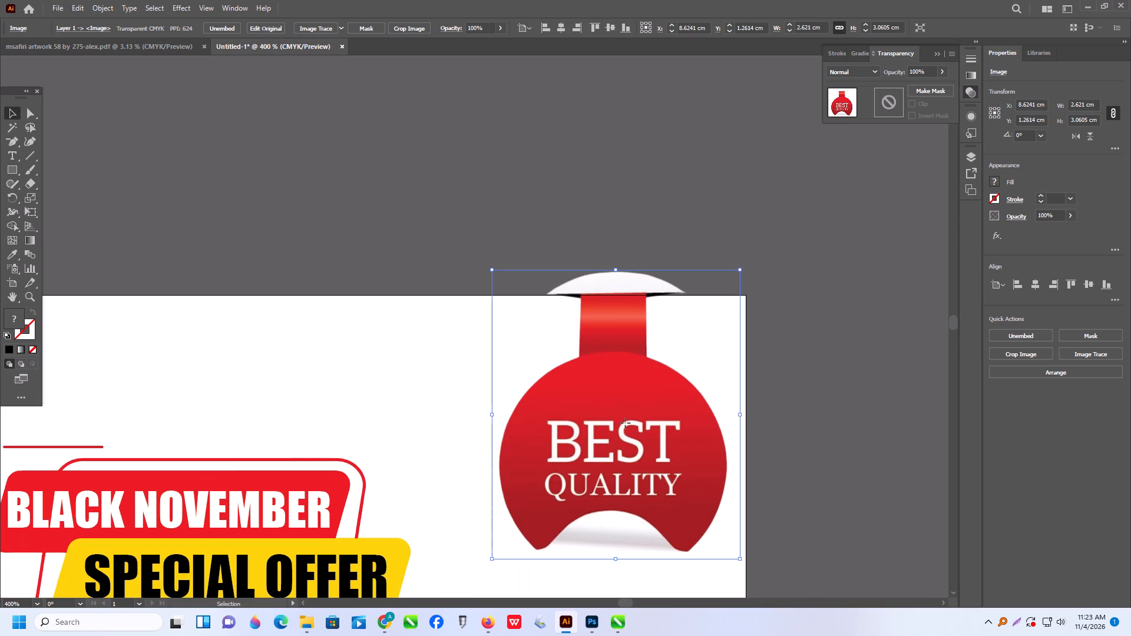
pyautogui.click(180, 6)
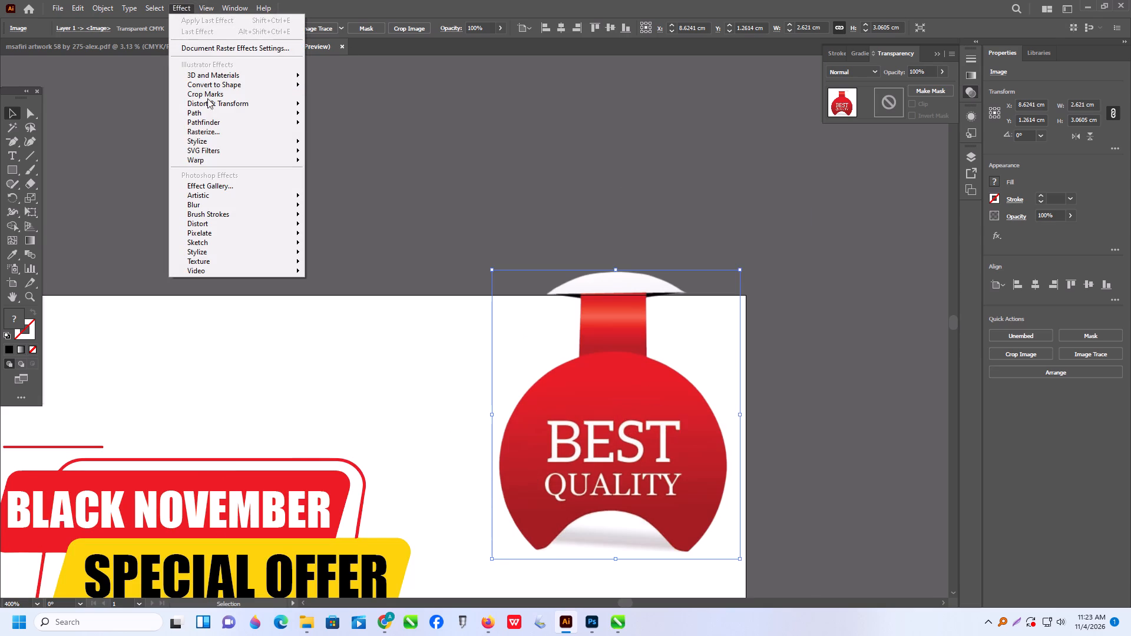
pyautogui.click(211, 142)
pyautogui.click(362, 142)
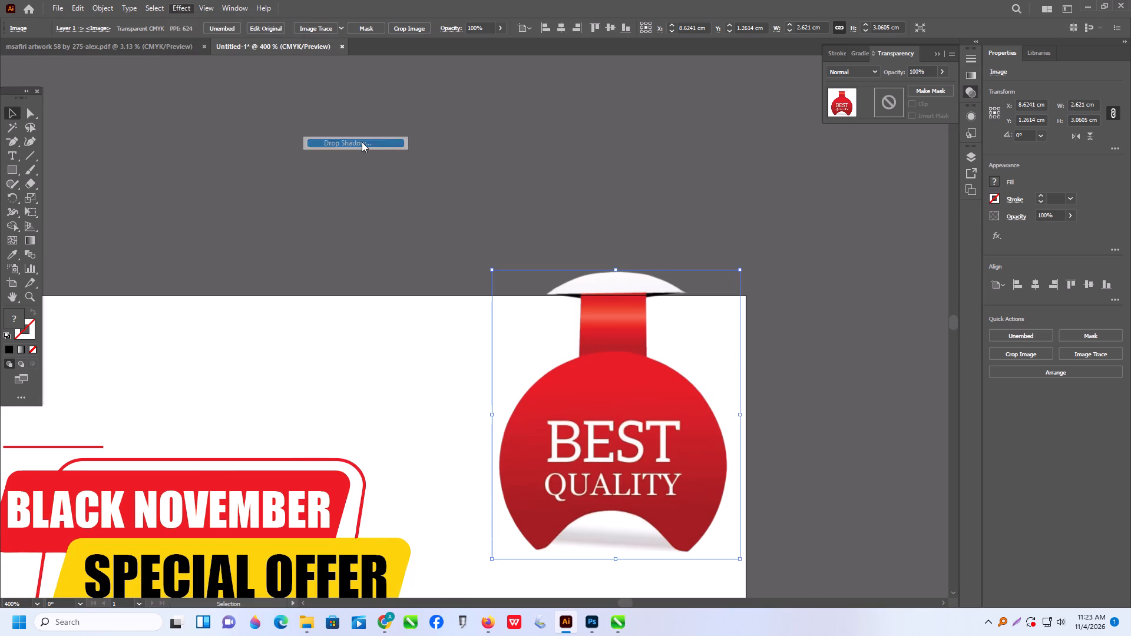
pyautogui.click(759, 510)
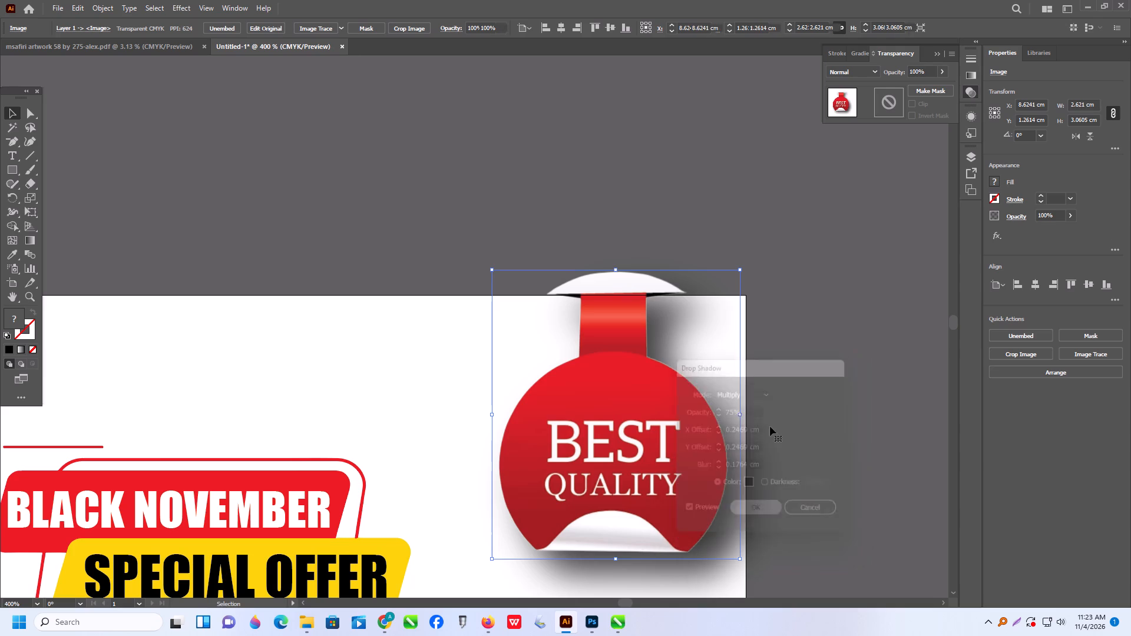
pyautogui.scroll(-7, 777, 408)
pyautogui.keyDown('alt'); pyautogui.click(785, 389); pyautogui.keyUp('alt')
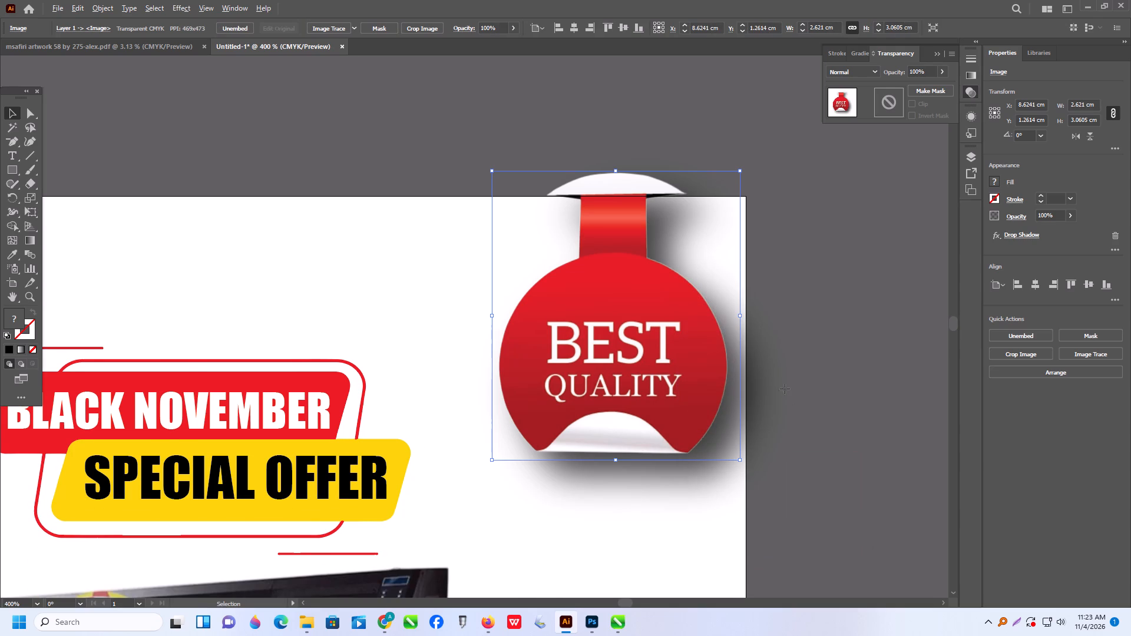
pyautogui.scroll(-4, 785, 388)
pyautogui.keyDown('alt'); pyautogui.scroll(-1, 785, 387); pyautogui.keyUp('alt')
pyautogui.scroll(-10, 782, 379)
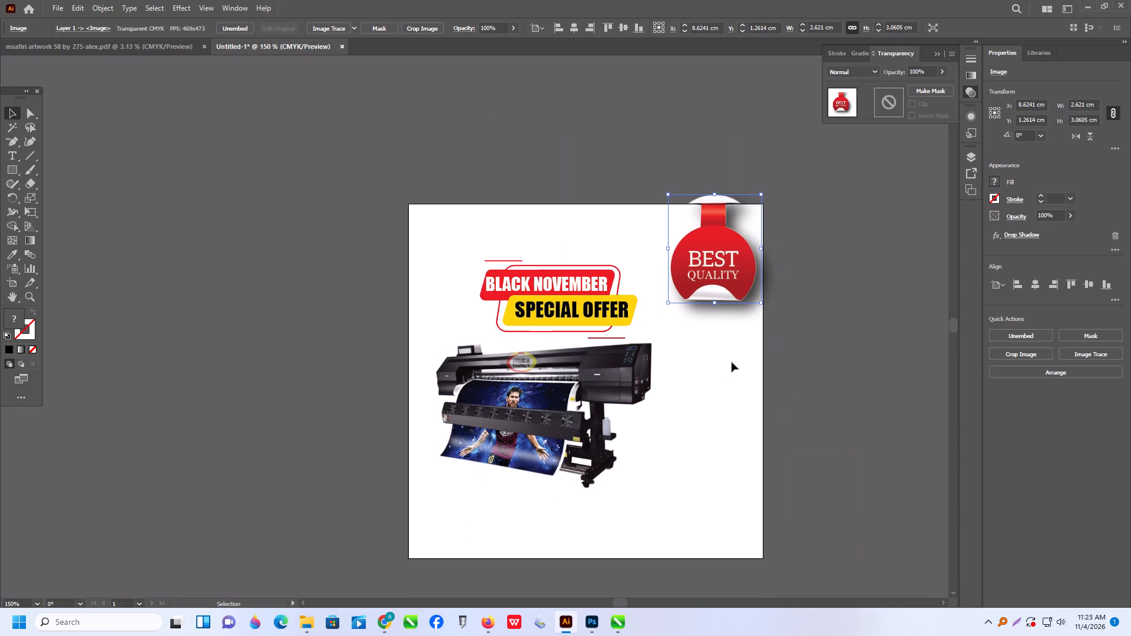
pyautogui.scroll(-2, 732, 362)
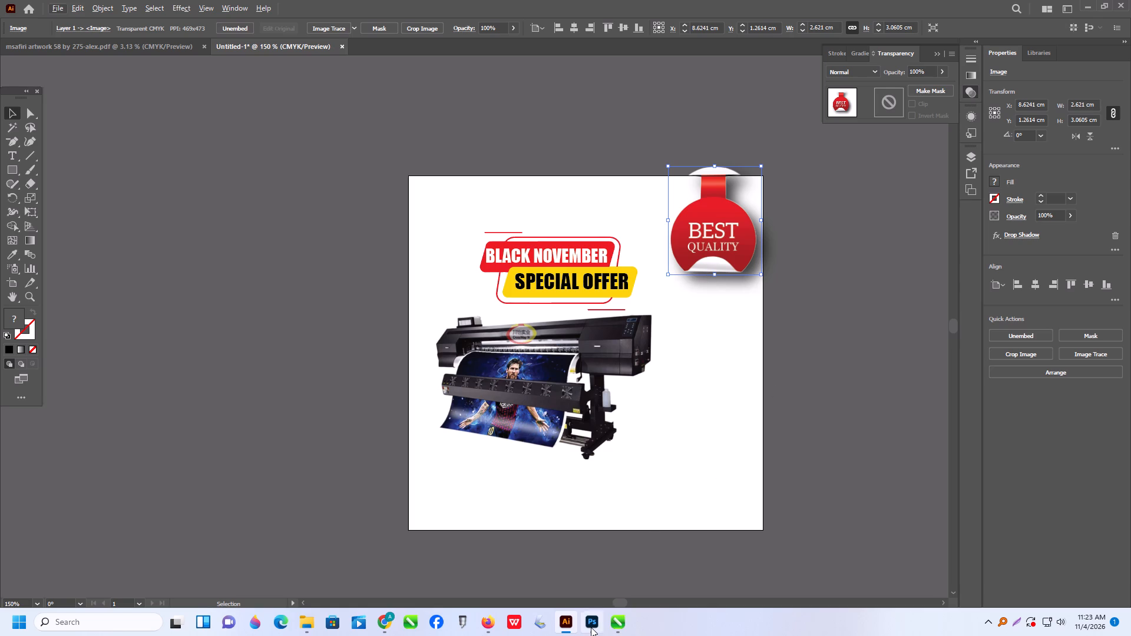
# Switch to CorelDRAW, restore the removed BEST QUALITY badge by undoing, and cut it to the clipboard again.
pyautogui.click(614, 621)
pyautogui.click(797, 554)
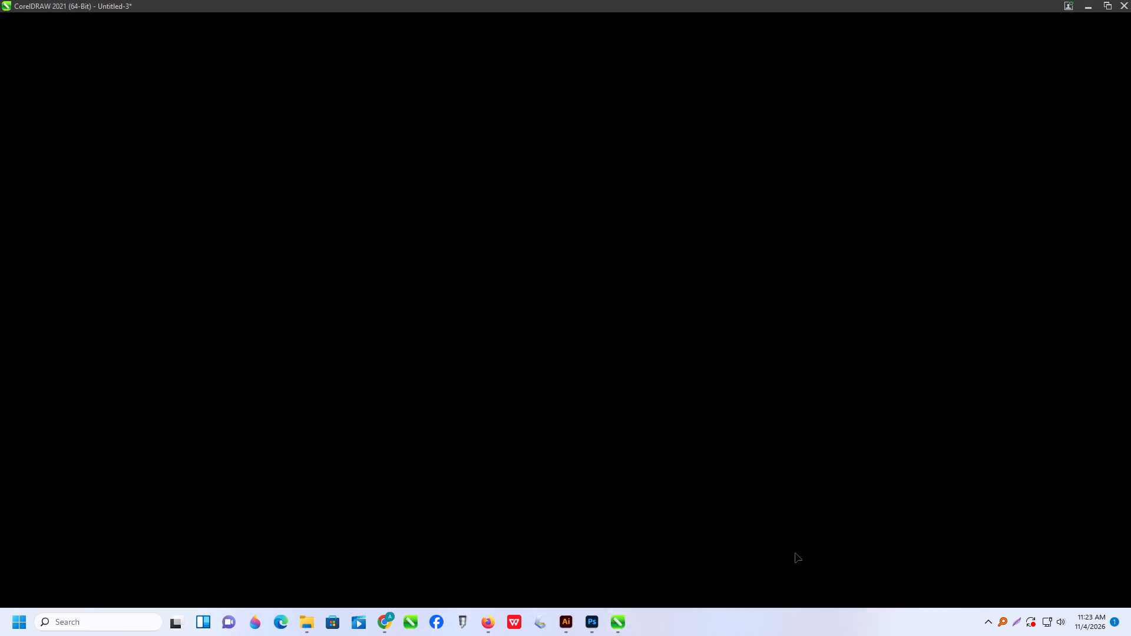
pyautogui.hotkey('ctrl', 'z')
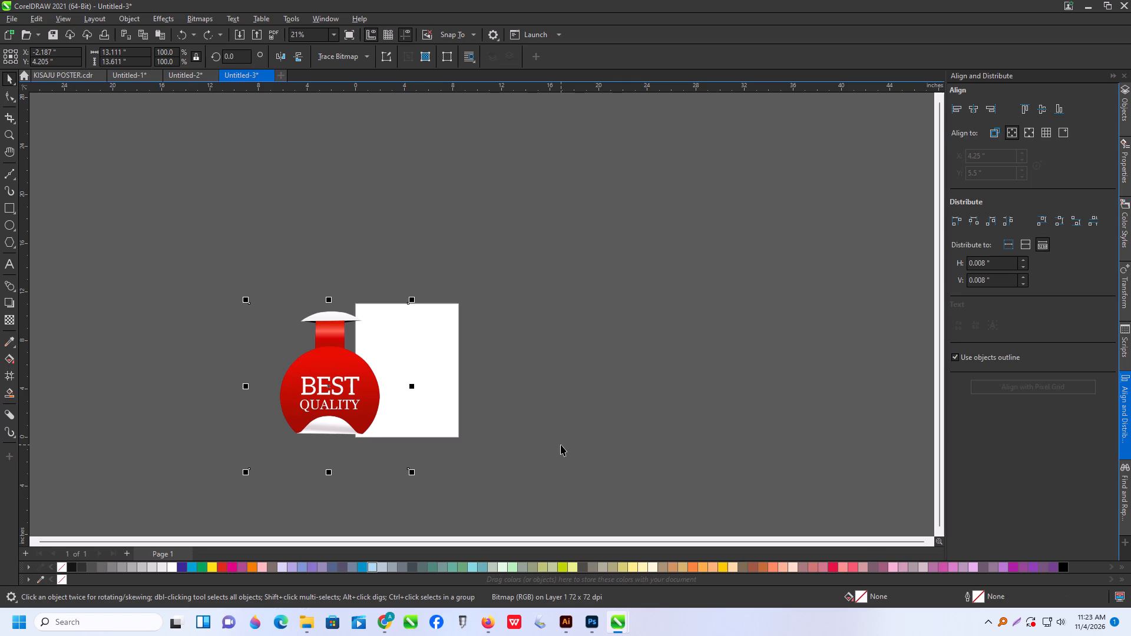
pyautogui.hotkey('ctrl', 'x')
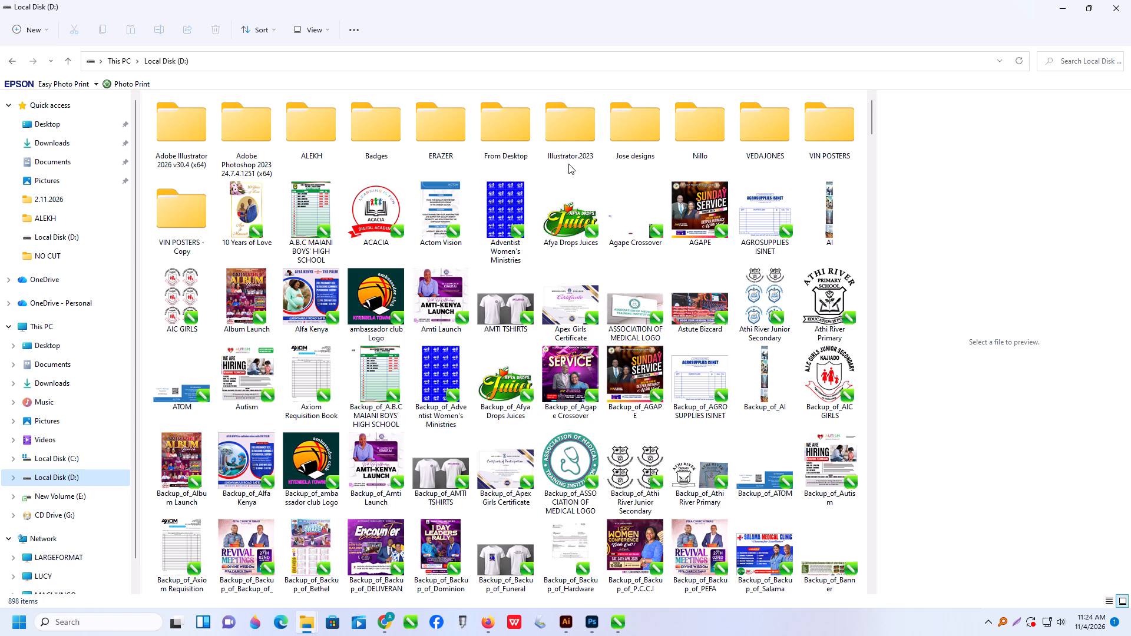
pyautogui.doubleClick(312, 136)
pyautogui.doubleClick(309, 124)
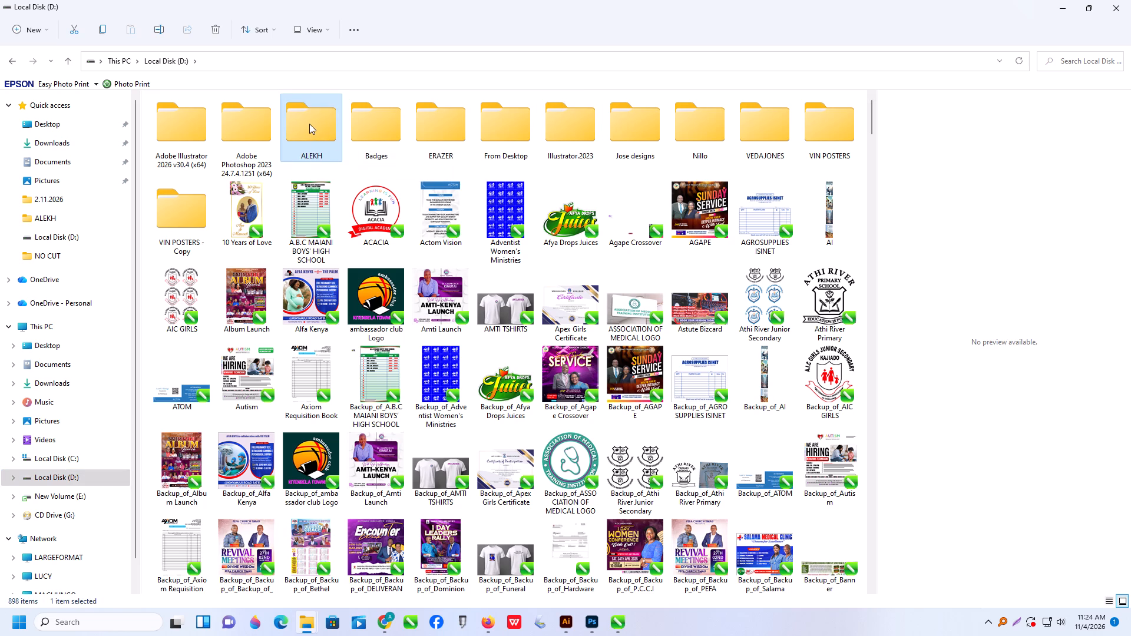
pyautogui.tripleClick(310, 124)
pyautogui.click(1066, 59)
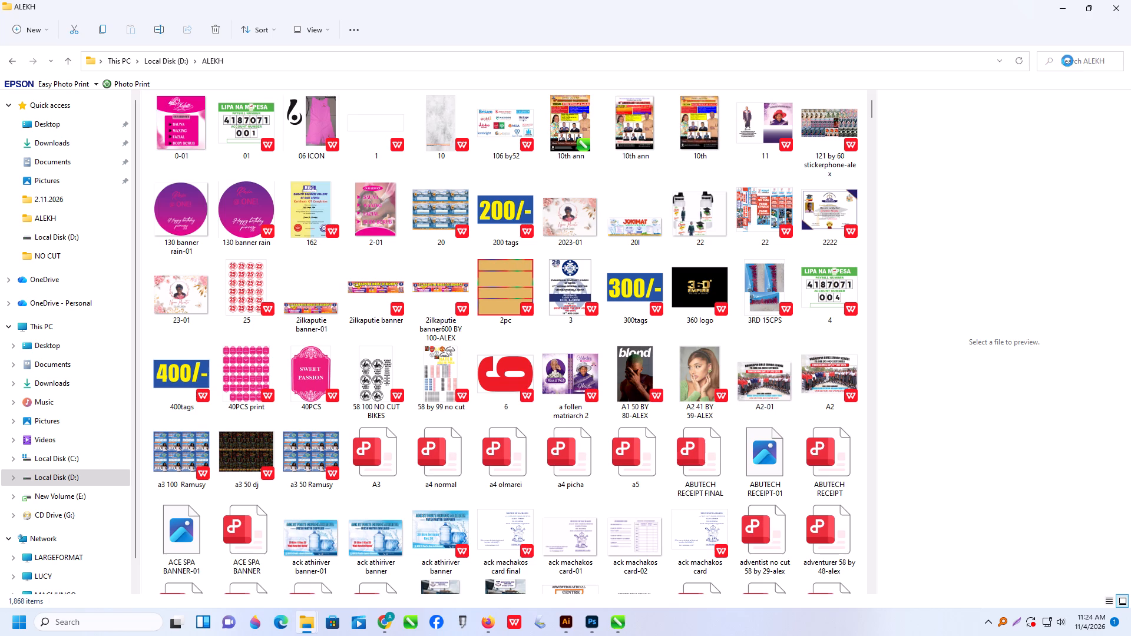
pyautogui.write('WIO')
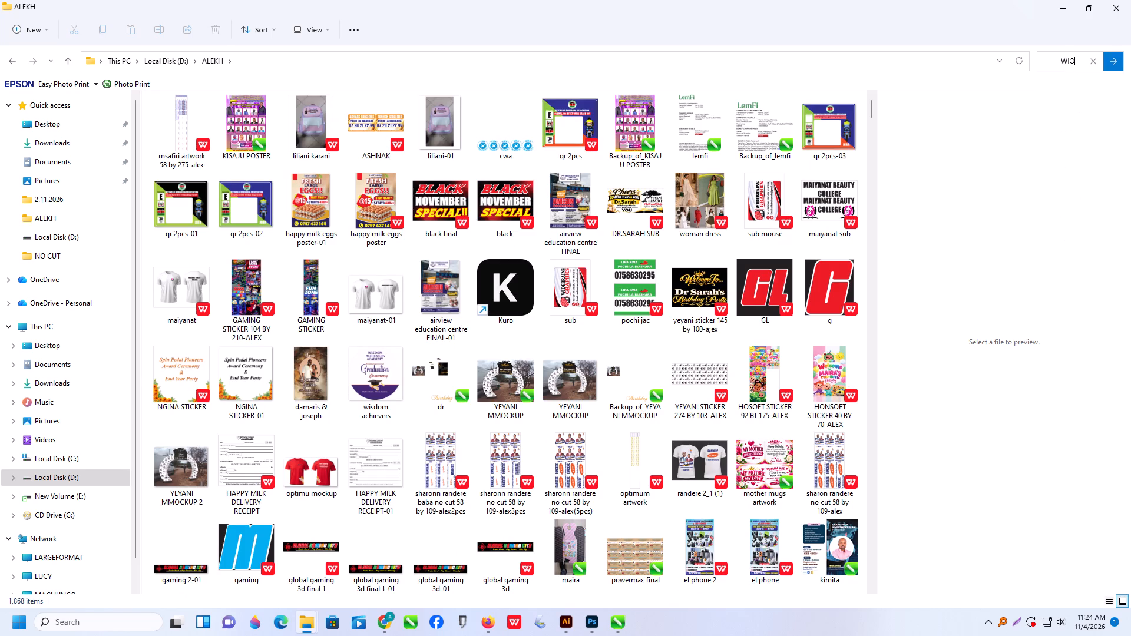
pyautogui.press('BackSpace')
pyautogui.write('DE')
pyautogui.click(1083, 83)
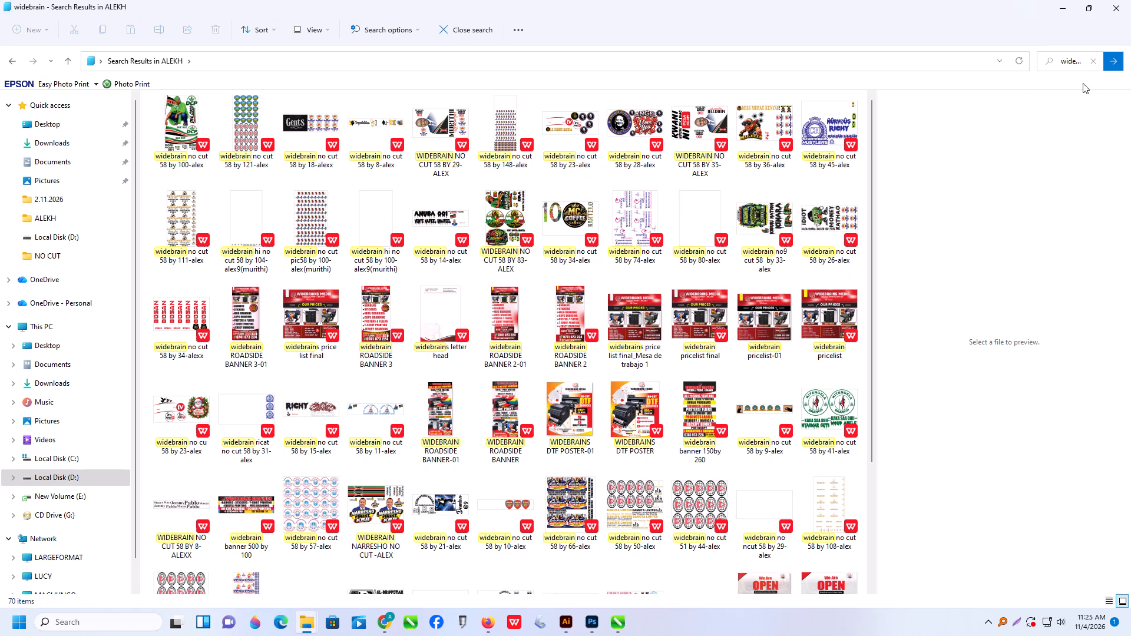
# Open the "widebrains letter head" PDF in Illustrator.
pyautogui.click(426, 317)
pyautogui.rightClick(426, 317)
pyautogui.click(466, 372)
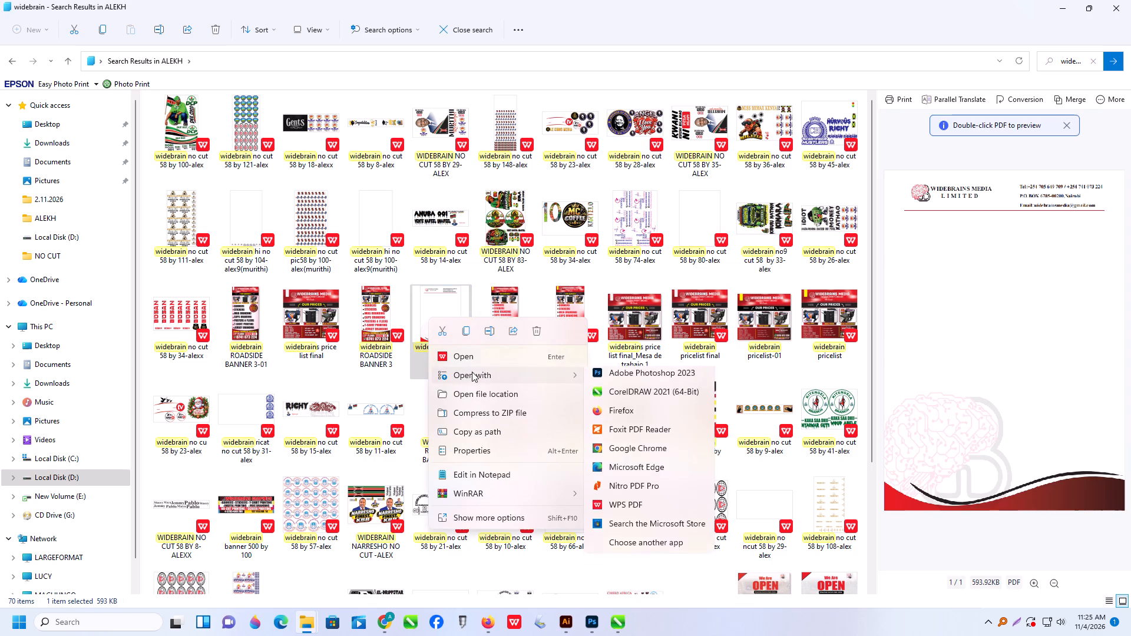
pyautogui.click(618, 380)
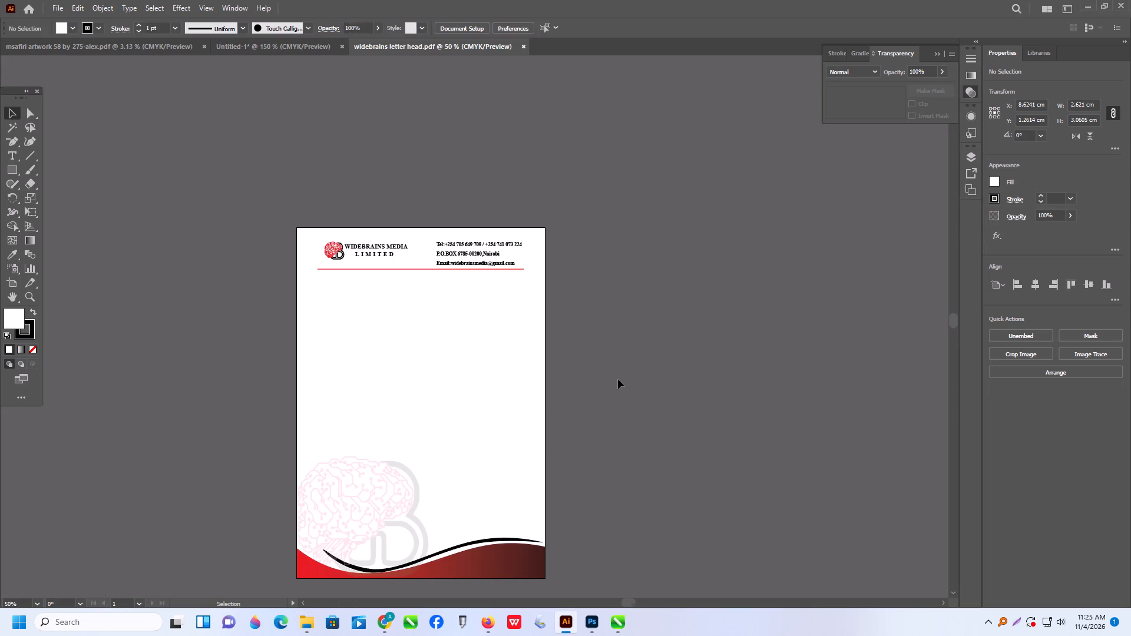
# Release the clipping mask on the letterhead page and break up its contents so the brain logo is separately selectable.
pyautogui.keyDown('alt'); pyautogui.scroll(5, 336, 268); pyautogui.keyUp('alt')
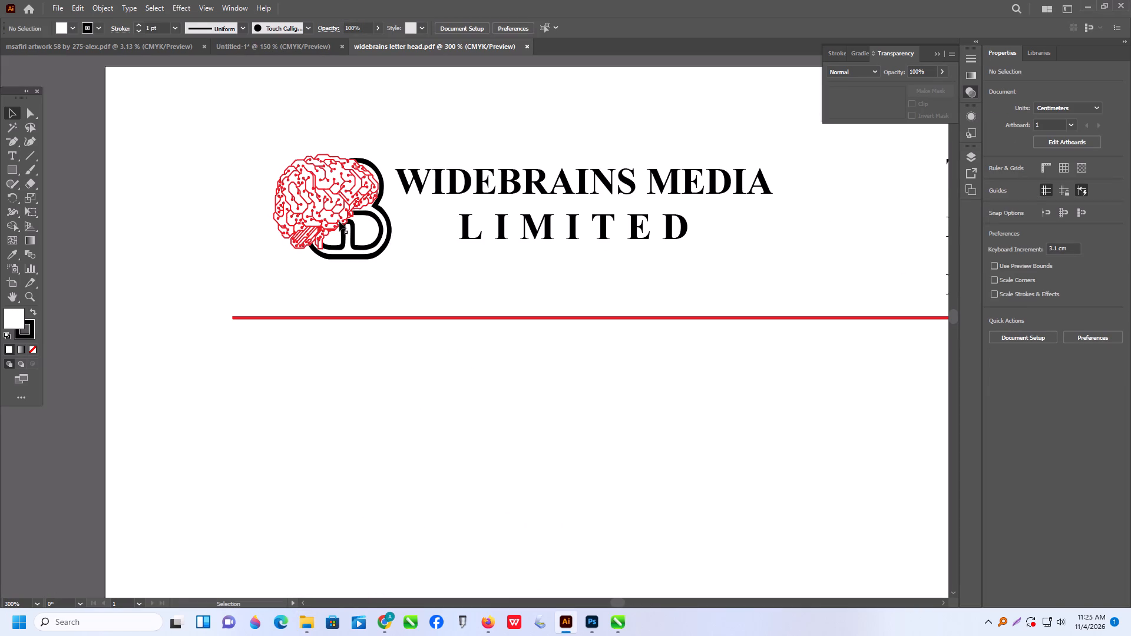
pyautogui.click(339, 221)
pyautogui.keyDown('alt'); pyautogui.scroll(-4, 342, 224); pyautogui.keyUp('alt')
pyautogui.rightClick(358, 224)
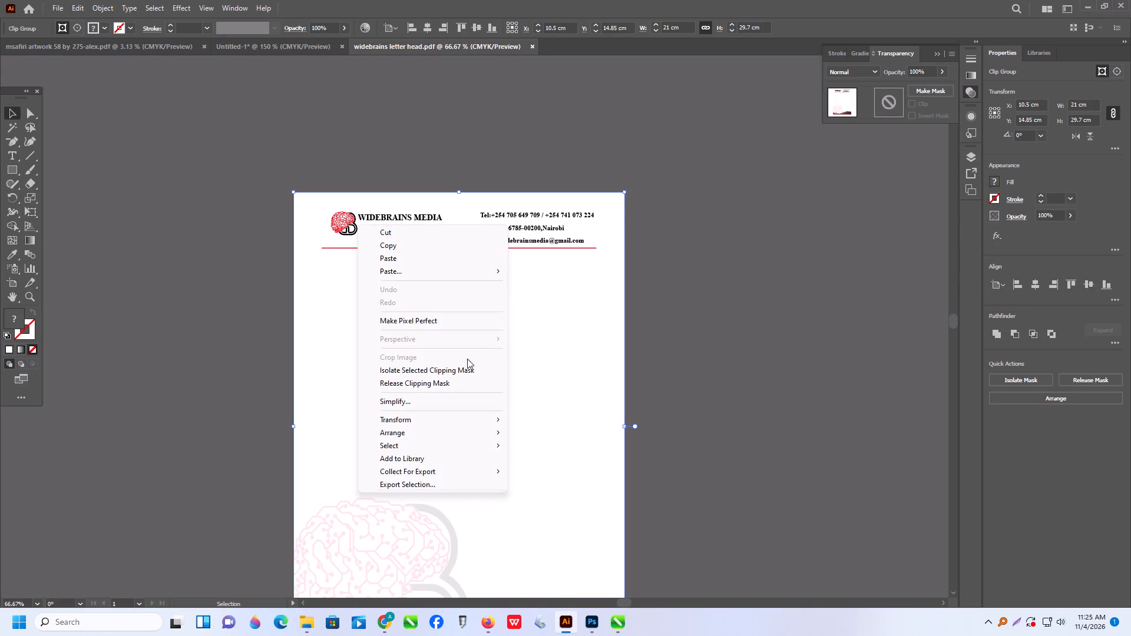
pyautogui.click(425, 382)
pyautogui.click(736, 310)
pyautogui.click(386, 228)
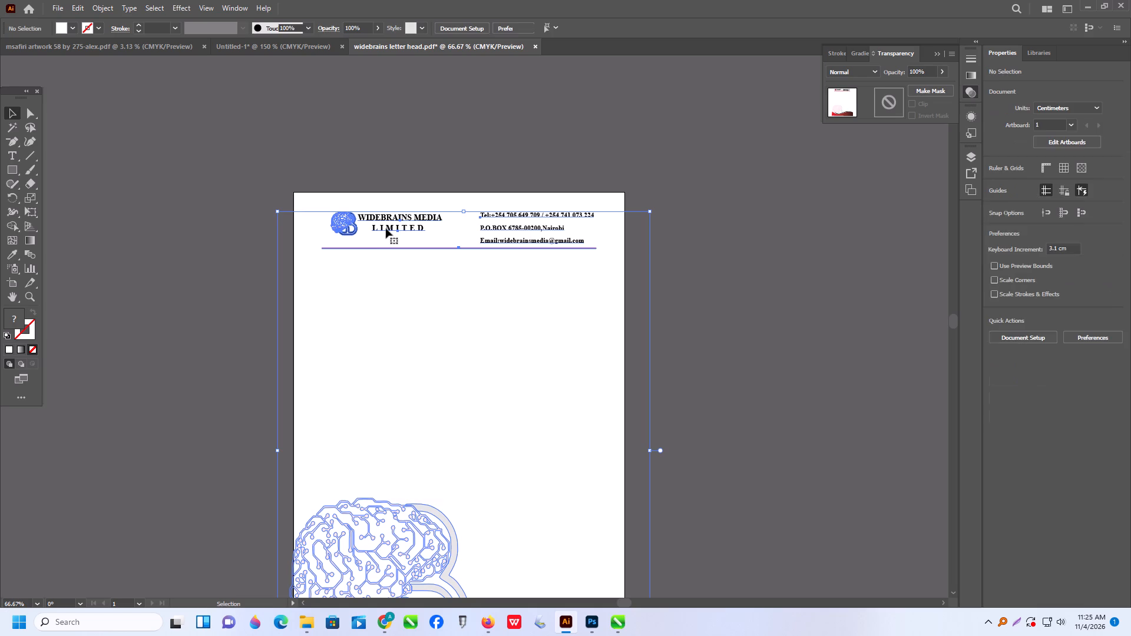
pyautogui.rightClick(386, 228)
pyautogui.click(424, 389)
pyautogui.click(425, 380)
pyautogui.click(425, 369)
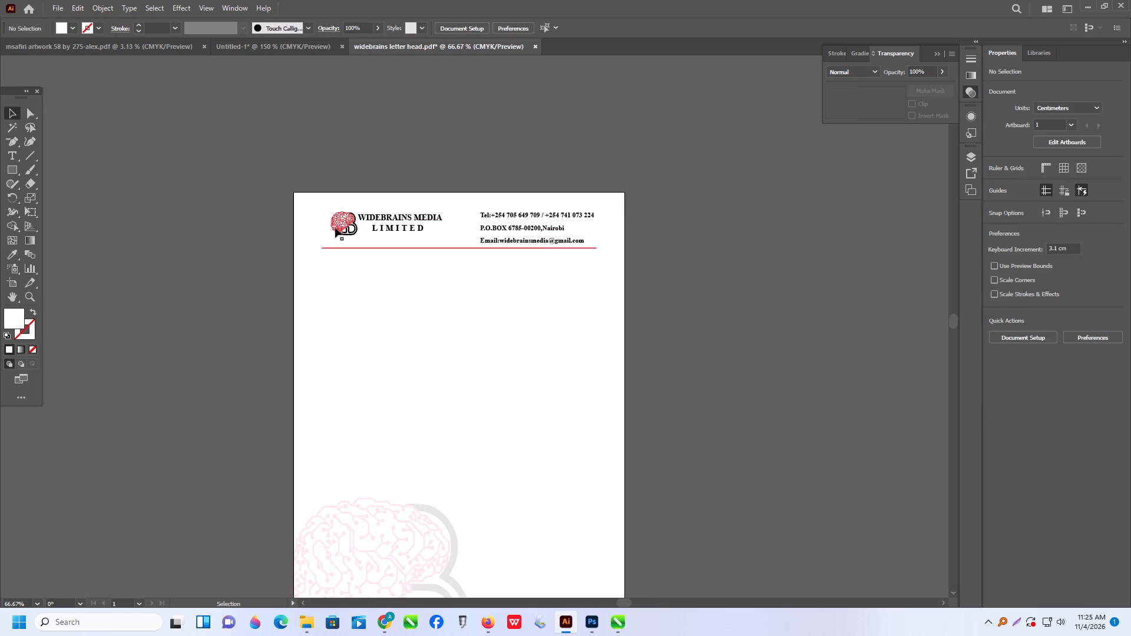
# Cut the brain-and-B logo from the letterhead, paste it into the Untitled-1 poster, and park it beside the artboard.
pyautogui.click(345, 226)
pyautogui.keyDown('alt'); pyautogui.scroll(2, 346, 226); pyautogui.keyUp('alt')
pyautogui.moveTo(355, 223); pyautogui.dragTo(273, 175)
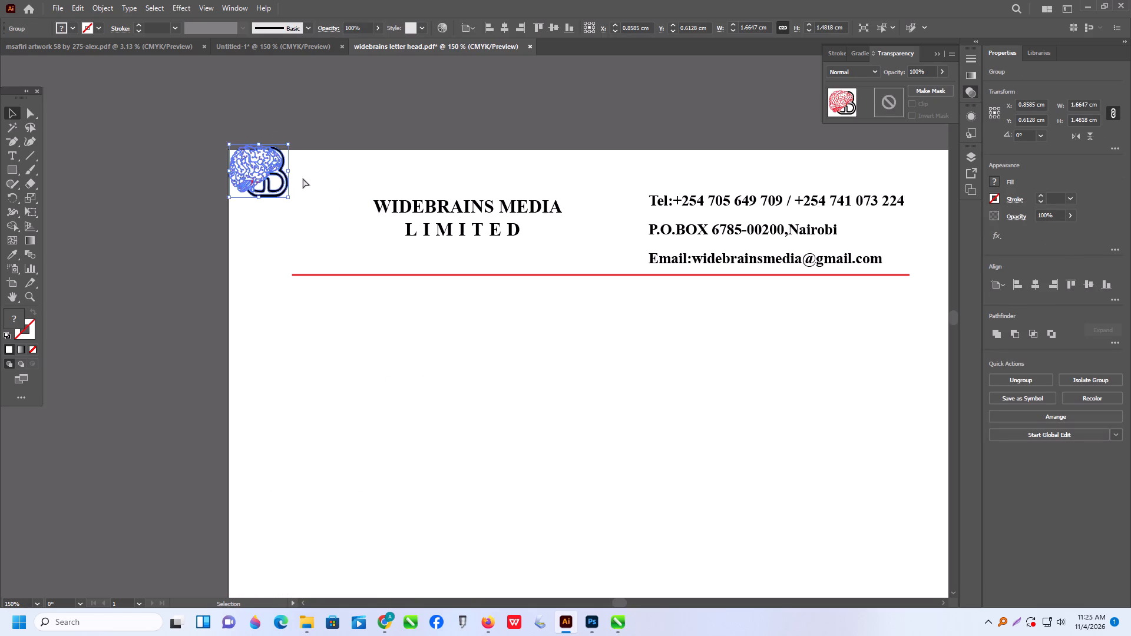
pyautogui.hotkey('ctrl', 'x')
pyautogui.click(247, 46)
pyautogui.scroll(1, 404, 138)
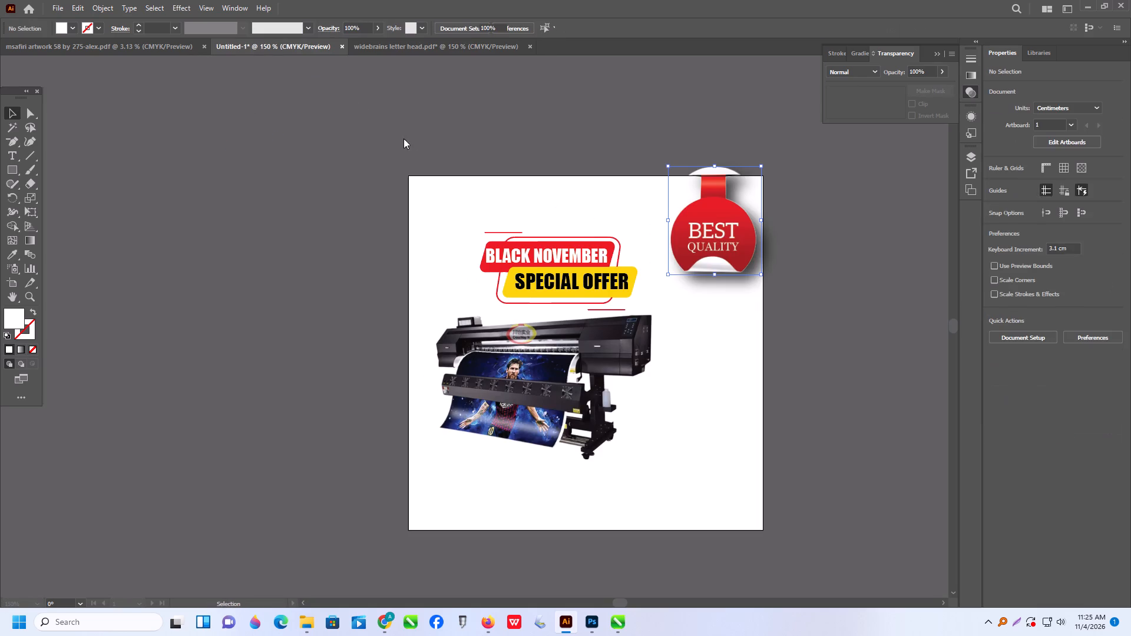
pyautogui.scroll(2, 404, 138)
pyautogui.hotkey('ctrl', 'v')
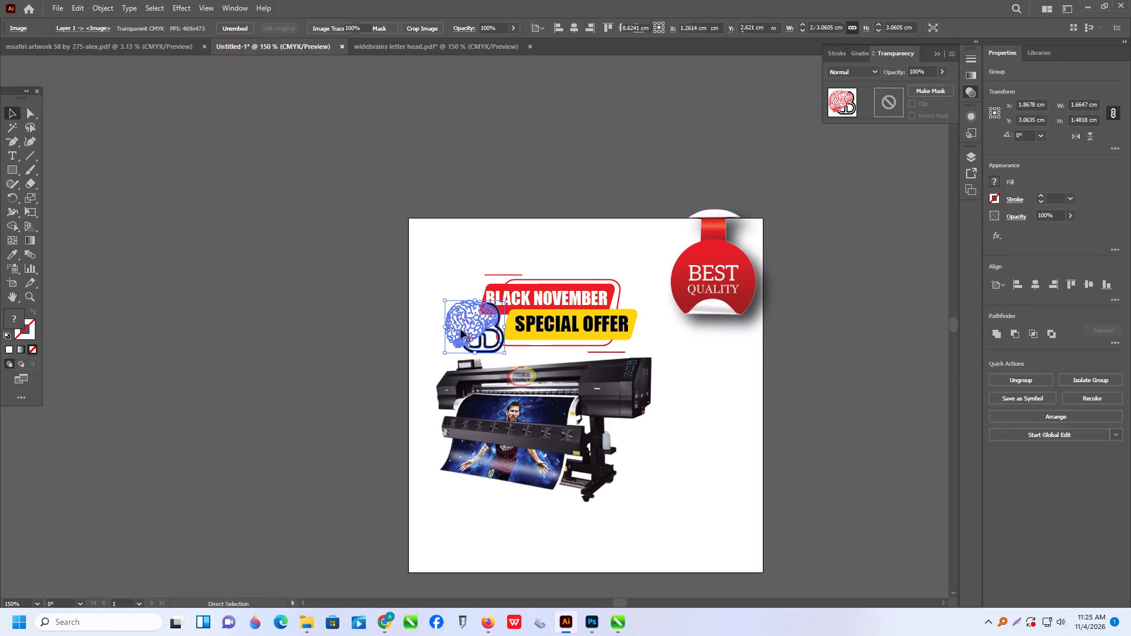
pyautogui.moveTo(461, 329); pyautogui.dragTo(330, 247)
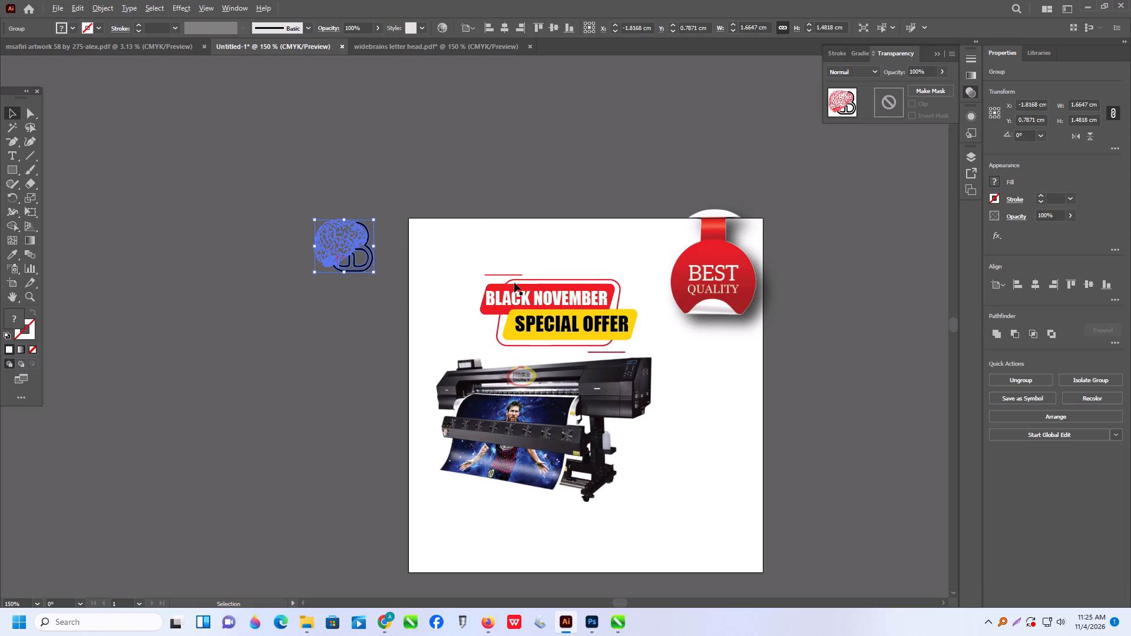
# Draw a rectangle about 1.63 x 3.30 cm across the artboard's top edge near the logo and round its corners about 0.22 cm.
pyautogui.keyDown('alt'); pyautogui.scroll(1, 514, 283); pyautogui.keyUp('alt')
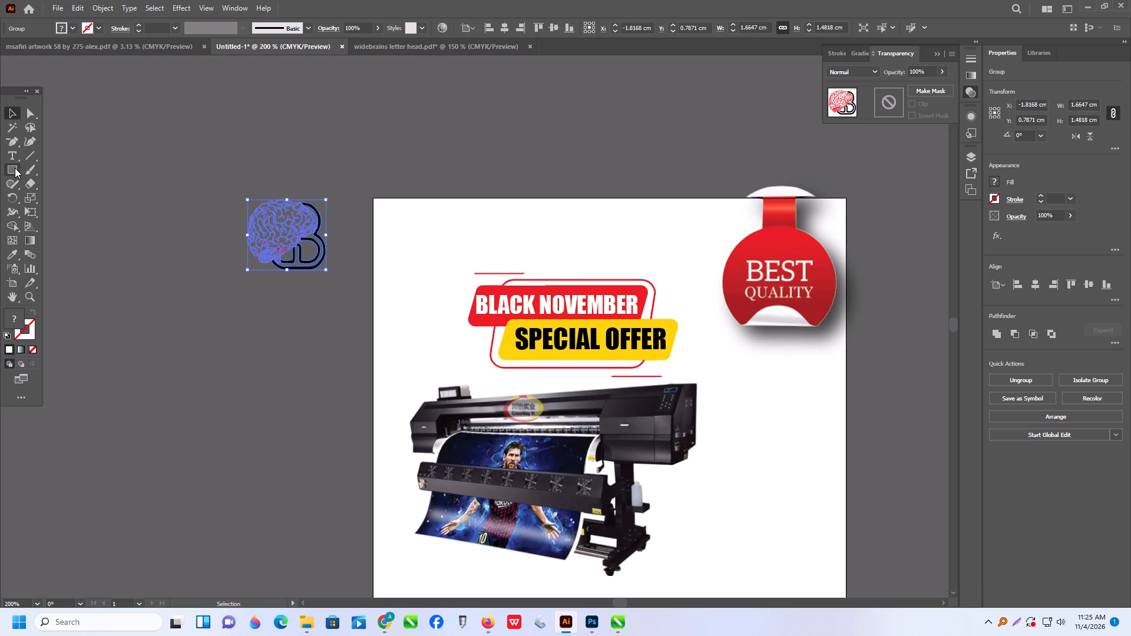
pyautogui.click(16, 168)
pyautogui.moveTo(382, 168); pyautogui.dragTo(453, 313)
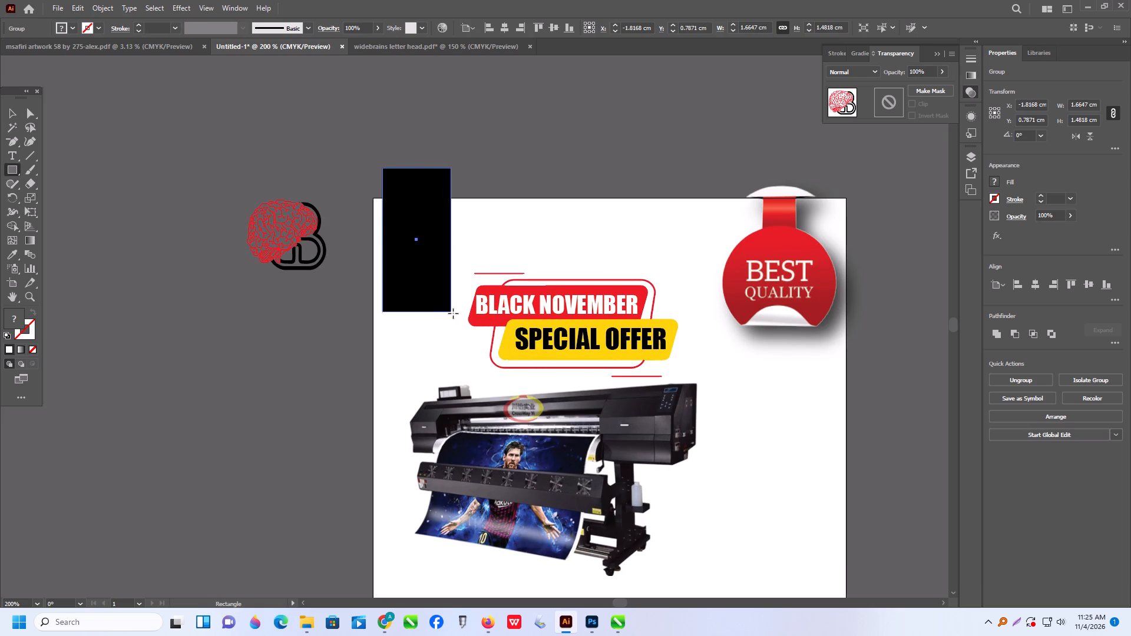
pyautogui.moveTo(453, 313); pyautogui.dragTo(459, 322)
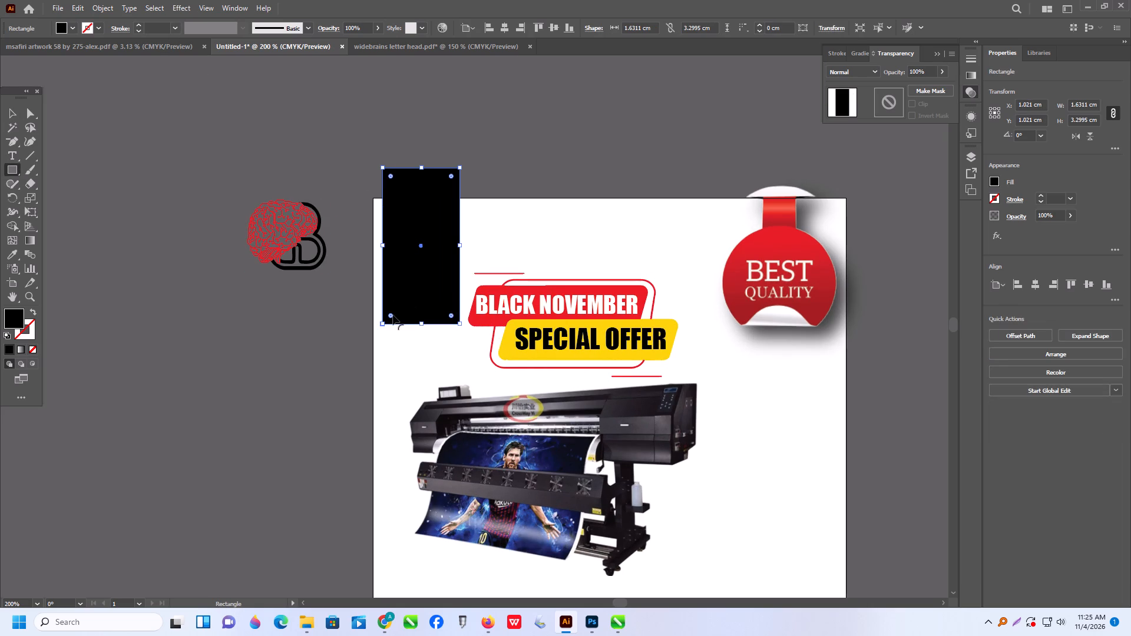
pyautogui.click(391, 315)
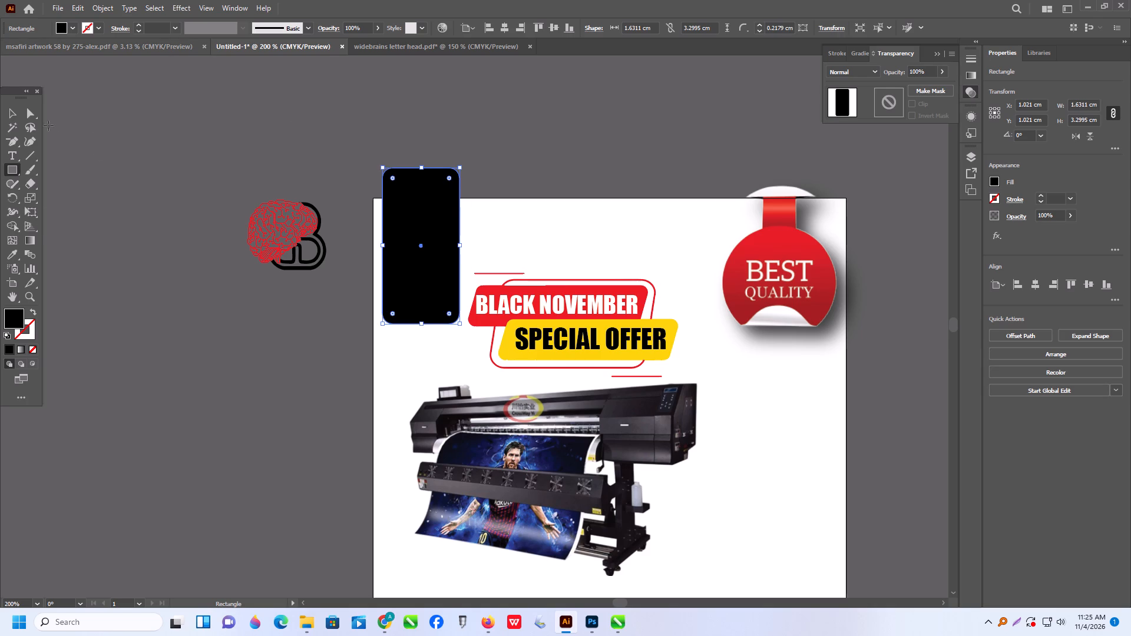
# Give the rounded rectangle a 1 pt black stroke and no fill.
pyautogui.click(7, 112)
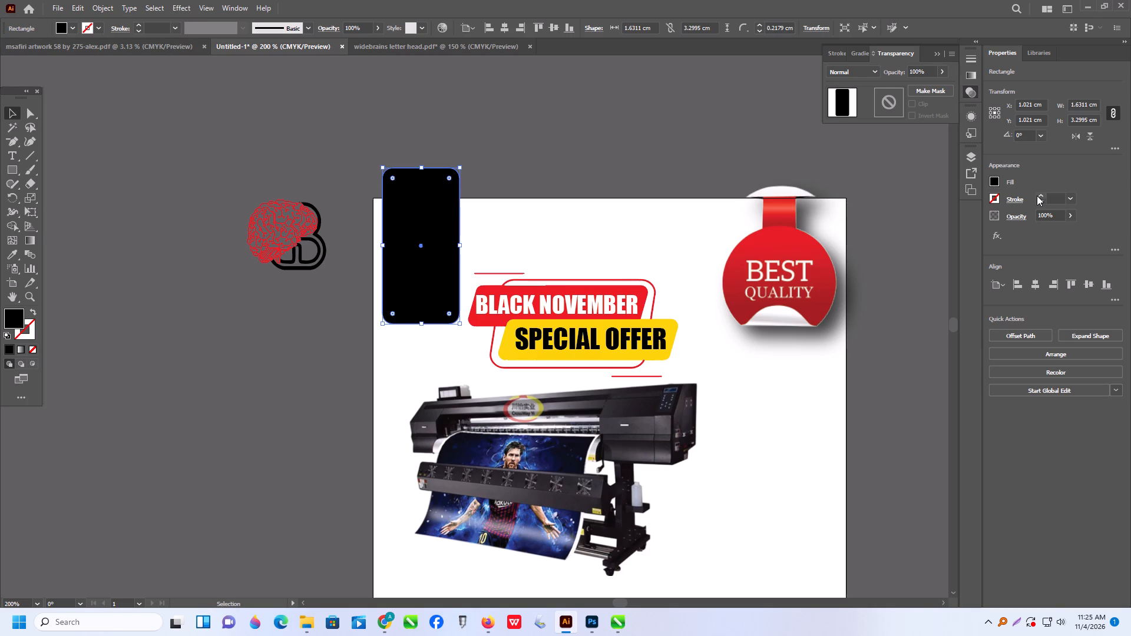
pyautogui.click(1038, 196)
pyautogui.click(31, 345)
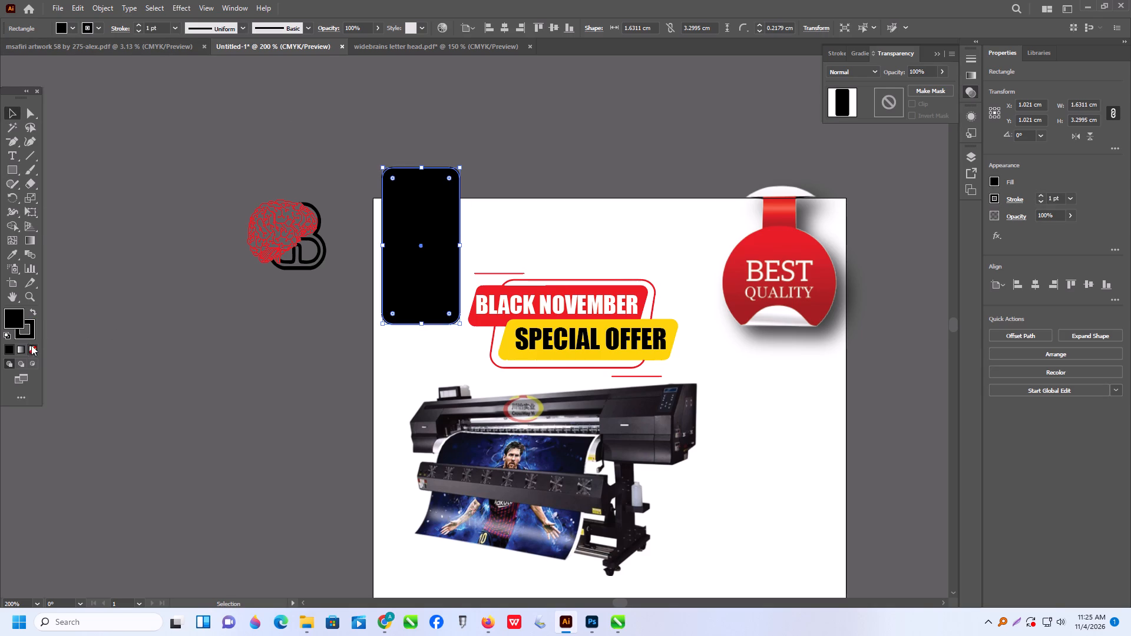
pyautogui.click(262, 162)
# Move the brain logo inside the rounded frame and scale it down to about 1.20 x 1.06 cm.
pyautogui.moveTo(272, 248); pyautogui.dragTo(422, 292)
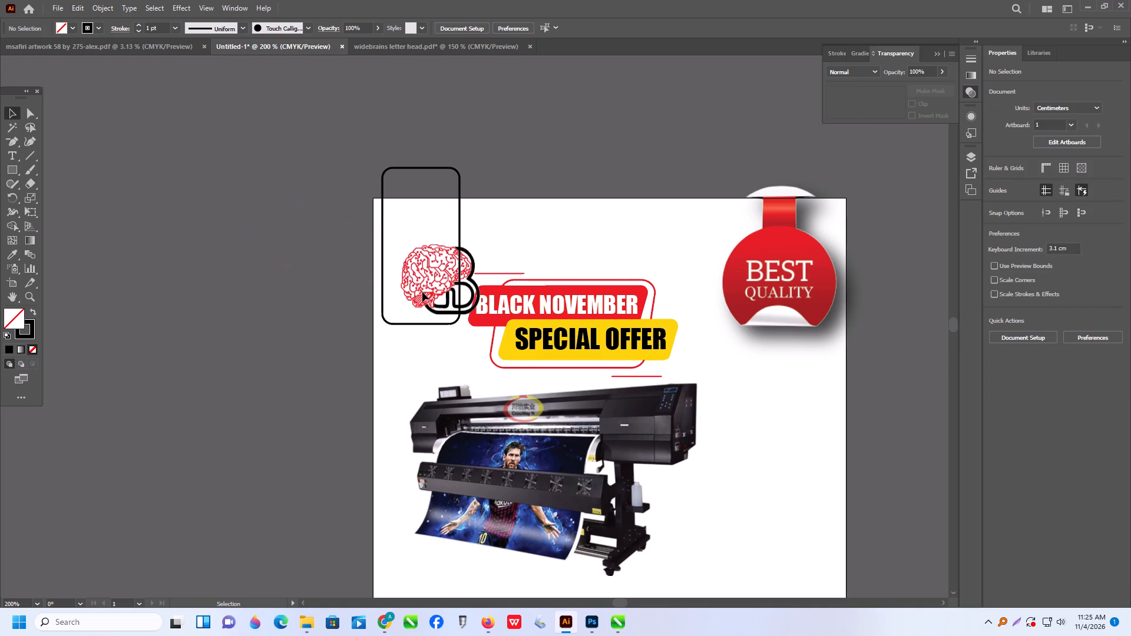
pyautogui.moveTo(422, 292); pyautogui.dragTo(405, 253)
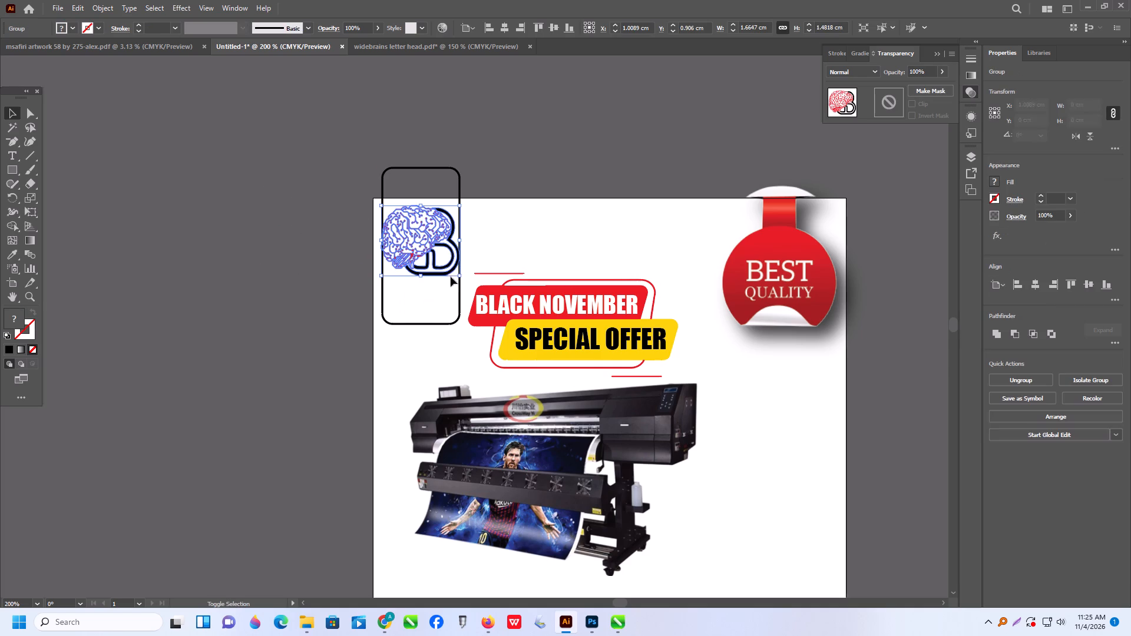
pyautogui.keyDown('shift'); pyautogui.moveTo(458, 274); pyautogui.dragTo(452, 270); pyautogui.keyUp('shift')
pyautogui.keyDown('shift'); pyautogui.click(446, 261); pyautogui.keyUp('shift')
pyautogui.click(428, 250)
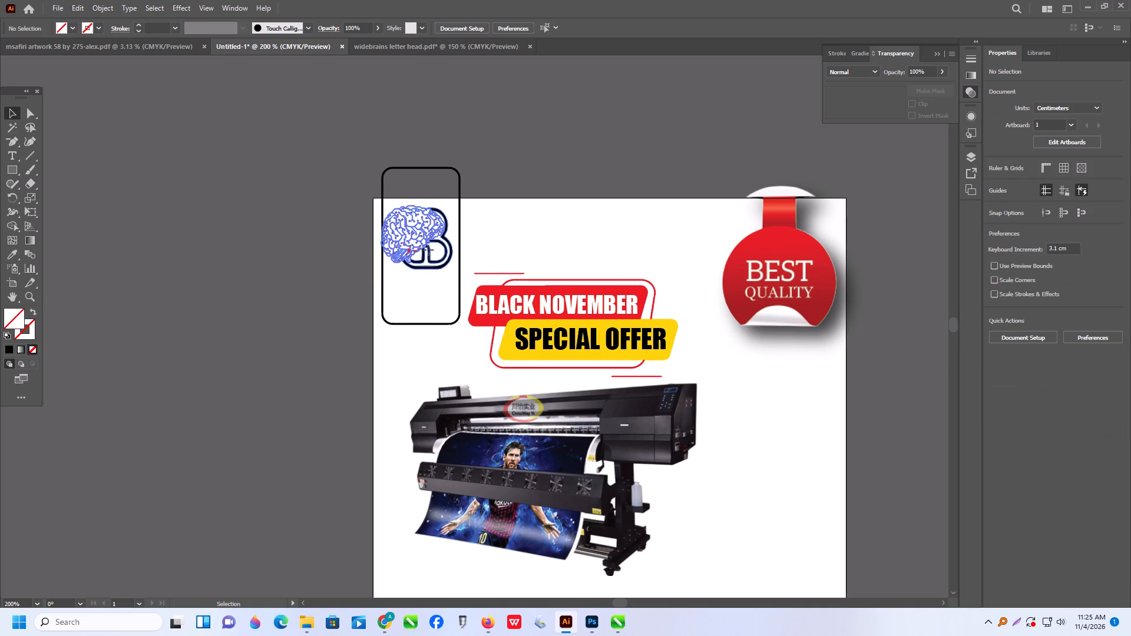
pyautogui.keyDown('shift'); pyautogui.moveTo(383, 267); pyautogui.dragTo(396, 265); pyautogui.keyUp('shift')
pyautogui.click(430, 239)
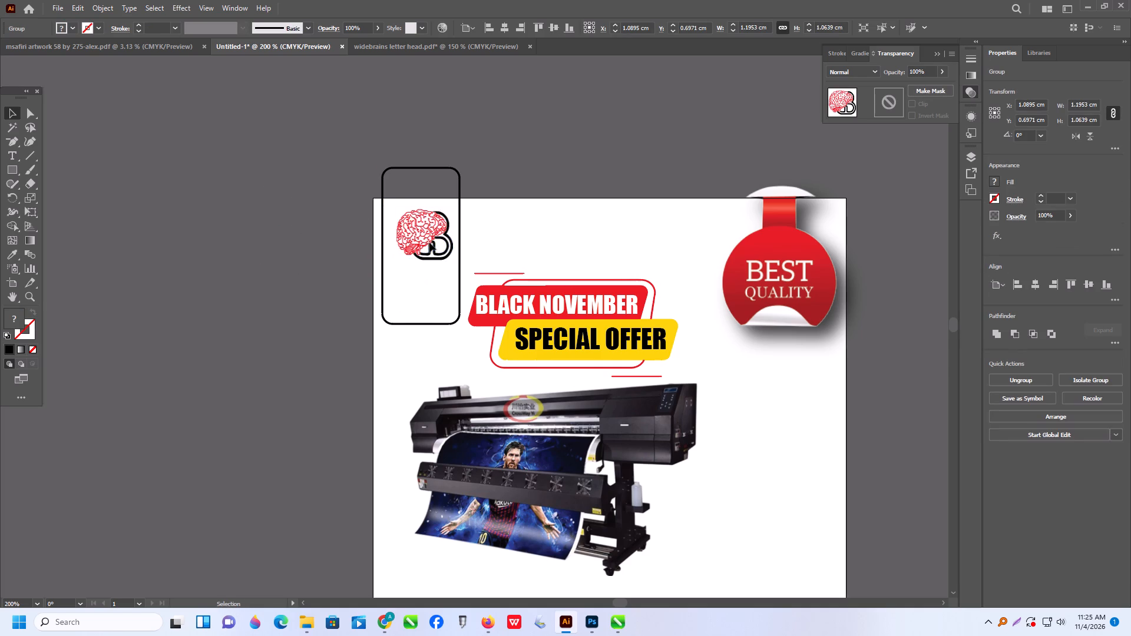
pyautogui.click(429, 243)
# Raise the rounded frame above the artboard's top edge and nudge the brain logo so it sits inside the frame's lower end.
pyautogui.moveTo(421, 322); pyautogui.dragTo(428, 299)
pyautogui.click(431, 290)
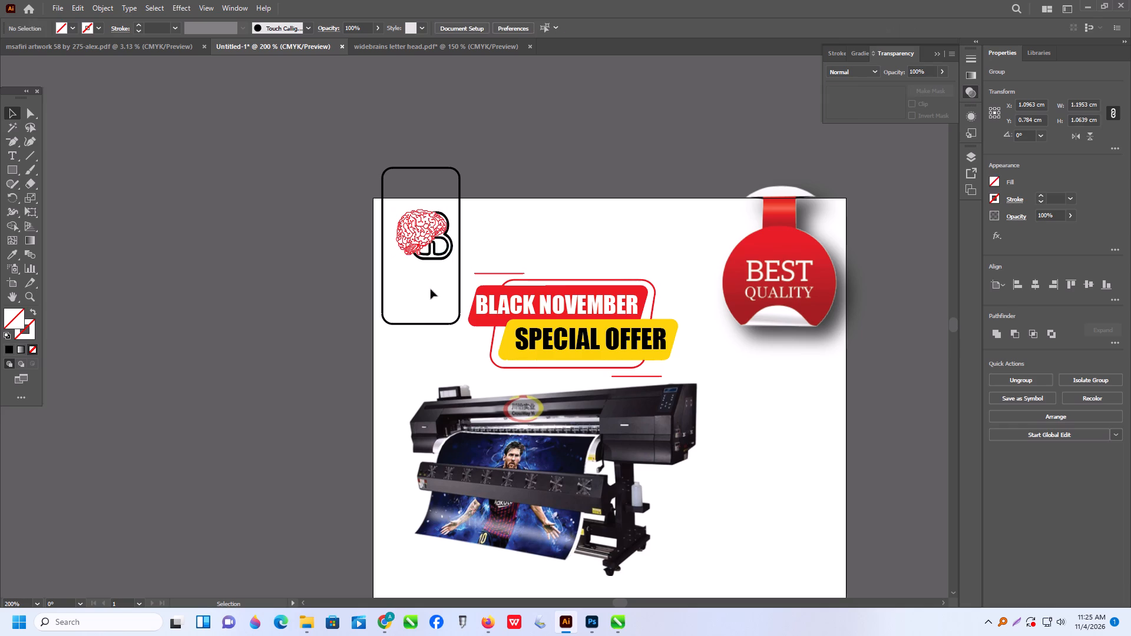
pyautogui.moveTo(425, 324); pyautogui.dragTo(432, 271)
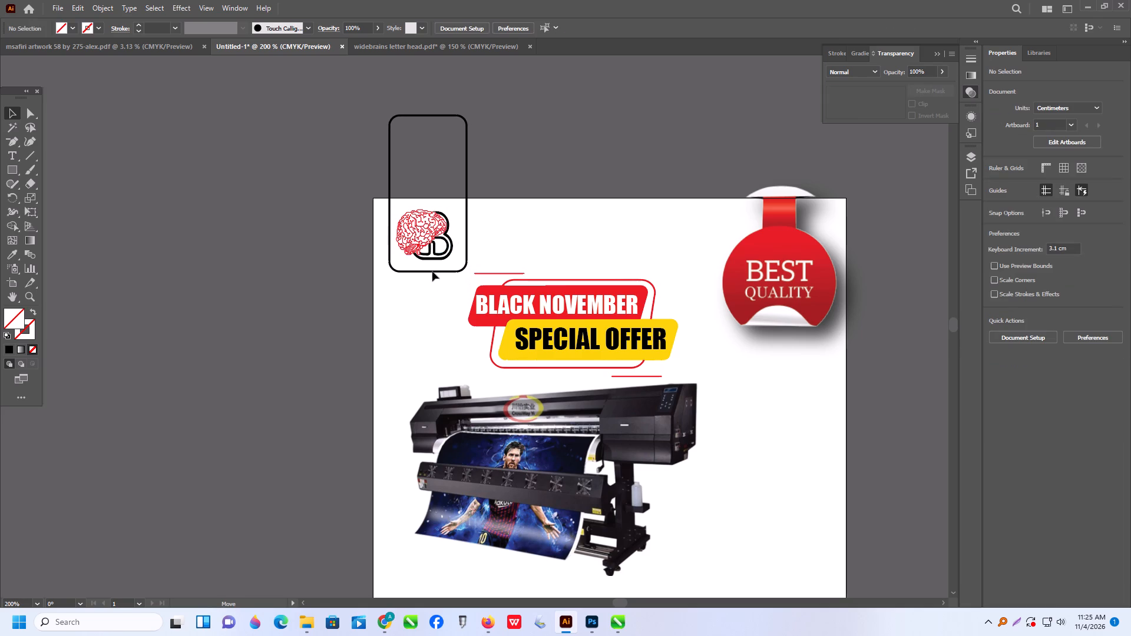
pyautogui.moveTo(432, 271); pyautogui.dragTo(429, 270)
pyautogui.click(433, 234)
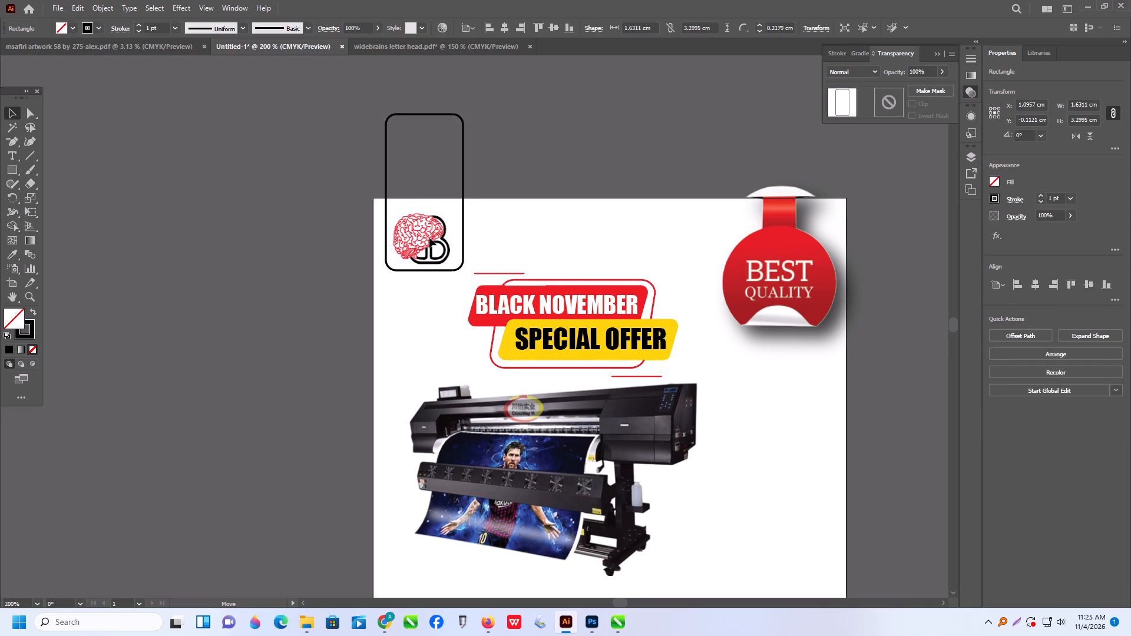
# Nudge the printer cutout slightly toward the artboard's left edge.
pyautogui.scroll(-5, 434, 236)
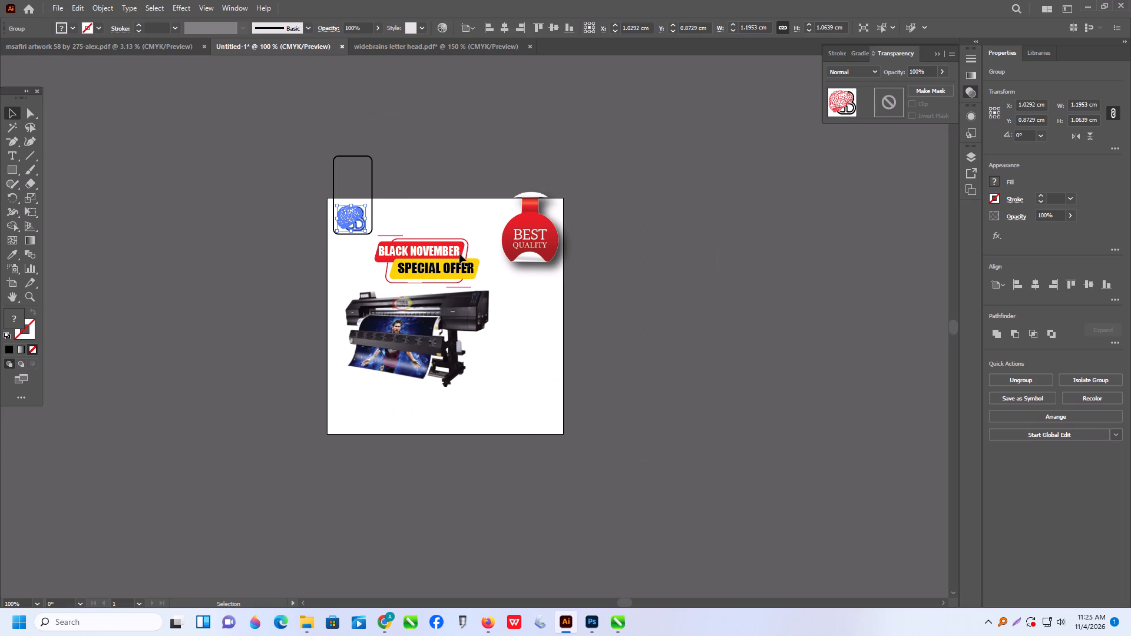
pyautogui.scroll(-3, 448, 254)
pyautogui.keyDown('alt'); pyautogui.scroll(1, 440, 289); pyautogui.keyUp('alt')
pyautogui.moveTo(441, 283); pyautogui.dragTo(435, 284)
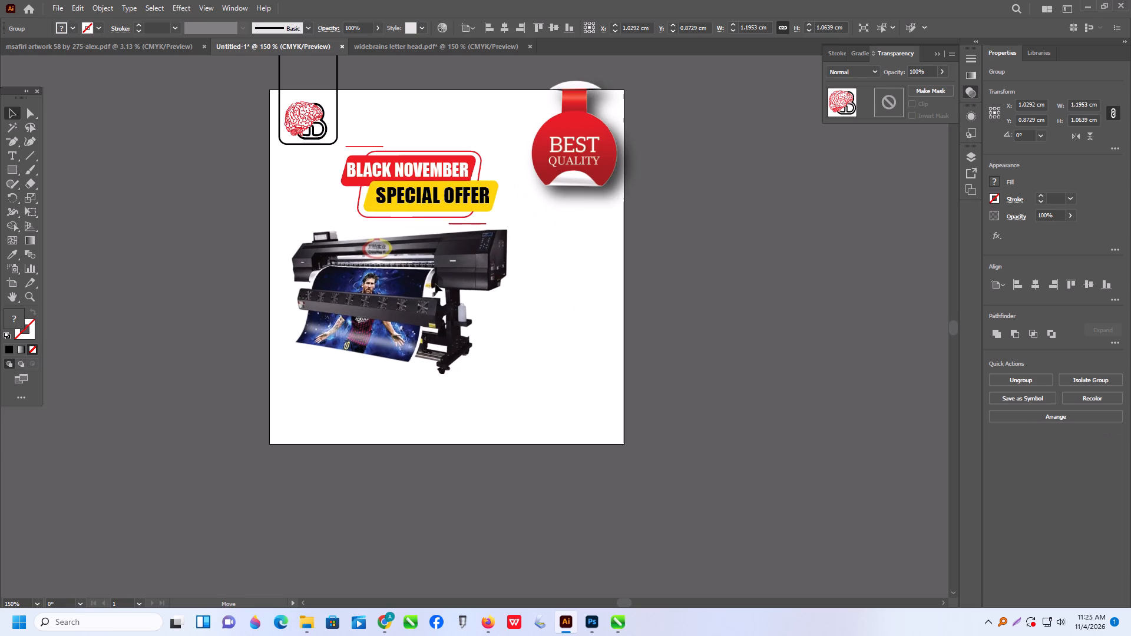
pyautogui.moveTo(435, 284); pyautogui.dragTo(432, 284)
pyautogui.scroll(-2, 431, 282)
pyautogui.click(658, 249)
pyautogui.scroll(3, 658, 249)
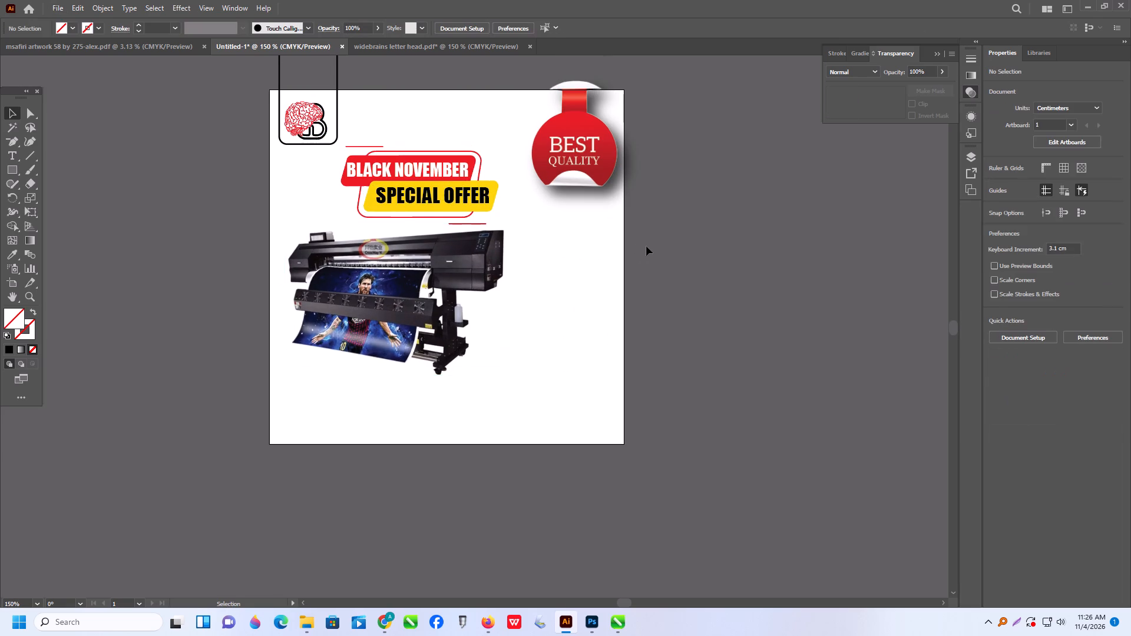
pyautogui.scroll(1, 646, 246)
pyautogui.scroll(7, 590, 169)
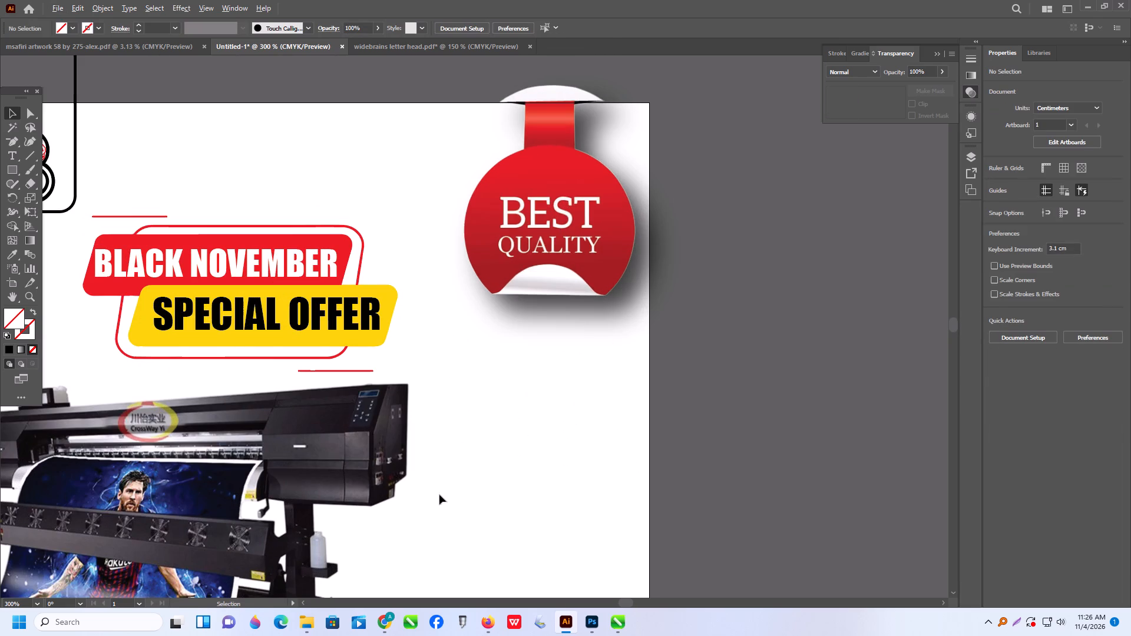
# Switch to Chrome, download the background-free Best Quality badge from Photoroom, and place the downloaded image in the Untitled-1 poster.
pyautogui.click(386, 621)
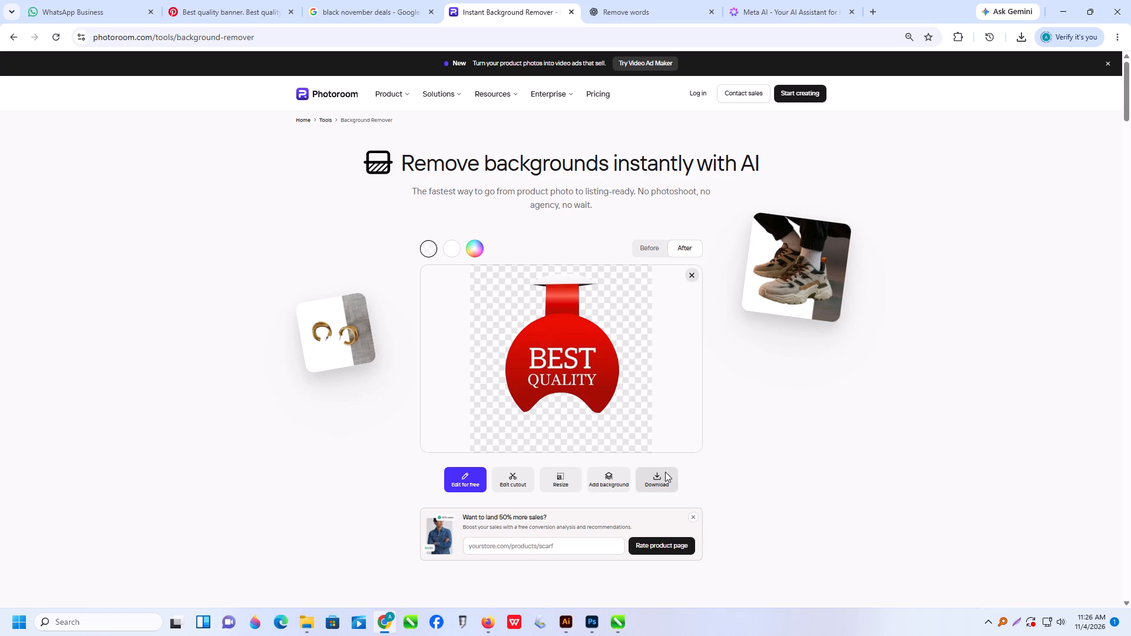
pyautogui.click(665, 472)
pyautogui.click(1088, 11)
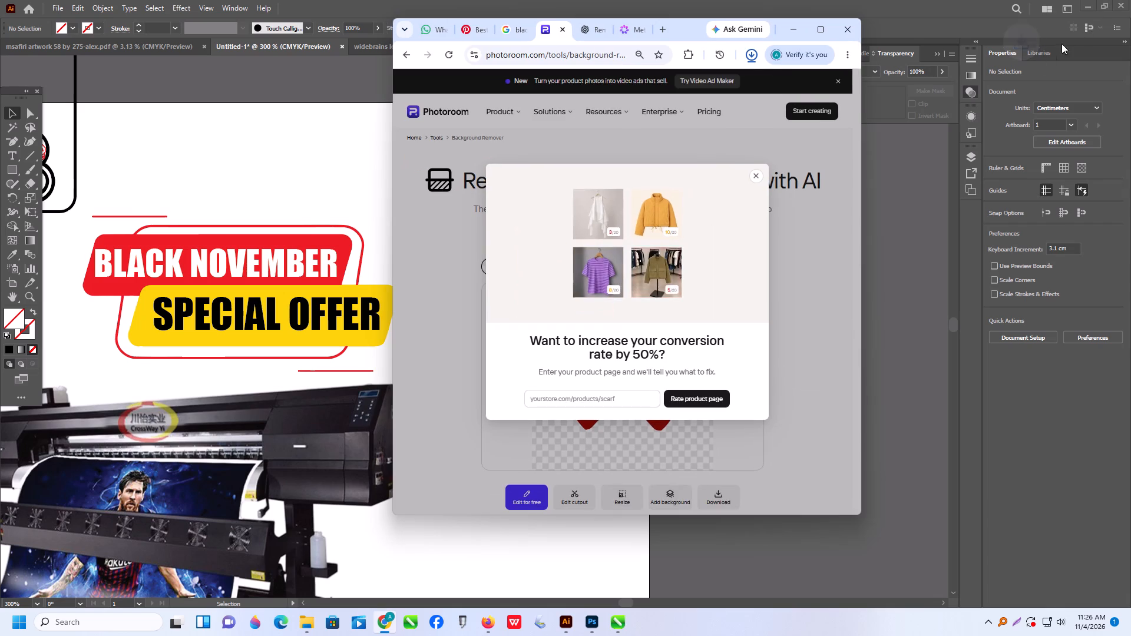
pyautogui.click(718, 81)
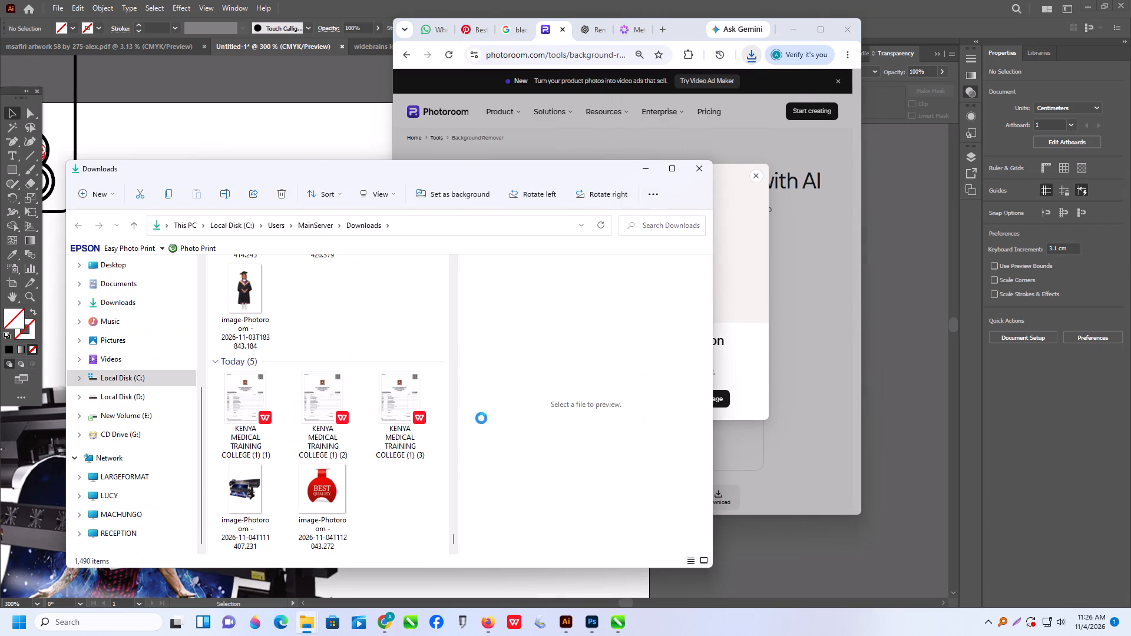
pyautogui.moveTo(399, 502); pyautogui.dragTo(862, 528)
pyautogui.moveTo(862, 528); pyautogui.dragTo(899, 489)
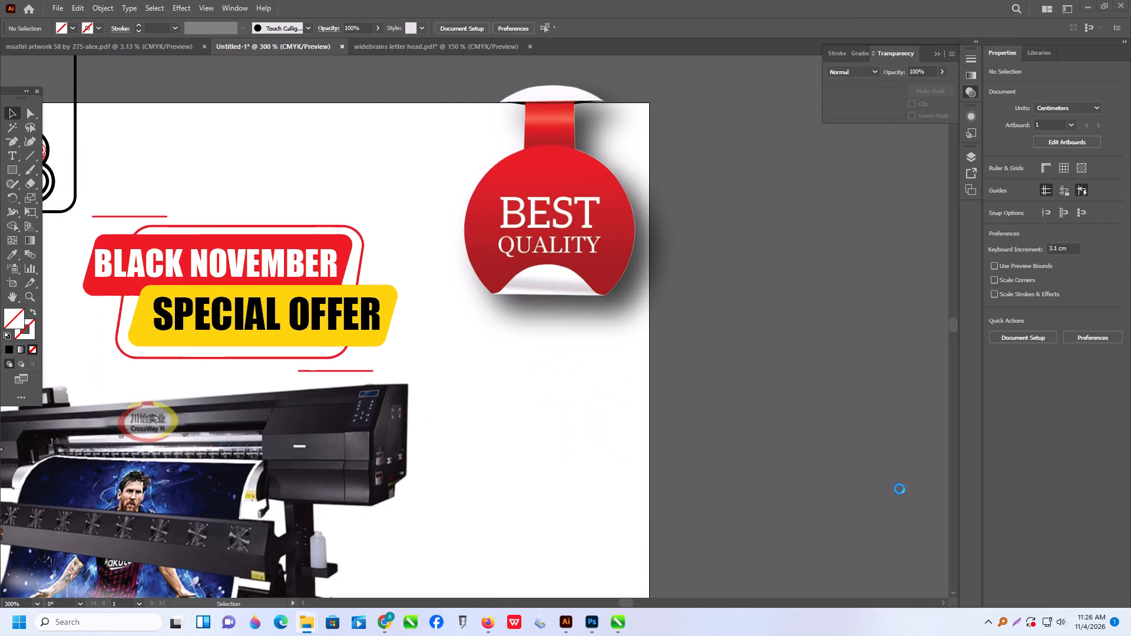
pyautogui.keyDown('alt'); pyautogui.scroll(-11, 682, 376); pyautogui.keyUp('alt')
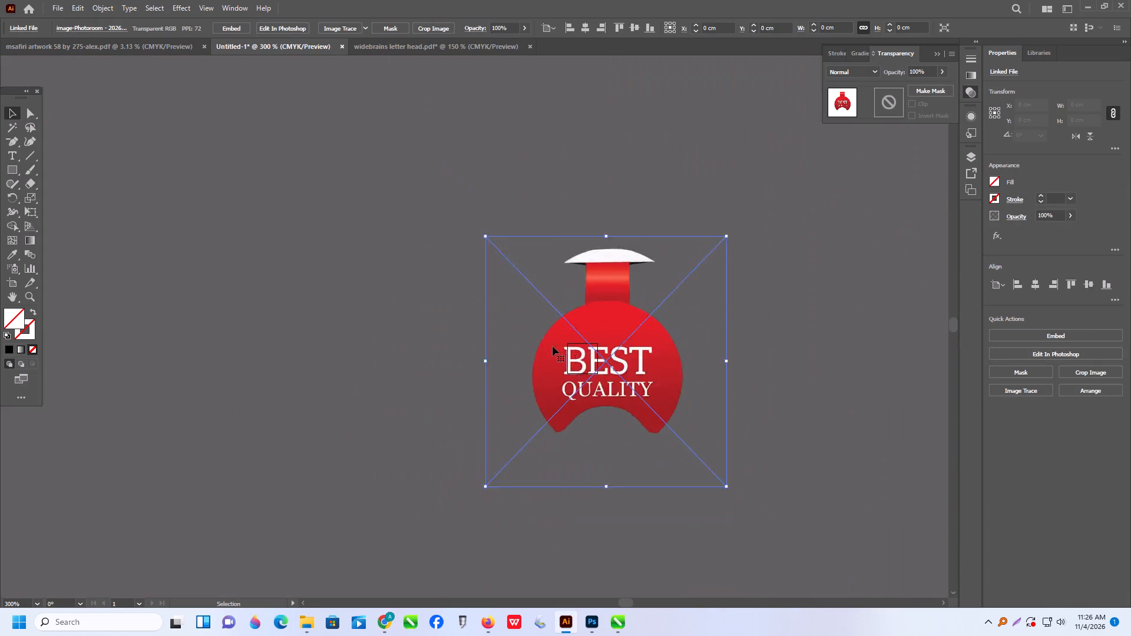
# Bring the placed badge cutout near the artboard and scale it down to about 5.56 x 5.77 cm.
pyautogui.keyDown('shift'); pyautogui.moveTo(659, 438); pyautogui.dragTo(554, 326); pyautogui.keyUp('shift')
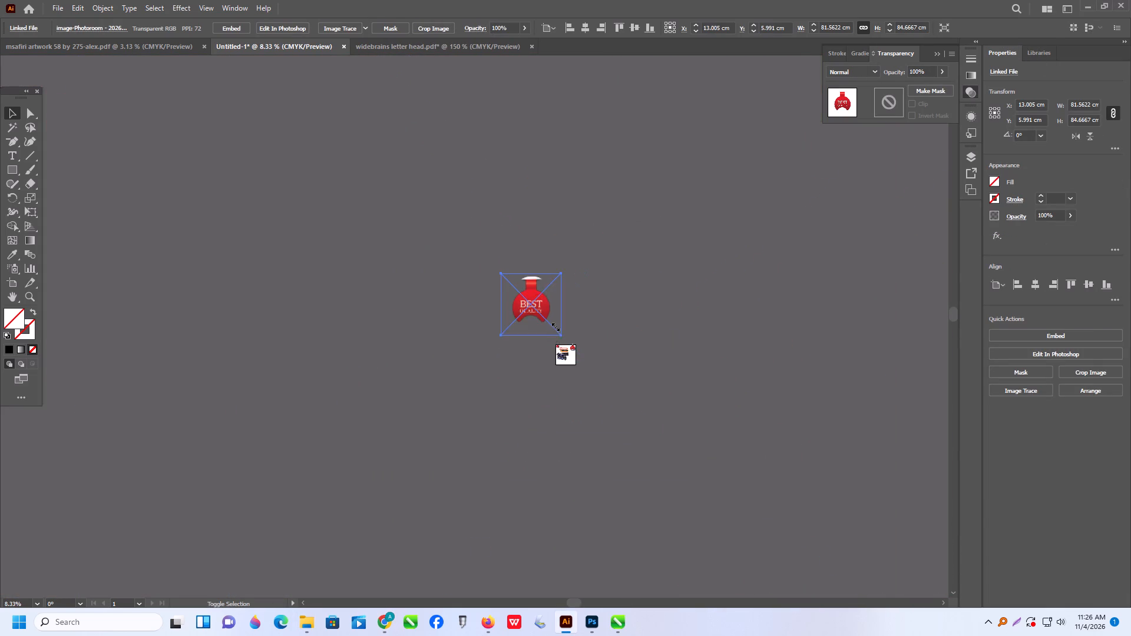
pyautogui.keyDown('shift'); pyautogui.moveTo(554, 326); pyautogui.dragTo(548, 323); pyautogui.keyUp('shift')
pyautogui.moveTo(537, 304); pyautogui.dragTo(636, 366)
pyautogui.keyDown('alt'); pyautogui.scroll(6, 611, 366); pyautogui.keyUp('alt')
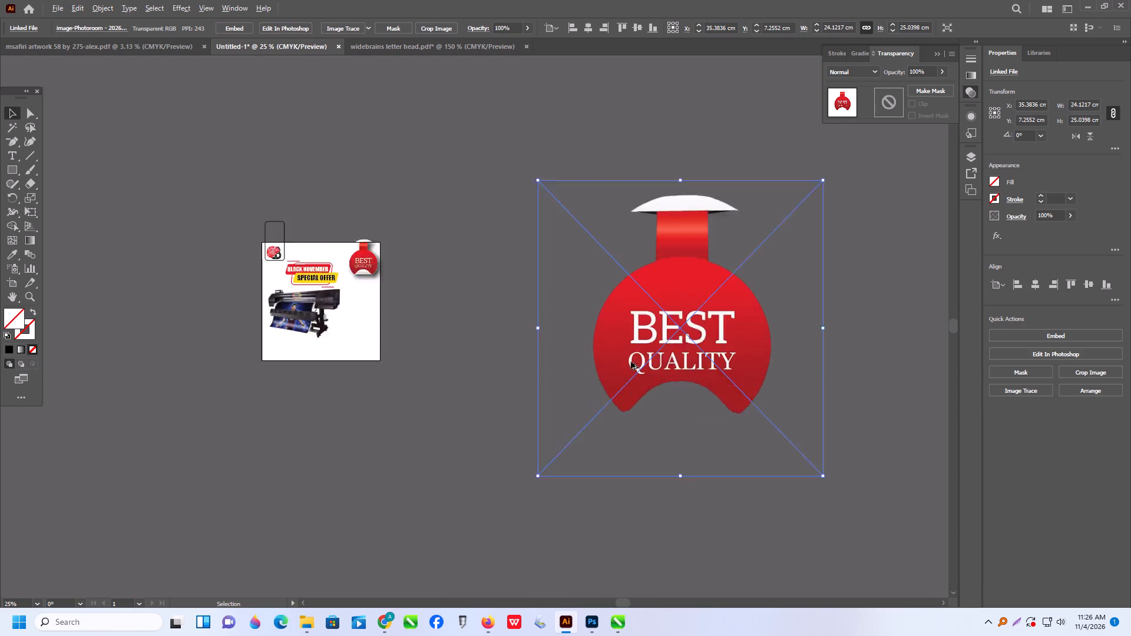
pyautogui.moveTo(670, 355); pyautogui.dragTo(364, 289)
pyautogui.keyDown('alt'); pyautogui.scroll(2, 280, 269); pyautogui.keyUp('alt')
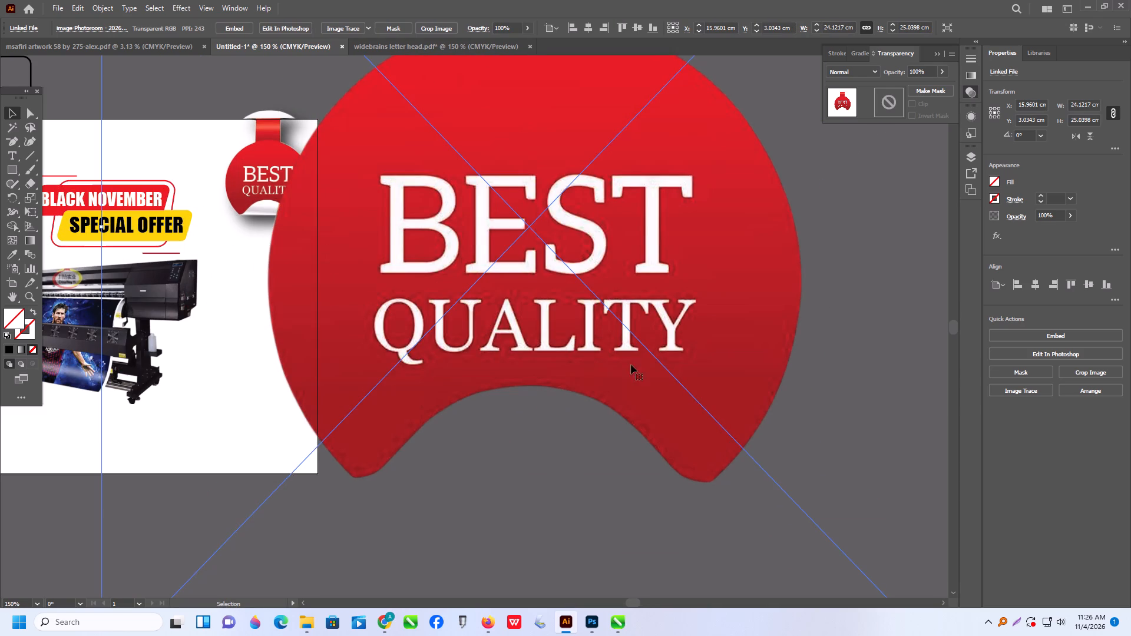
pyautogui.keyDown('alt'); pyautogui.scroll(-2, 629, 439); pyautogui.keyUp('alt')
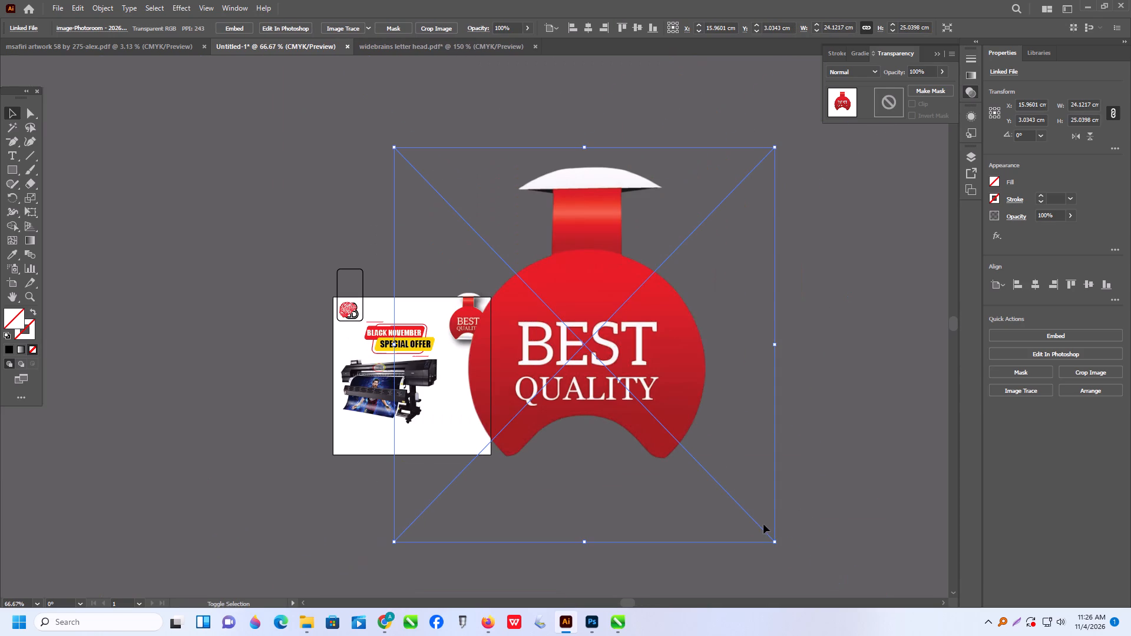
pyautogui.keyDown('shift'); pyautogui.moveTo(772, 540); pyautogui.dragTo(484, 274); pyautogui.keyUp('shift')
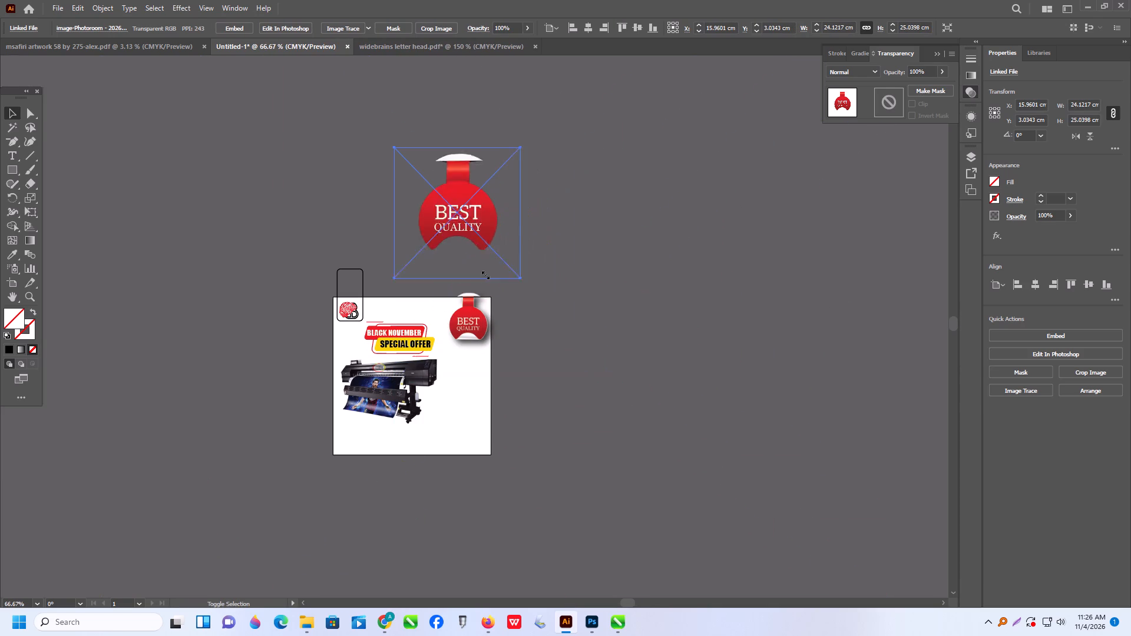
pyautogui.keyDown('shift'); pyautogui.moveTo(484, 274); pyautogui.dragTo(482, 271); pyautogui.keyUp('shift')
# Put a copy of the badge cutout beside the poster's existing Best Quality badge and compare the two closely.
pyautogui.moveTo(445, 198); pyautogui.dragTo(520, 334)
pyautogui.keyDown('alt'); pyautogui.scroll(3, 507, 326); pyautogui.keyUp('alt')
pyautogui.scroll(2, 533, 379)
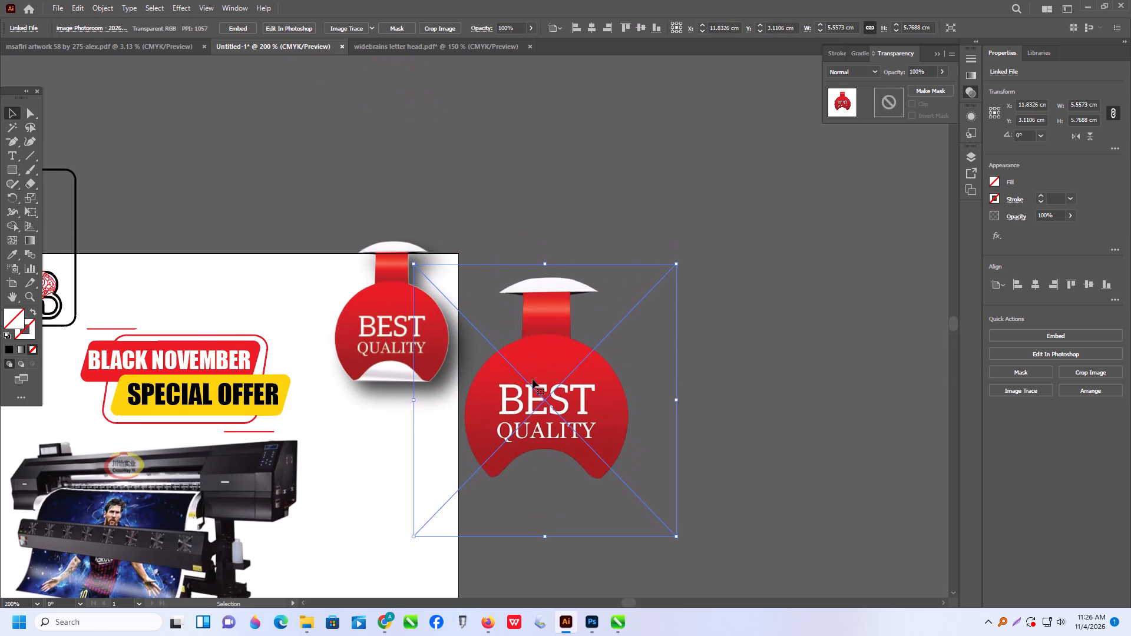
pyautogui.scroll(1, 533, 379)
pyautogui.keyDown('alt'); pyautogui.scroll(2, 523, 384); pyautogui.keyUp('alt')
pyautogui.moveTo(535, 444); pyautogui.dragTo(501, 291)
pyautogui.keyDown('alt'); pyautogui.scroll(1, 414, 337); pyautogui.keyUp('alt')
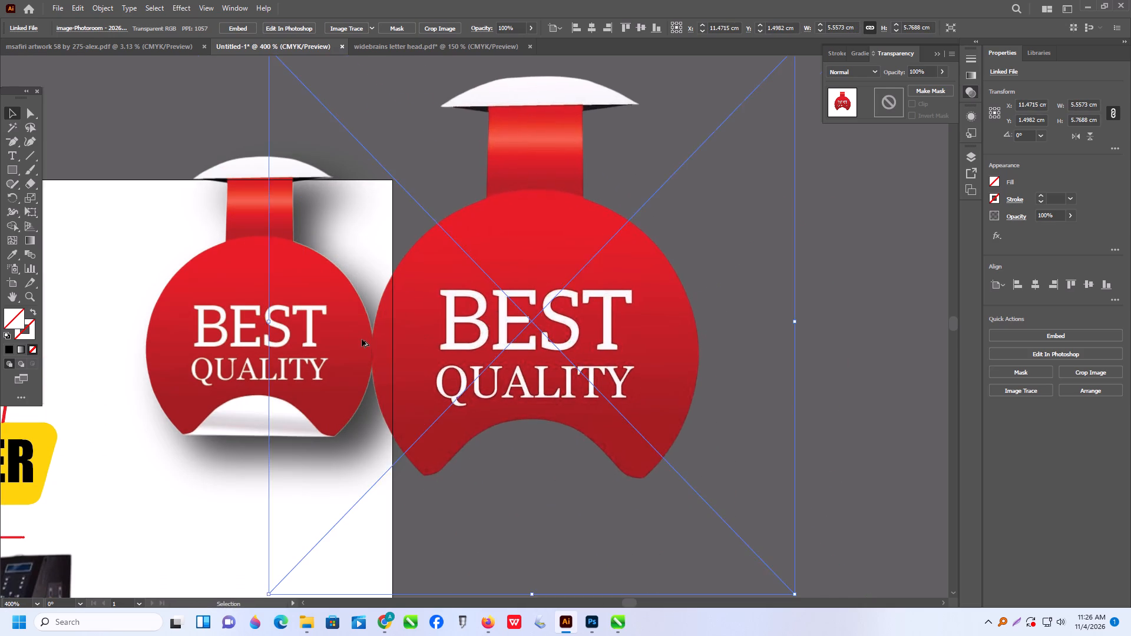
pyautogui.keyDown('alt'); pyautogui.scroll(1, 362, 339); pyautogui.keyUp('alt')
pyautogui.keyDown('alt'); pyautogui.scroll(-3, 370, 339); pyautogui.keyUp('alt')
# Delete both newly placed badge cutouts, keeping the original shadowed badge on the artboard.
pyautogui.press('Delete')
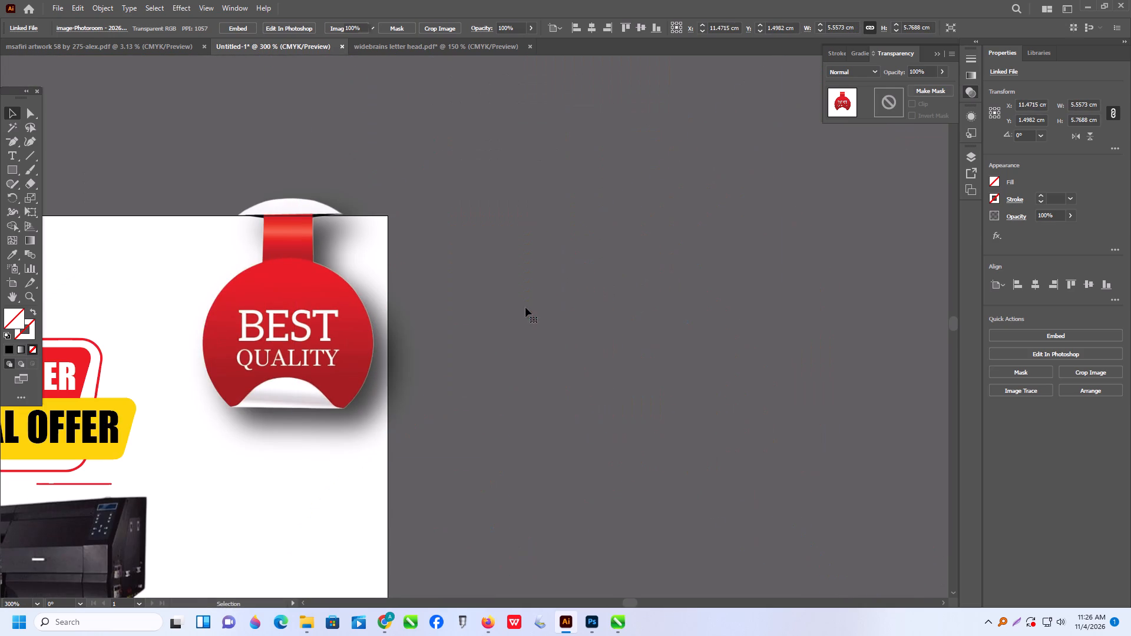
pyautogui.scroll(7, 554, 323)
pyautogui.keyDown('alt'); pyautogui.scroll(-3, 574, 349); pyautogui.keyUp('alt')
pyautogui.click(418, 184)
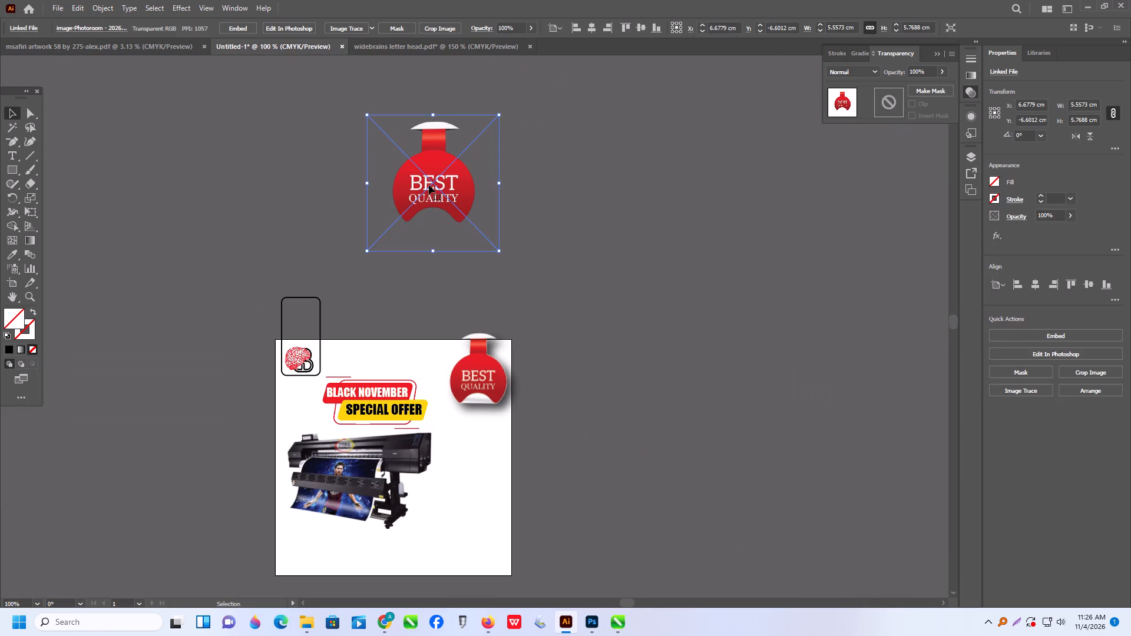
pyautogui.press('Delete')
# Draw a rectangle about 1.59 x 0.92 cm over the badge's BEST QUALITY lettering and fill it with red sampled from the badge.
pyautogui.keyDown('alt'); pyautogui.scroll(4, 484, 401); pyautogui.keyUp('alt')
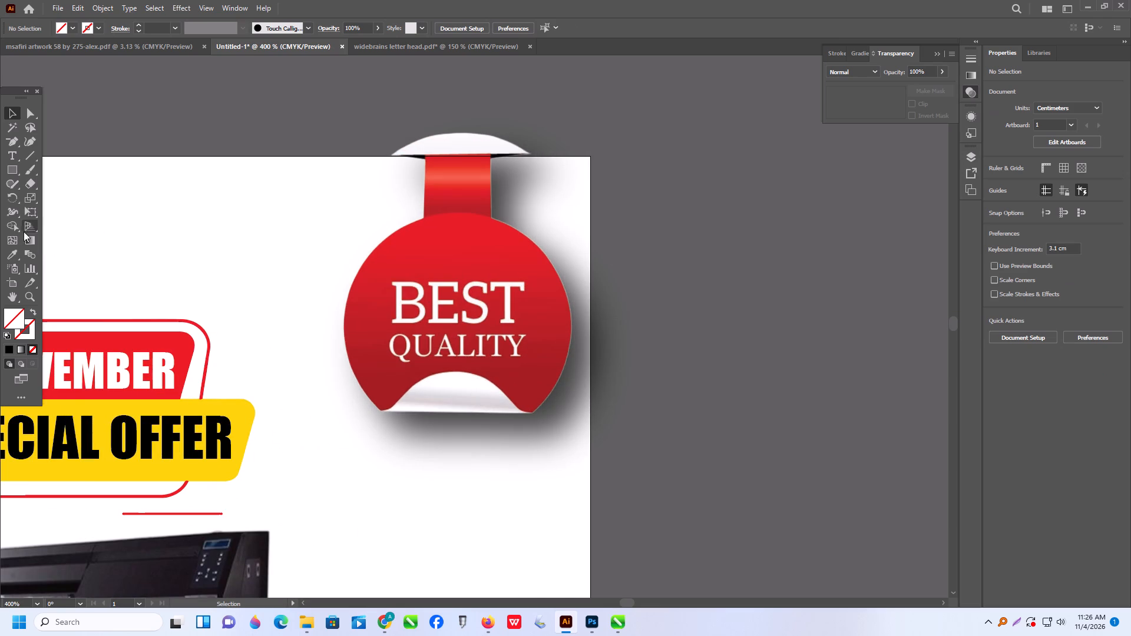
pyautogui.click(8, 168)
pyautogui.keyDown('alt'); pyautogui.scroll(2, 451, 316); pyautogui.keyUp('alt')
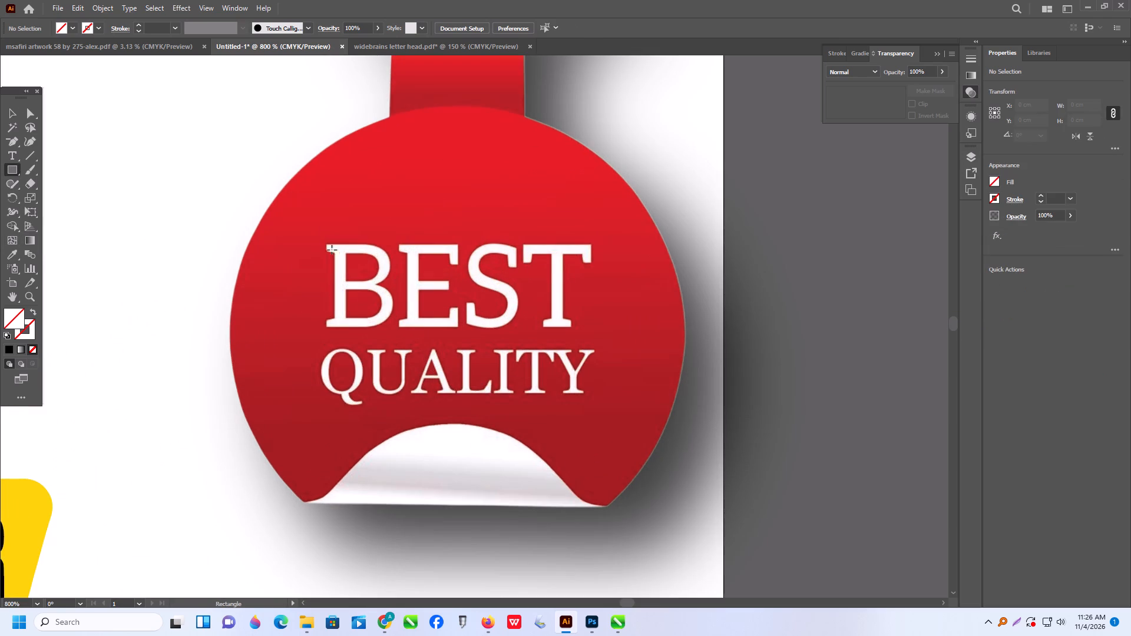
pyautogui.moveTo(316, 236); pyautogui.dragTo(618, 410)
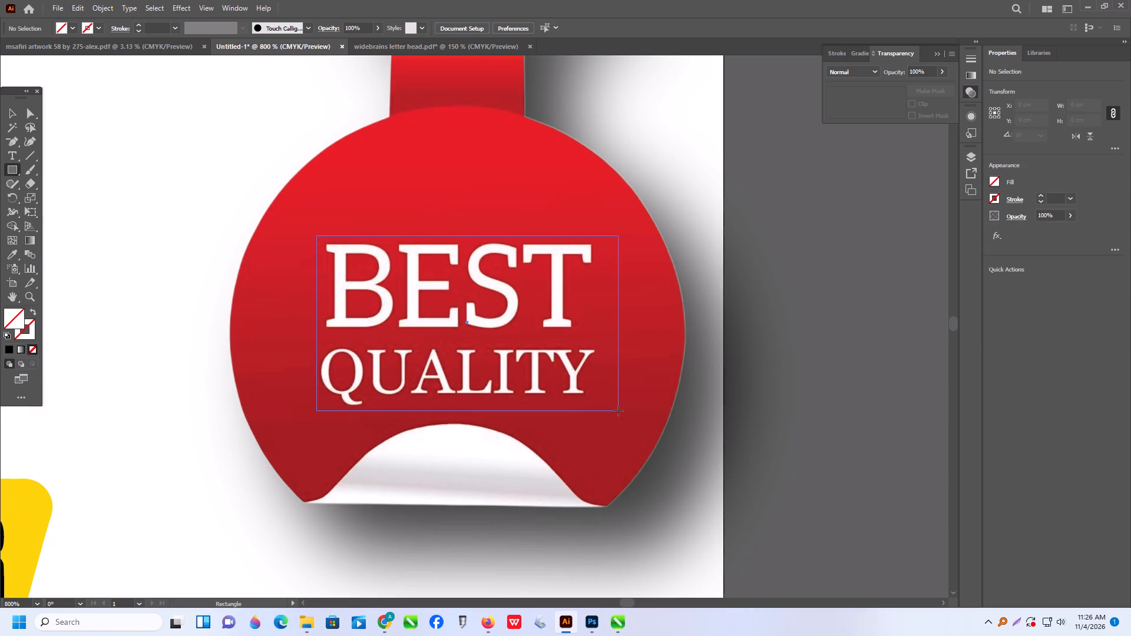
pyautogui.moveTo(618, 410); pyautogui.dragTo(618, 410)
pyautogui.moveTo(10, 253); pyautogui.dragTo(46, 250)
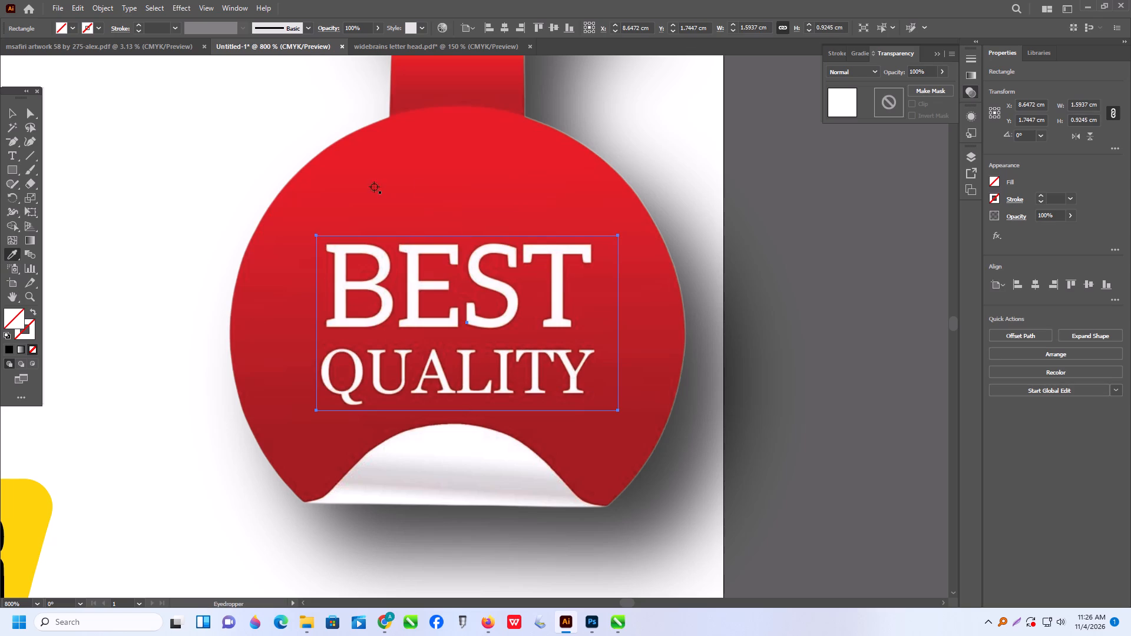
pyautogui.click(439, 175)
pyautogui.moveTo(9, 109); pyautogui.dragTo(34, 111)
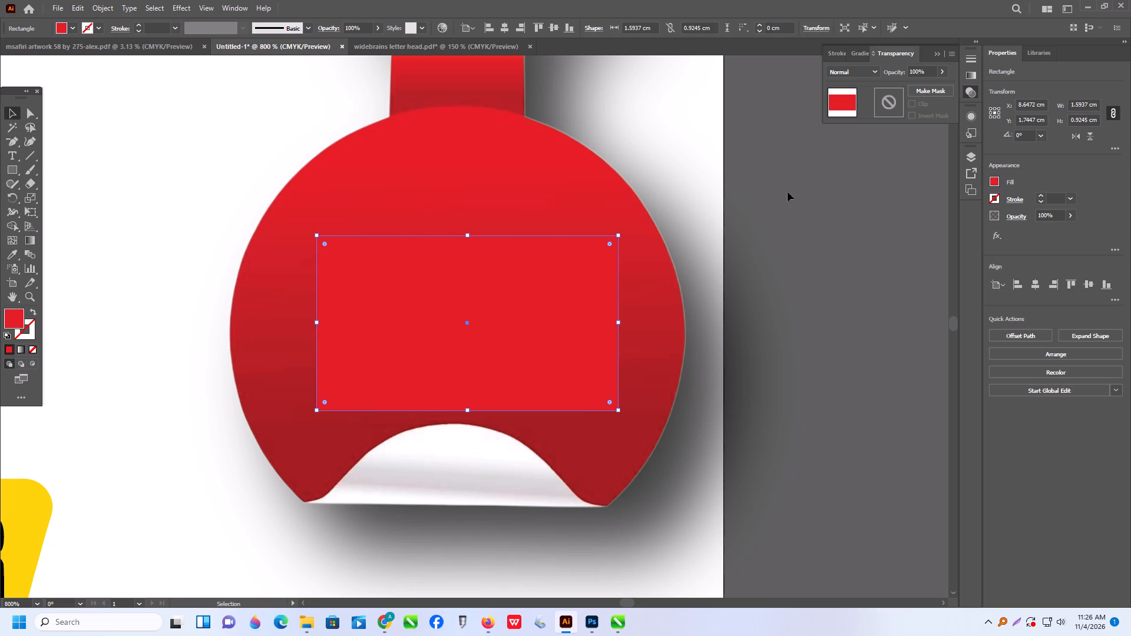
pyautogui.click(841, 209)
# Apply a Feather effect with a 0.0071 cm radius to the red rectangle covering the badge lettering.
pyautogui.keyDown('alt'); pyautogui.scroll(-1, 692, 259); pyautogui.keyUp('alt')
pyautogui.click(578, 278)
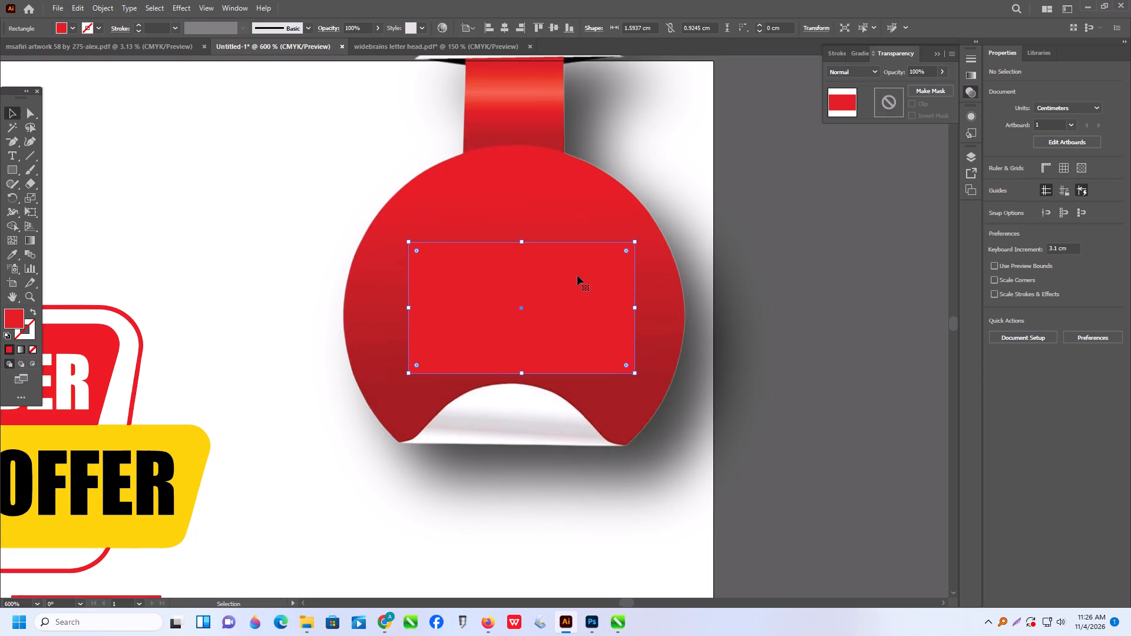
pyautogui.click(193, 11)
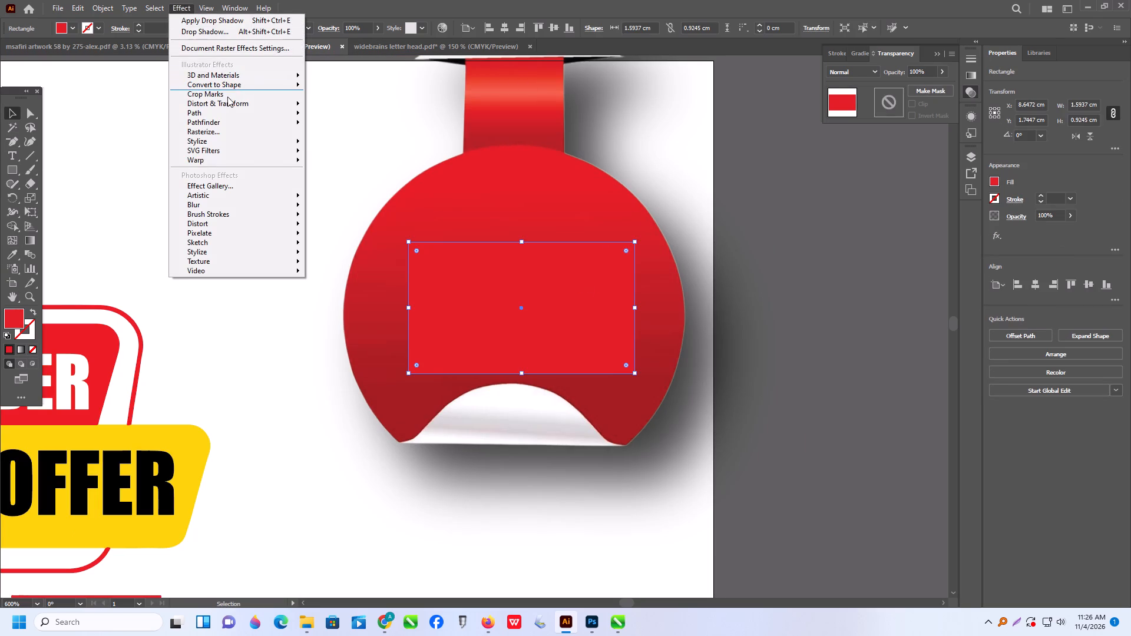
pyautogui.click(223, 143)
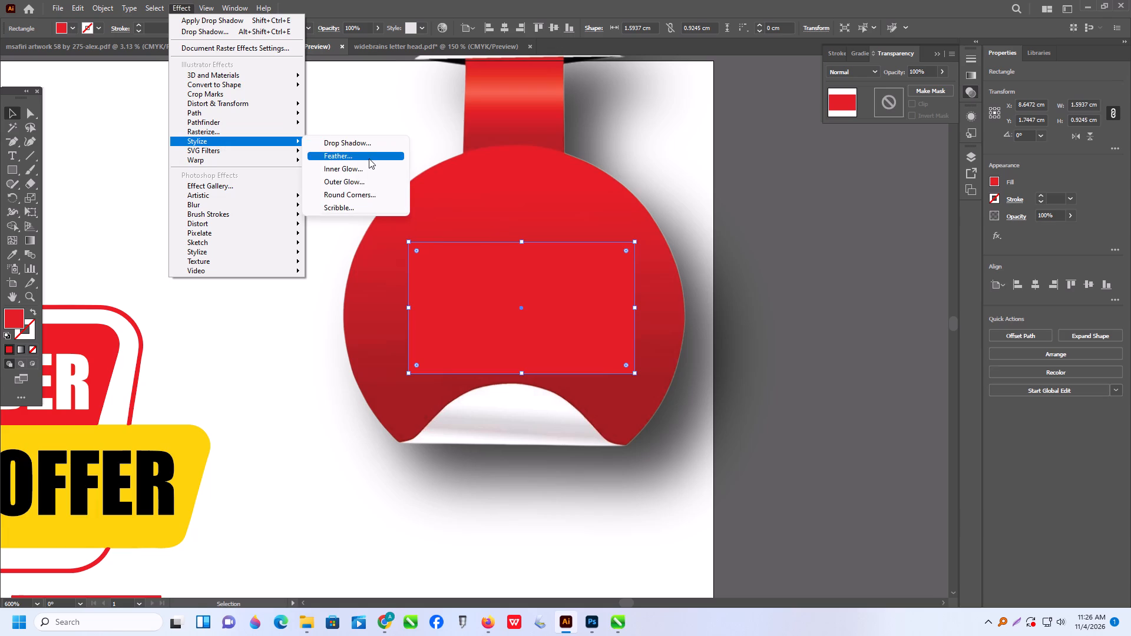
pyautogui.click(363, 158)
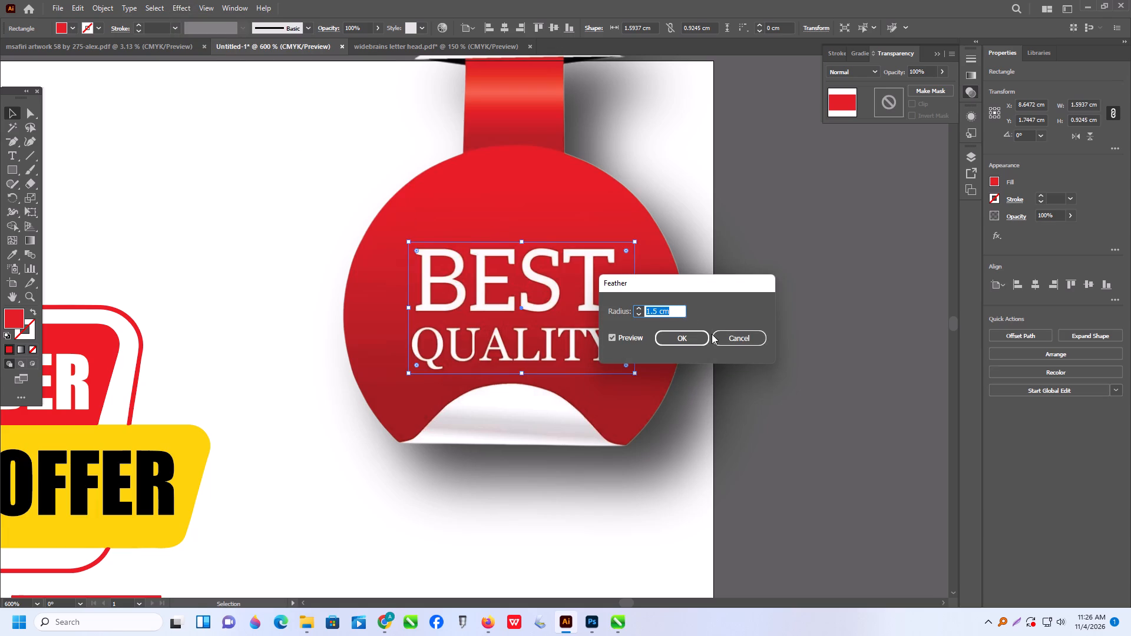
pyautogui.scroll(-15, 670, 316)
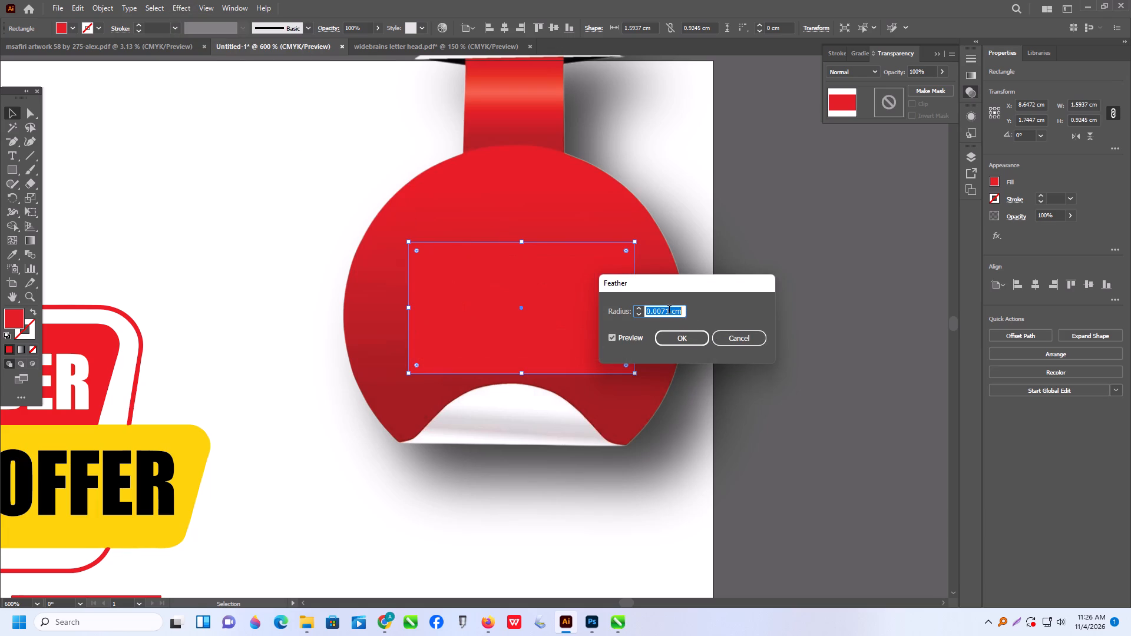
pyautogui.scroll(1, 669, 310)
pyautogui.scroll(-13, 669, 310)
pyautogui.click(705, 344)
pyautogui.click(855, 352)
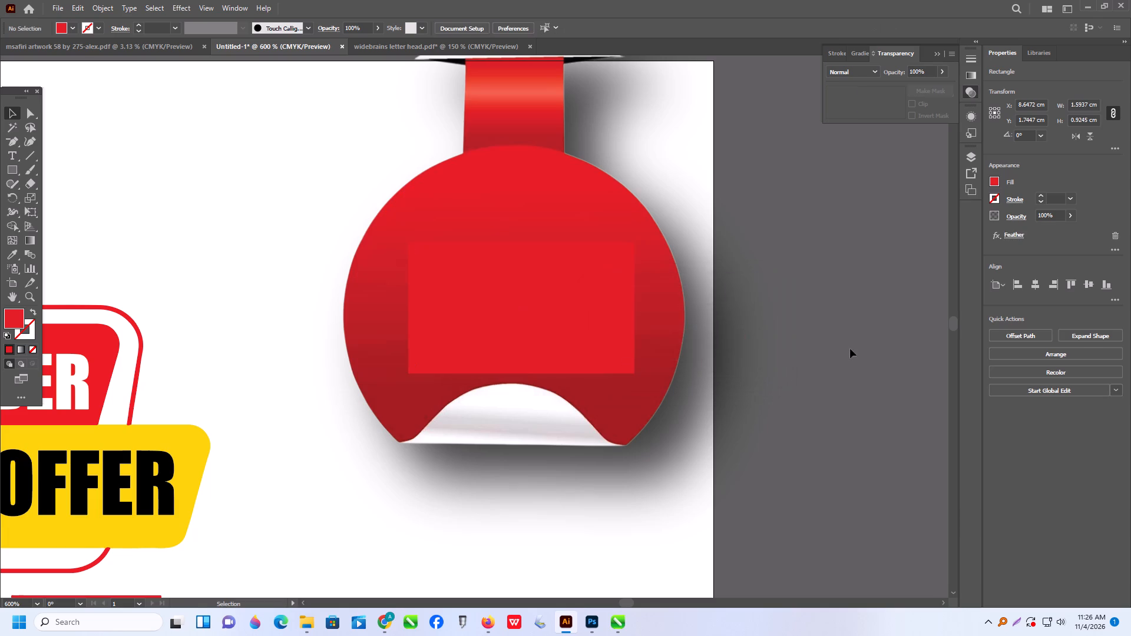
# Apply another Feather effect with a 0.2 cm radius to the red rectangle covering the badge lettering.
pyautogui.click(553, 323)
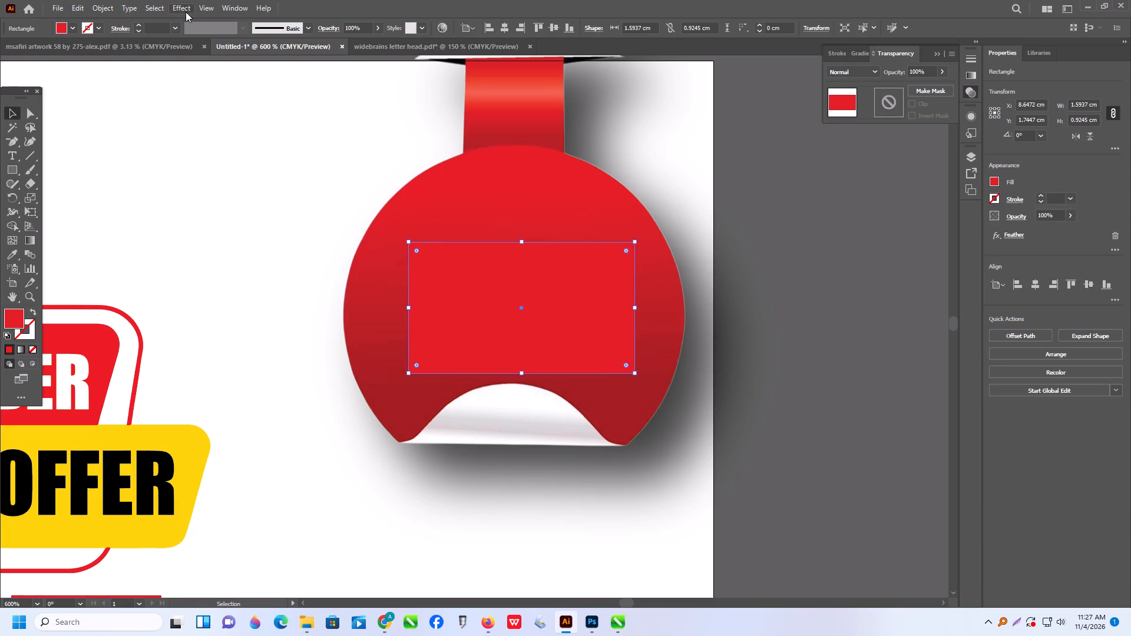
pyautogui.click(186, 12)
pyautogui.click(213, 144)
pyautogui.click(355, 155)
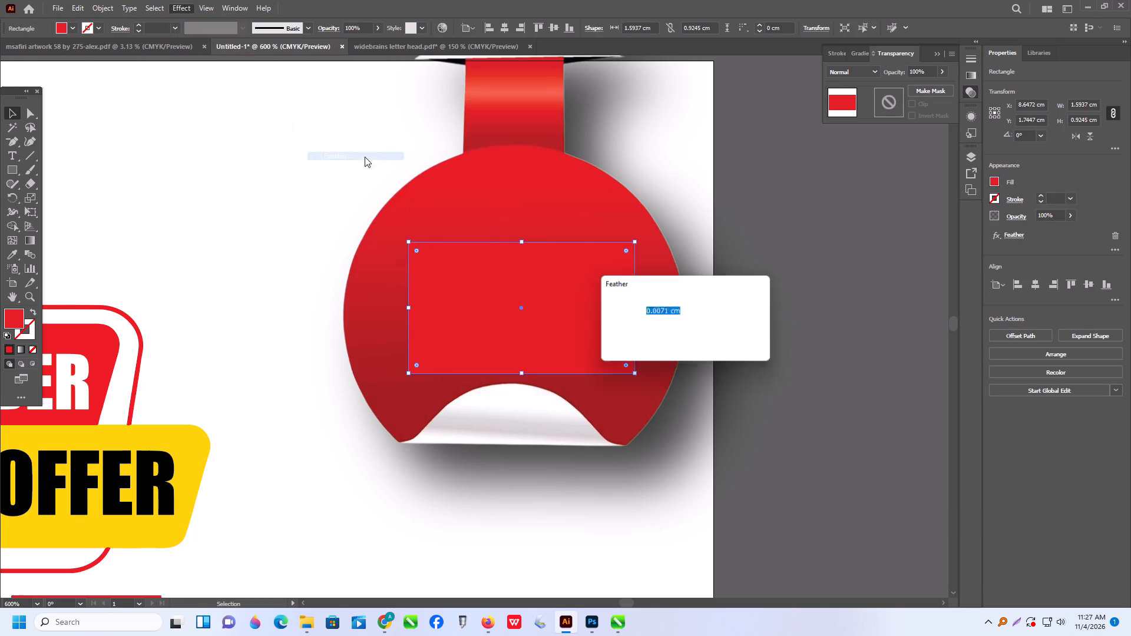
pyautogui.scroll(-4, 650, 311)
pyautogui.scroll(5, 650, 310)
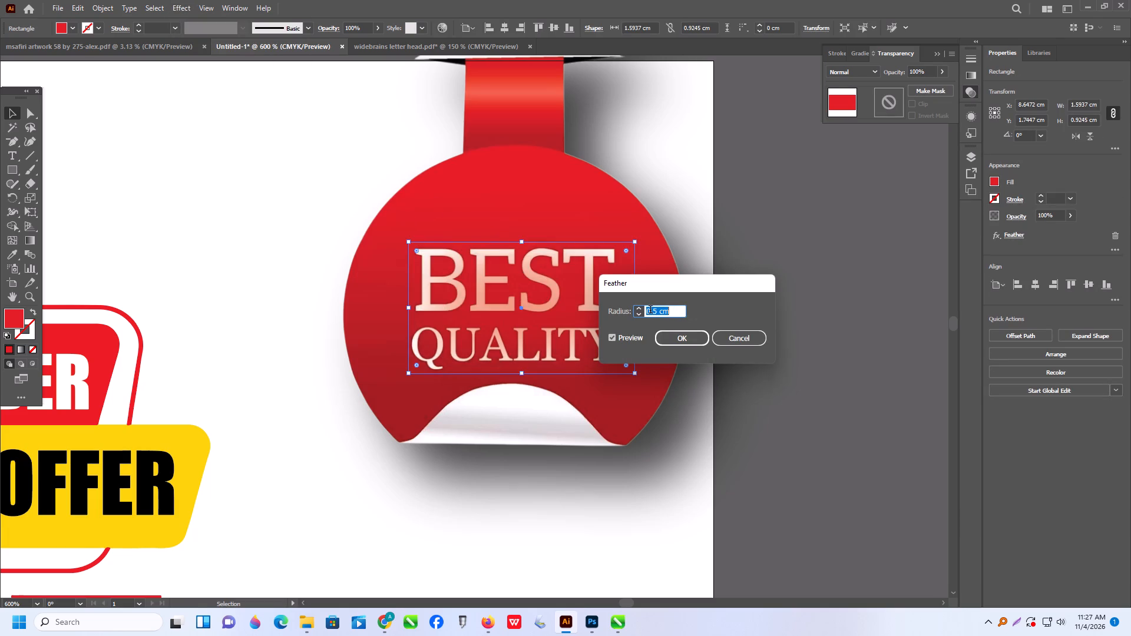
pyautogui.scroll(-3, 650, 310)
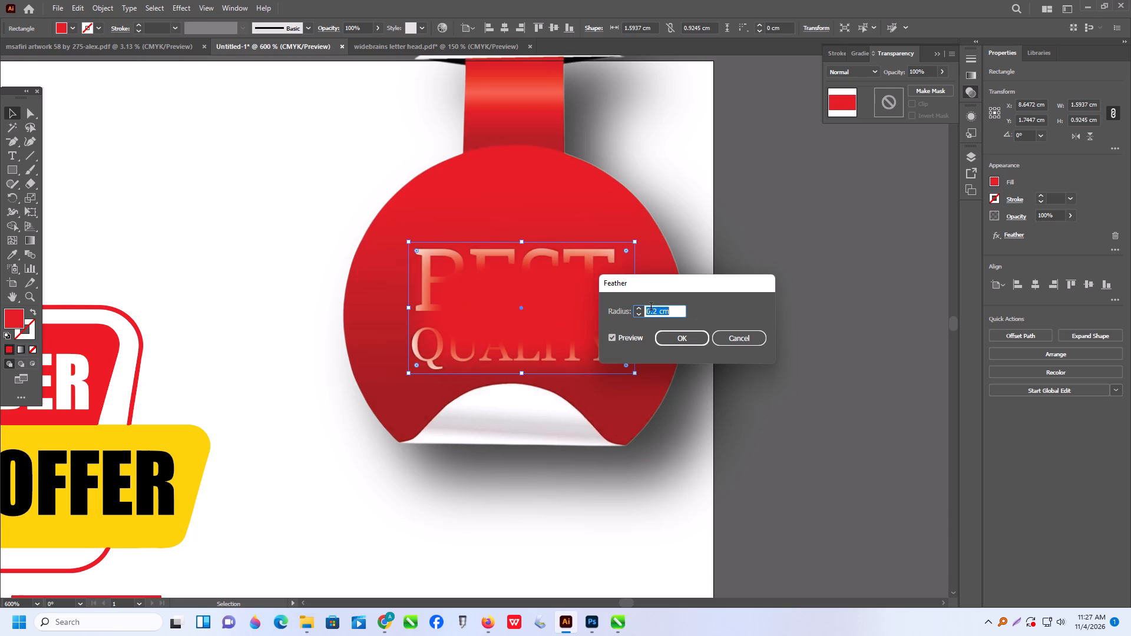
pyautogui.click(670, 337)
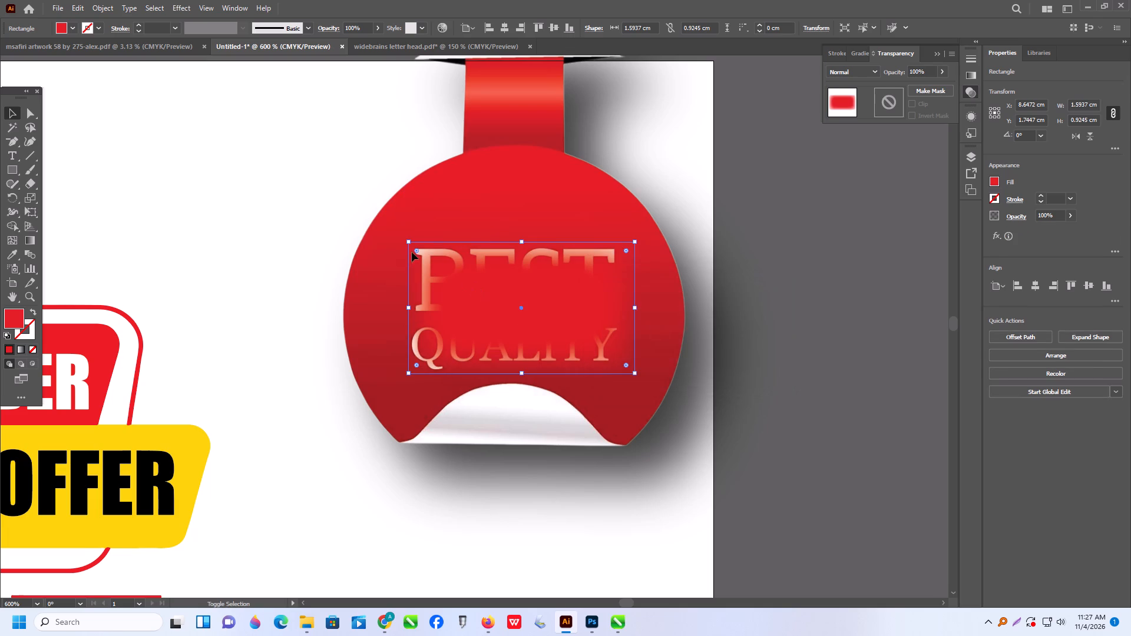
# Enlarge the feathered red rectangle to about 2.01 x 1.27 cm over the badge's old lettering.
pyautogui.keyDown('shift'); pyautogui.moveTo(408, 241); pyautogui.dragTo(380, 223); pyautogui.keyUp('shift')
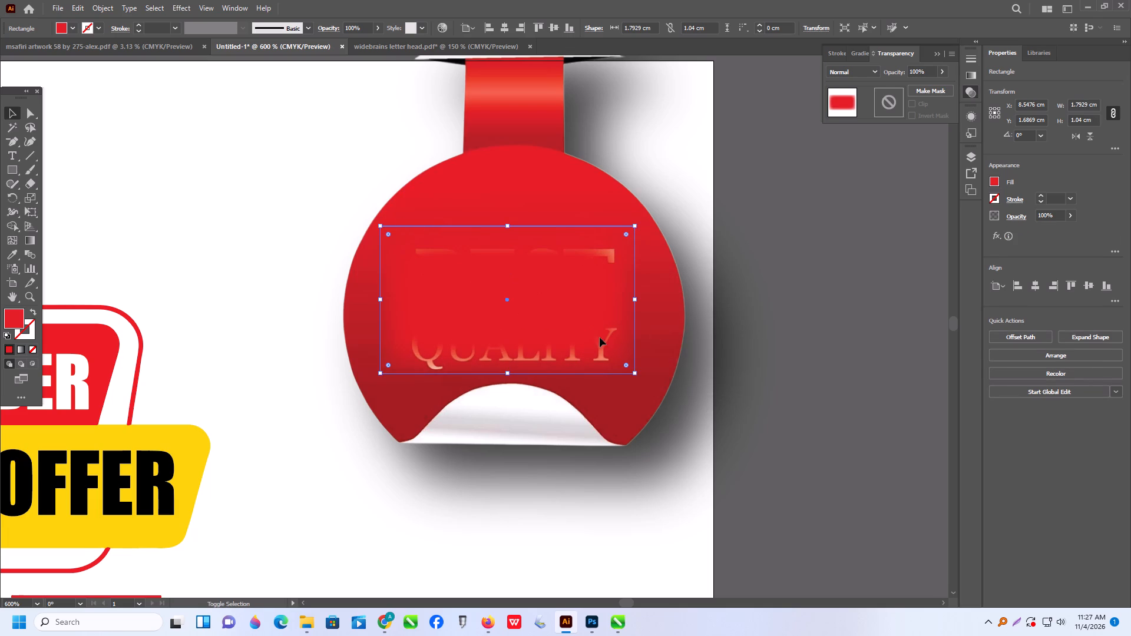
pyautogui.keyDown('shift'); pyautogui.moveTo(633, 373); pyautogui.dragTo(666, 393); pyautogui.keyUp('shift')
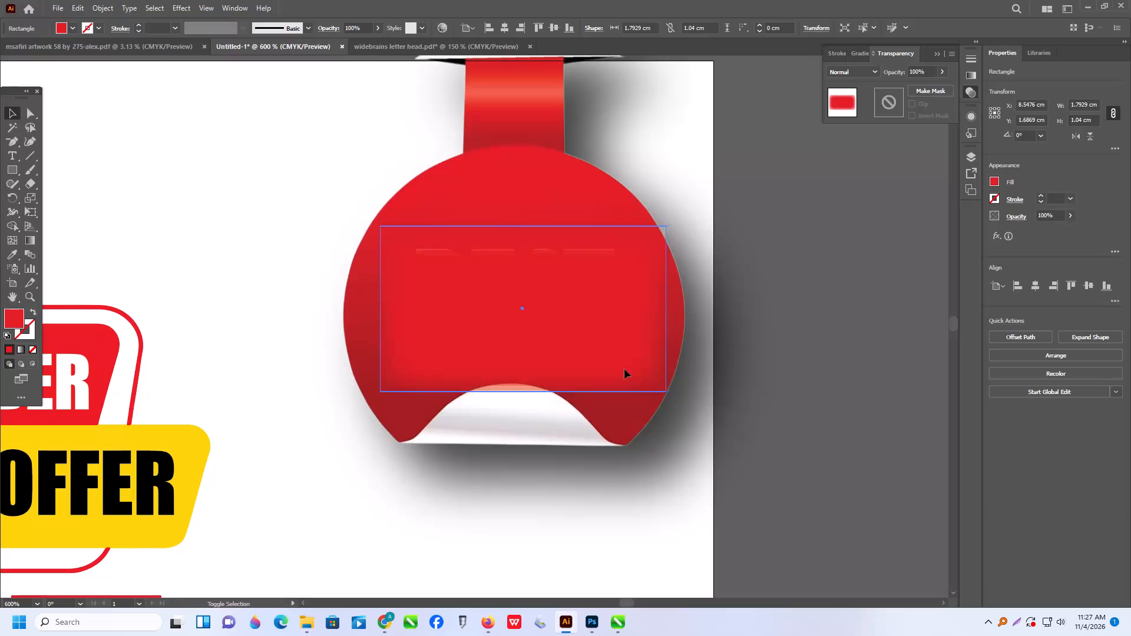
pyautogui.moveTo(552, 345); pyautogui.dragTo(543, 341)
pyautogui.moveTo(543, 341); pyautogui.dragTo(551, 342)
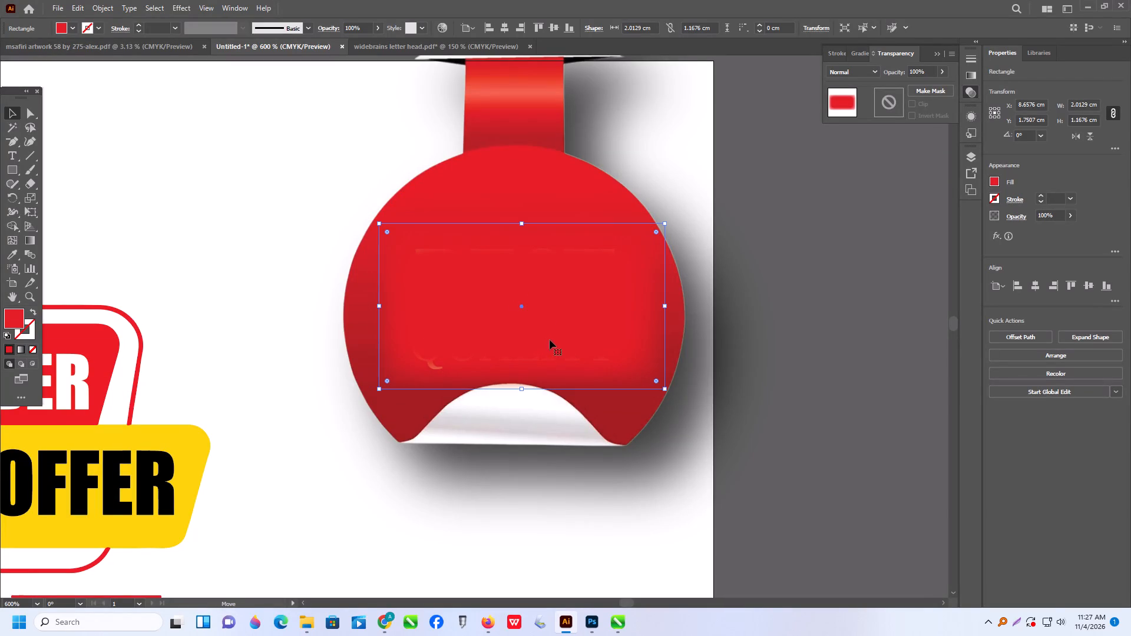
pyautogui.moveTo(521, 224); pyautogui.dragTo(525, 207)
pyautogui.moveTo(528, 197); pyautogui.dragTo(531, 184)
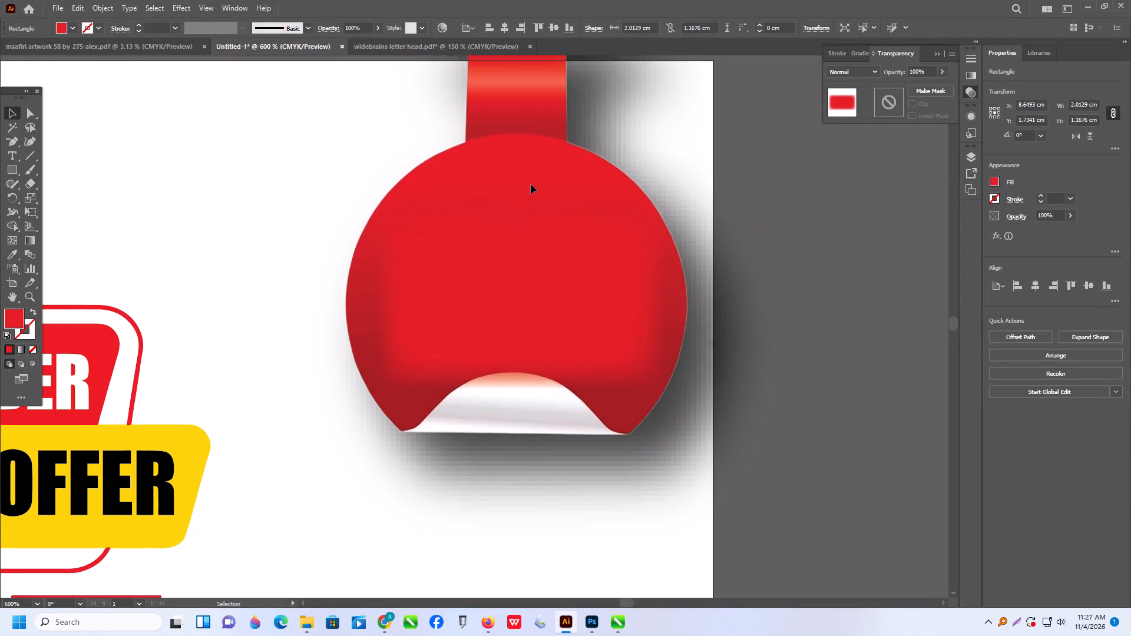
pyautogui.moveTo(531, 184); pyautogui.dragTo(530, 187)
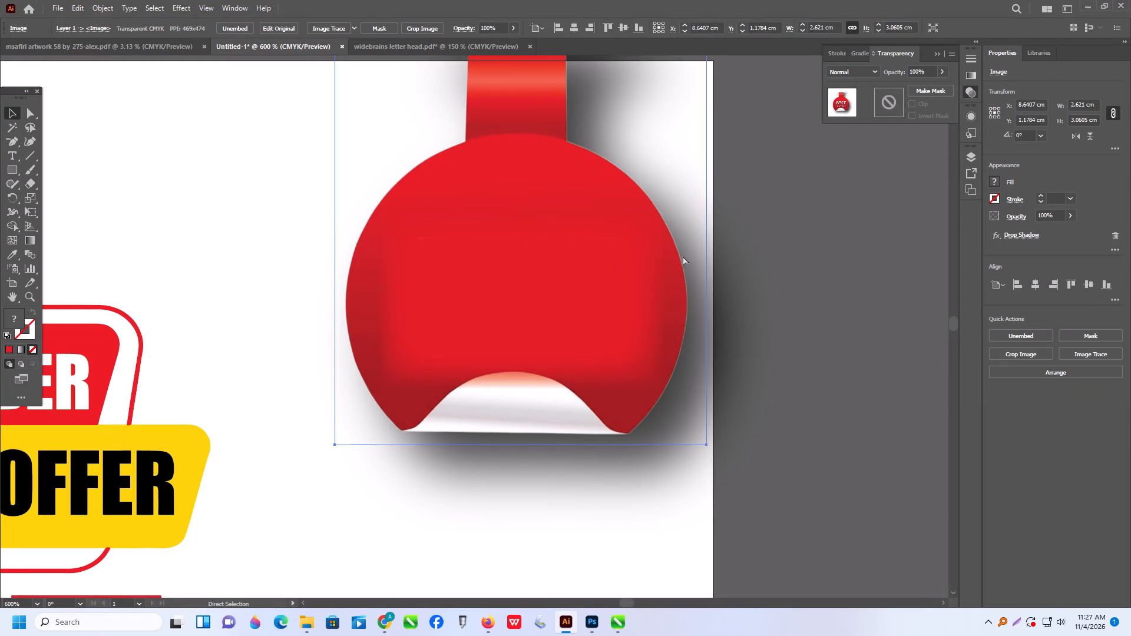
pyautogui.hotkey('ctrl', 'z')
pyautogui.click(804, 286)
# Round the red rectangle's corners to about 0.19 cm and stretch it to about 1.41 cm tall, centred over the old lettering.
pyautogui.click(559, 287)
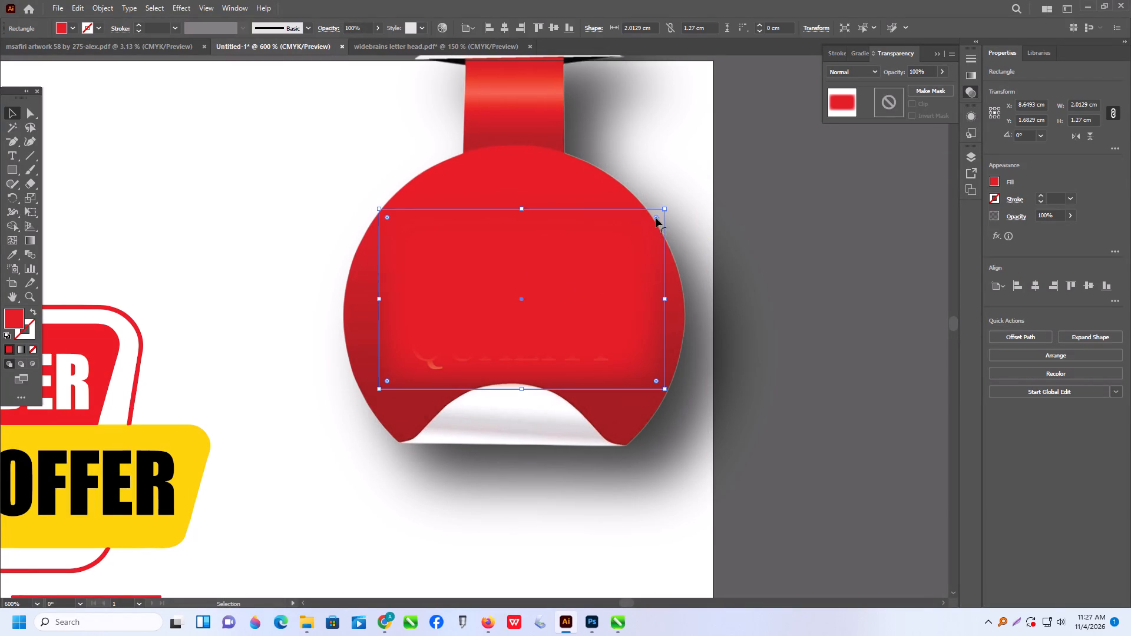
pyautogui.moveTo(659, 217); pyautogui.dragTo(634, 233)
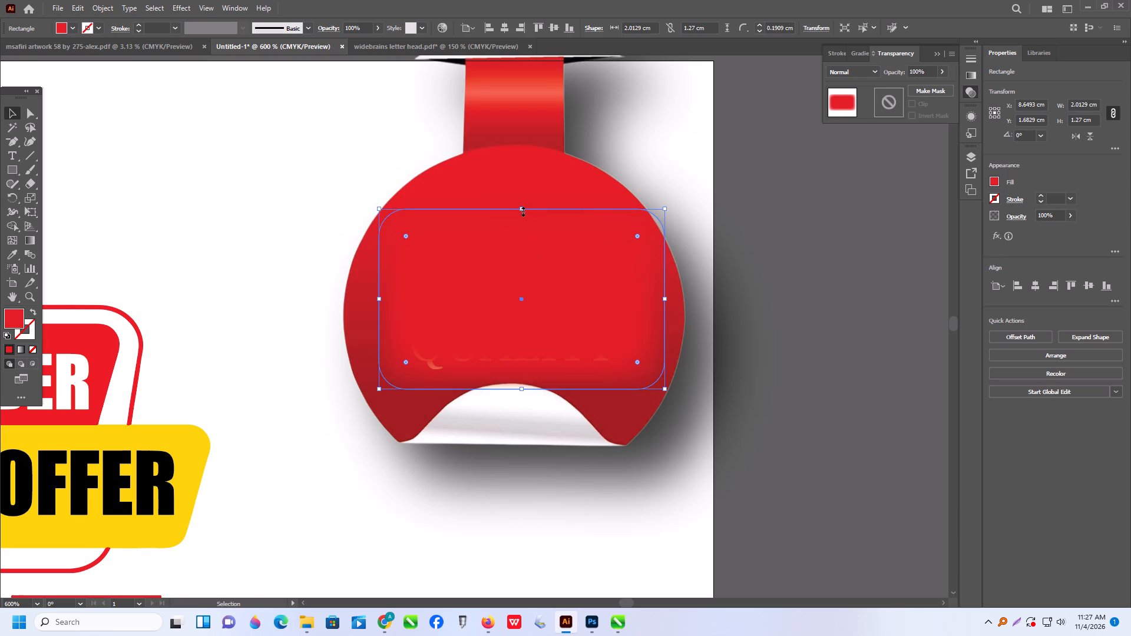
pyautogui.moveTo(522, 210); pyautogui.dragTo(519, 193)
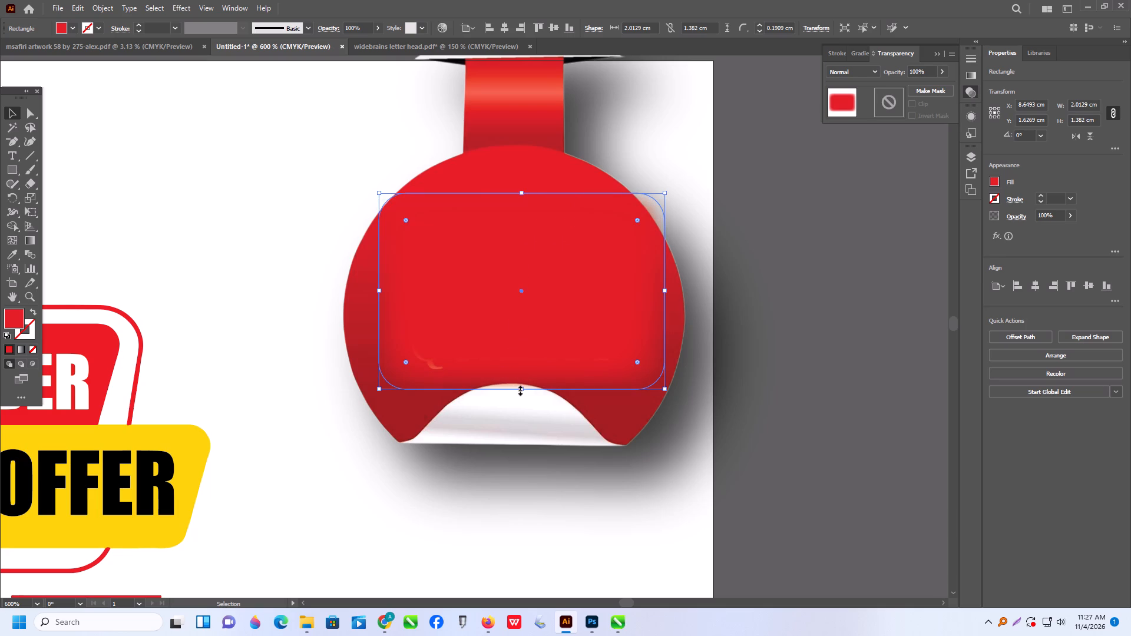
pyautogui.moveTo(520, 387); pyautogui.dragTo(512, 393)
pyautogui.click(512, 393)
pyautogui.moveTo(520, 338); pyautogui.dragTo(513, 337)
pyautogui.moveTo(513, 337); pyautogui.dragTo(514, 346)
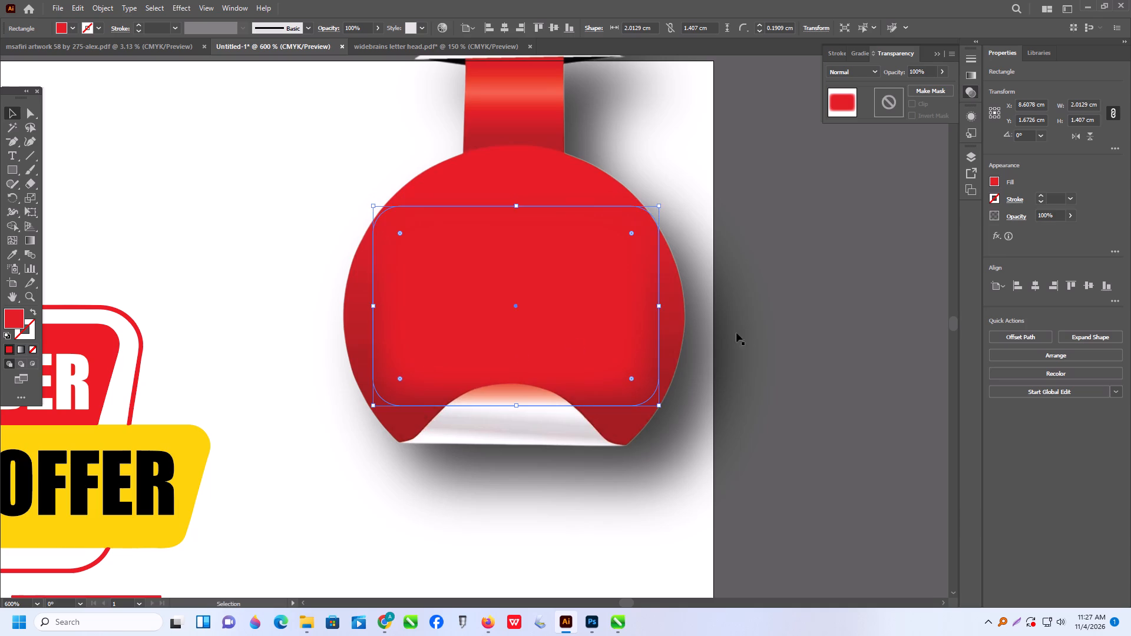
pyautogui.click(809, 328)
# Group the feathered red rectangle with the badge image.
pyautogui.keyDown('alt'); pyautogui.scroll(-2, 350, 334); pyautogui.keyUp('alt')
pyautogui.keyDown('alt'); pyautogui.scroll(-1, 431, 345); pyautogui.keyUp('alt')
pyautogui.click(438, 342)
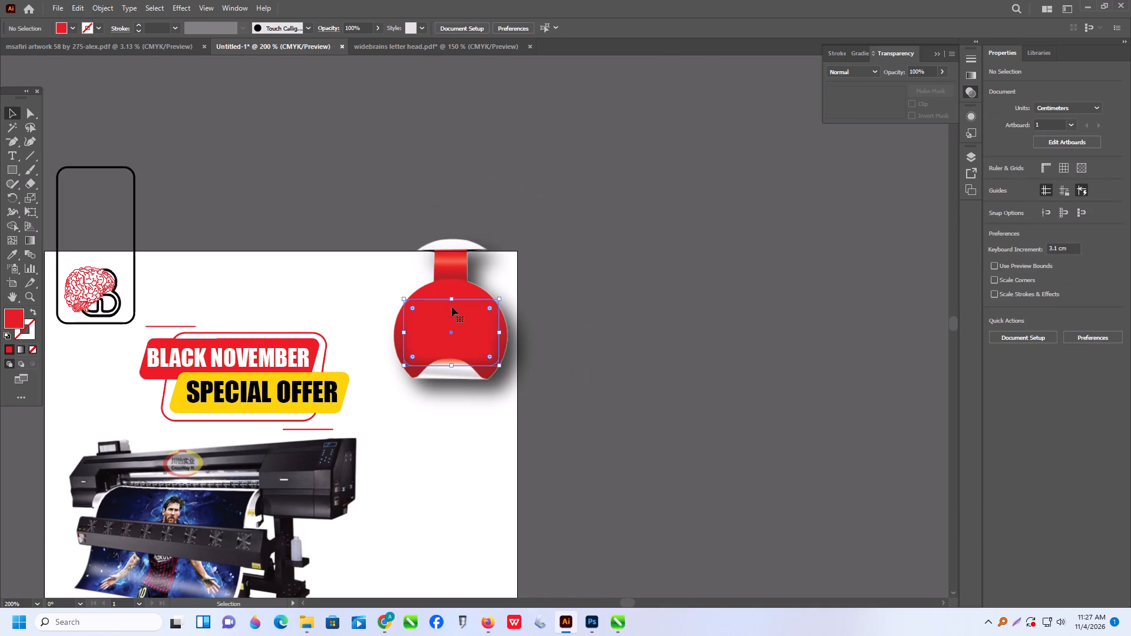
pyautogui.keyDown('shift'); pyautogui.click(452, 259); pyautogui.keyUp('shift')
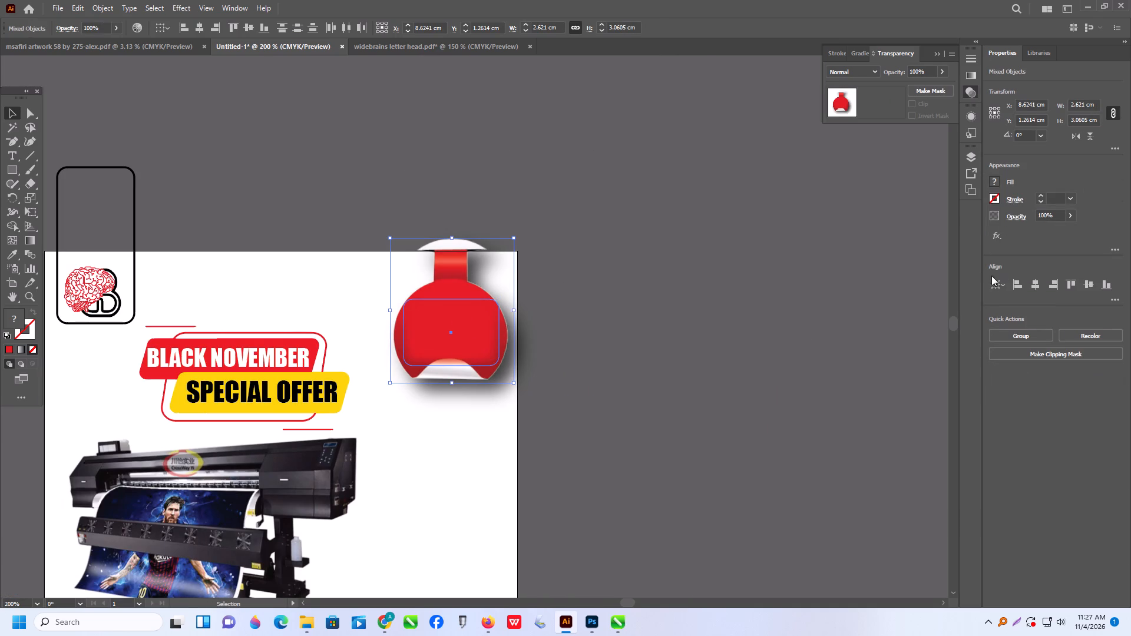
pyautogui.hotkey('ctrl', 'g')
pyautogui.click(674, 300)
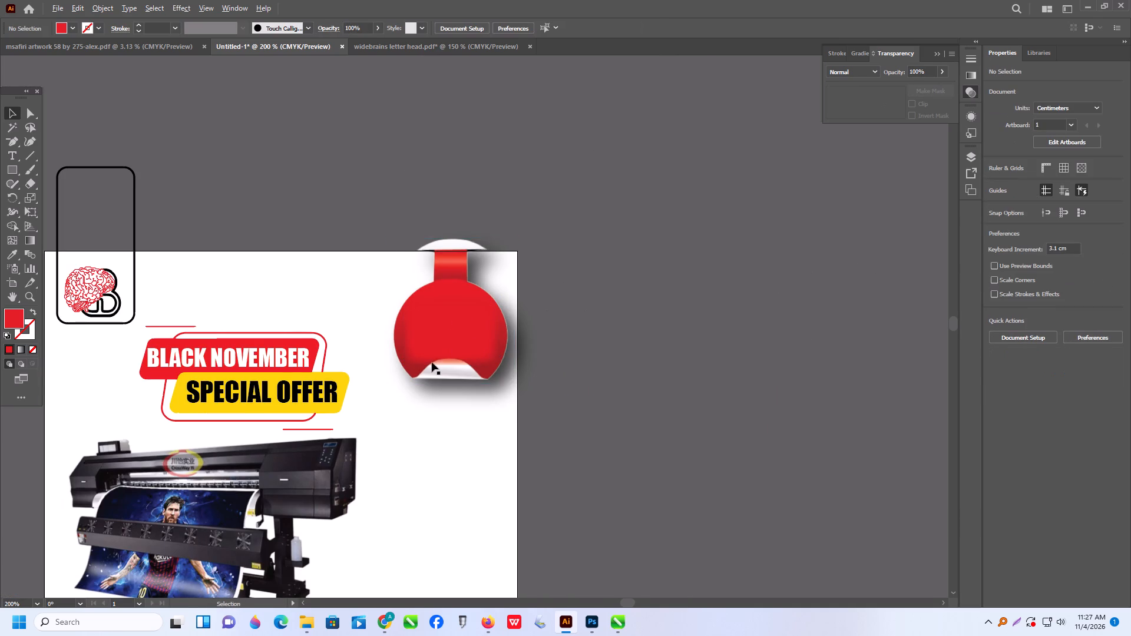
# Add a two-line text reading BEST QUALITY on the pasteboard beside the badge.
pyautogui.keyDown('alt'); pyautogui.scroll(2, 432, 362); pyautogui.keyUp('alt')
pyautogui.scroll(-2, 455, 342)
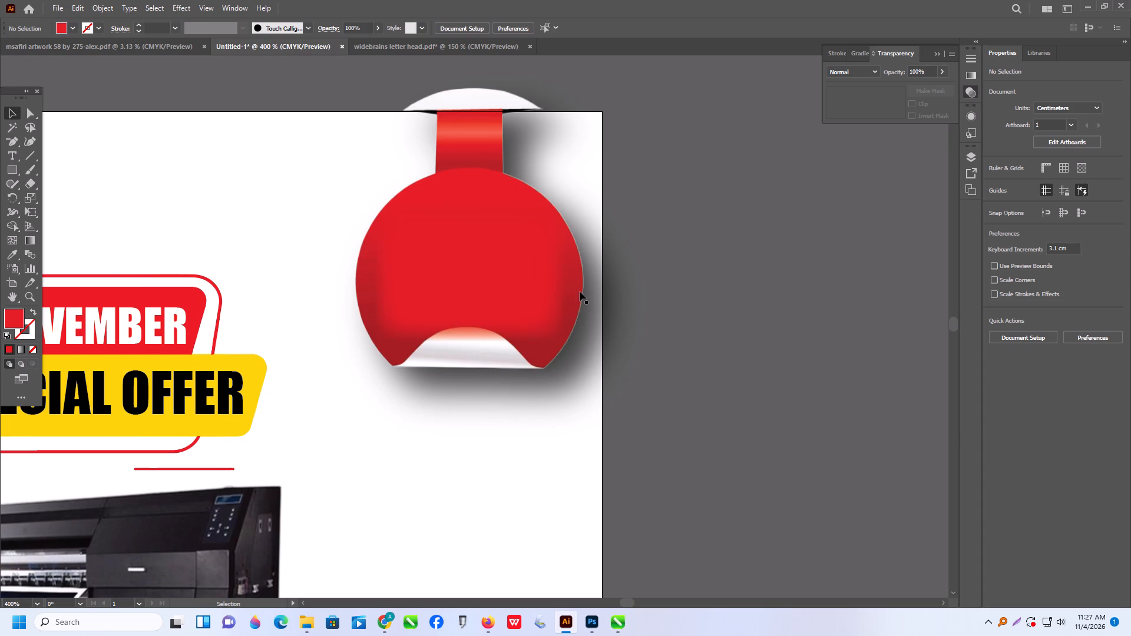
pyautogui.keyDown('alt'); pyautogui.scroll(-3, 611, 292); pyautogui.keyUp('alt')
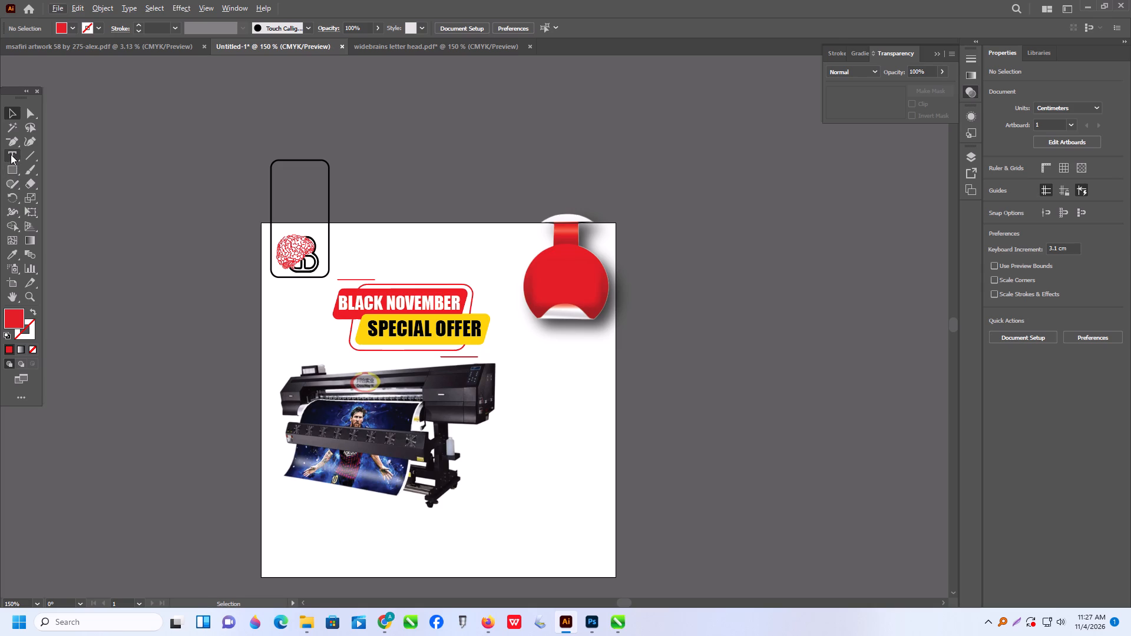
pyautogui.moveTo(11, 154); pyautogui.dragTo(27, 155)
pyautogui.keyDown('alt'); pyautogui.scroll(1, 578, 229); pyautogui.keyUp('alt')
pyautogui.click(673, 243)
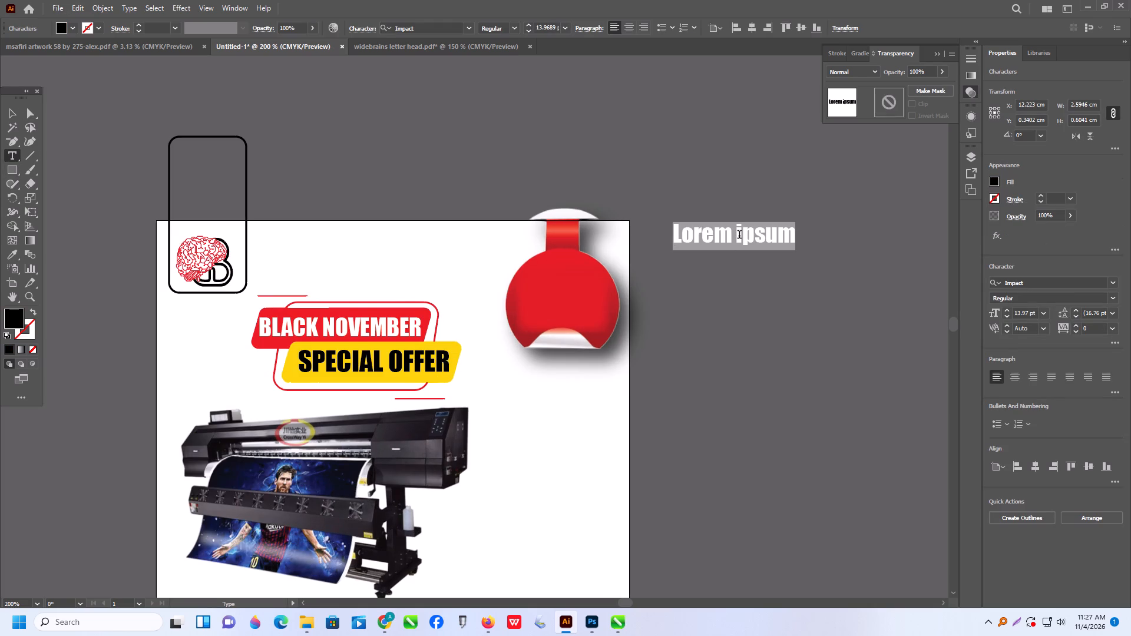
pyautogui.write('BEST')
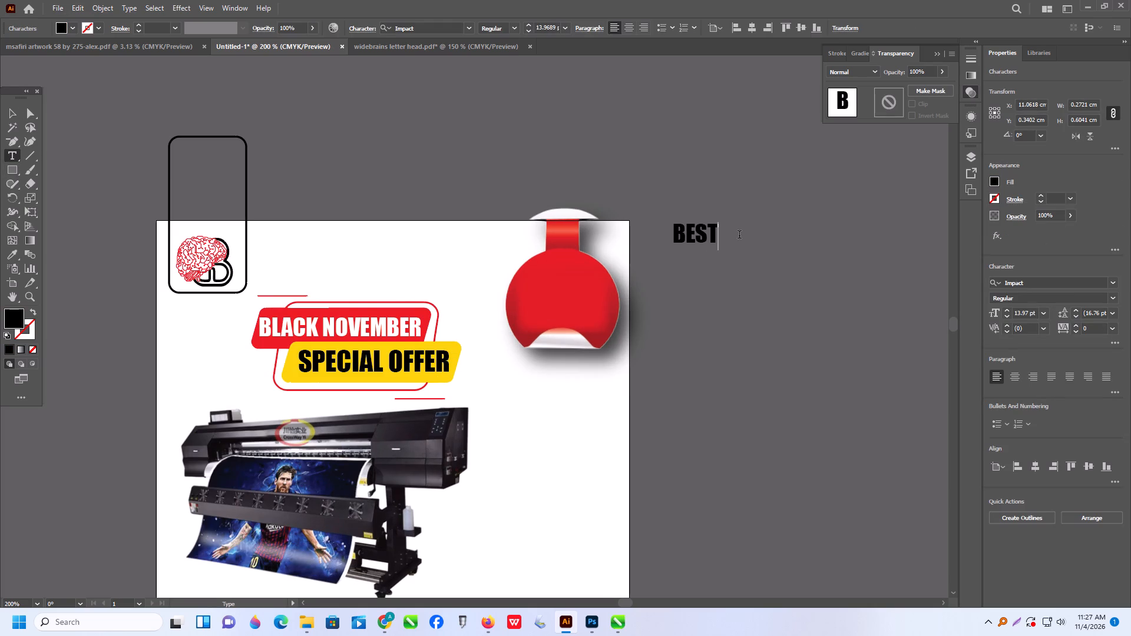
pyautogui.press('Return')
pyautogui.write('QUALITY')
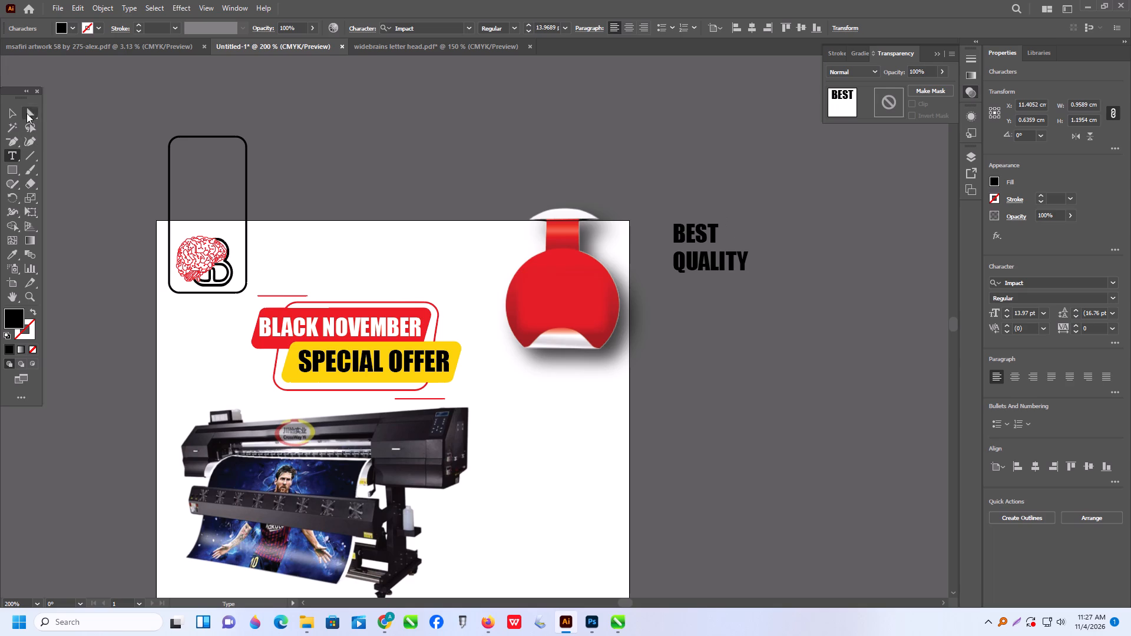
# Set the BEST QUALITY text in Times New Roman Bold and centre-align its paragraphs.
pyautogui.click(10, 112)
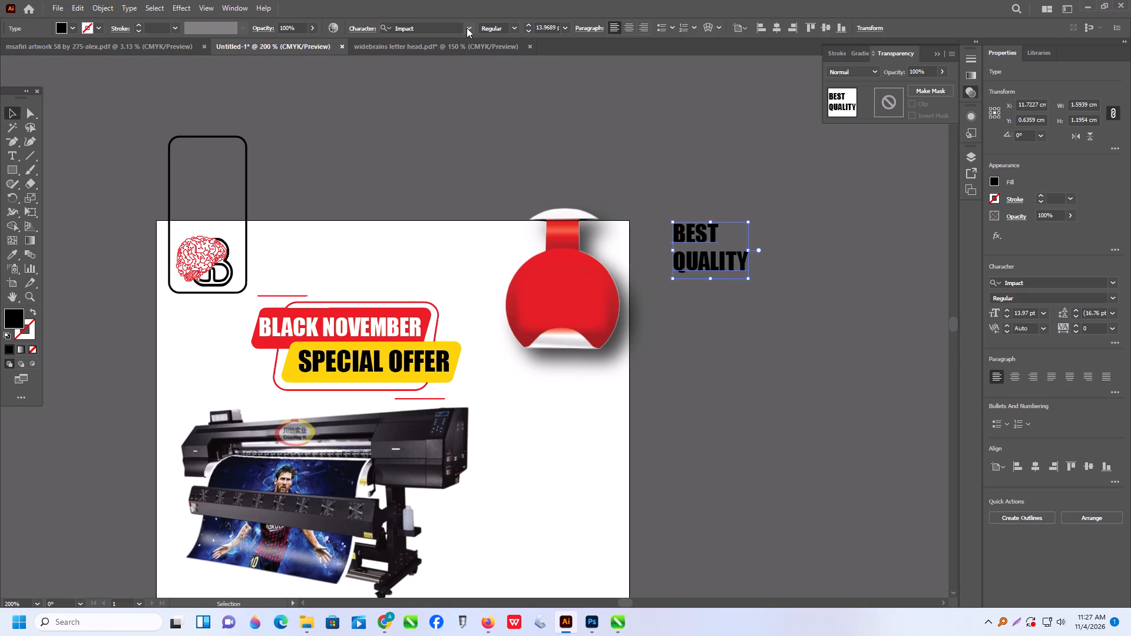
pyautogui.click(467, 28)
pyautogui.write('TIMES')
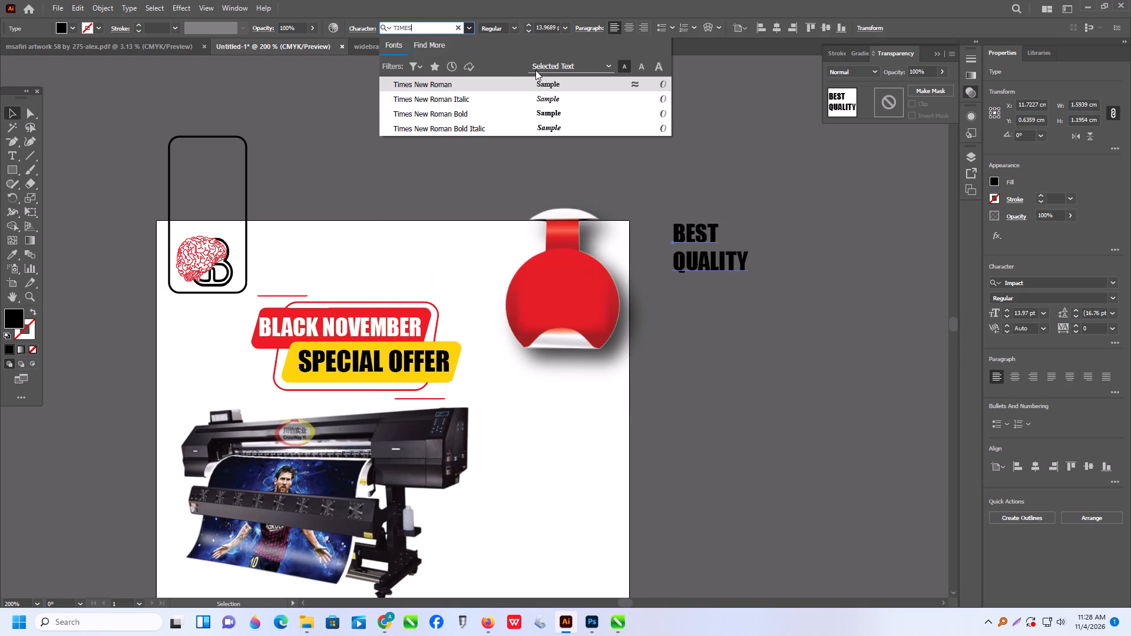
pyautogui.click(560, 108)
pyautogui.click(1020, 373)
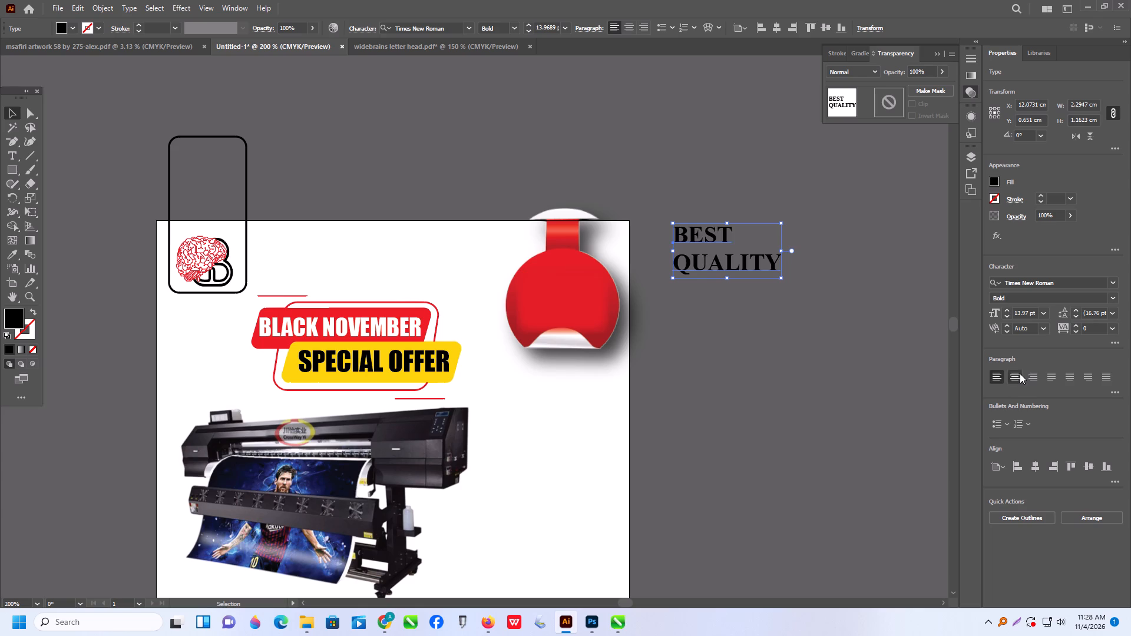
# Place the BEST QUALITY text in the middle of the red badge, scaled down to about 8.67 pt.
pyautogui.moveTo(677, 265); pyautogui.dragTo(657, 316)
pyautogui.moveTo(621, 323); pyautogui.dragTo(543, 313)
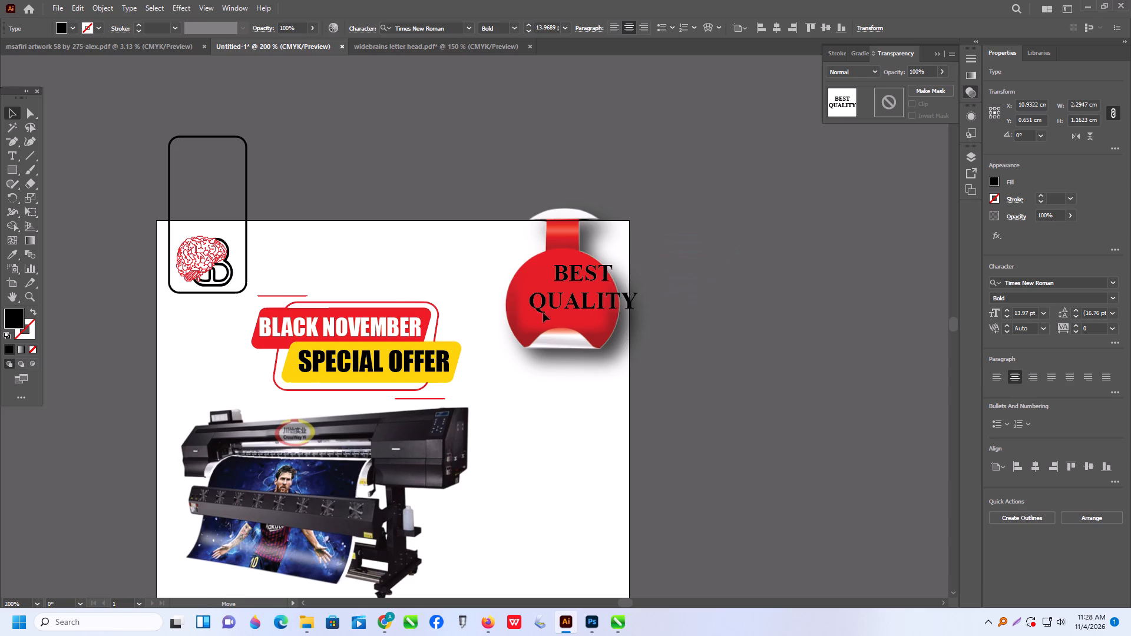
pyautogui.moveTo(543, 313); pyautogui.dragTo(538, 314)
pyautogui.keyDown('shift'); pyautogui.moveTo(629, 320); pyautogui.dragTo(610, 319); pyautogui.keyUp('shift')
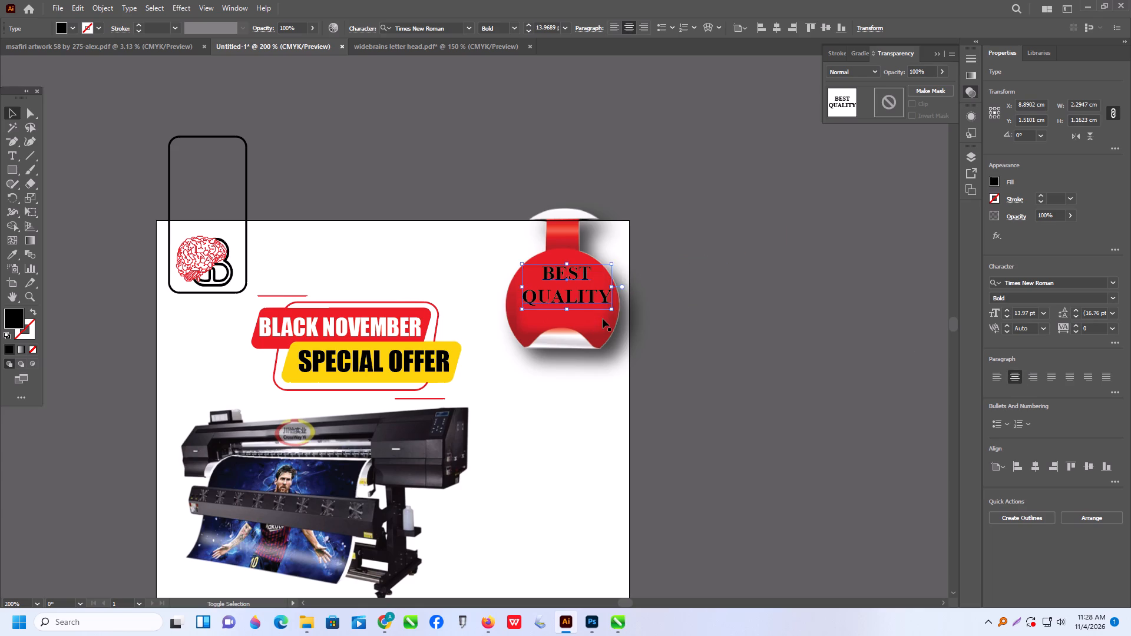
pyautogui.keyDown('shift'); pyautogui.click(603, 319); pyautogui.keyUp('shift')
pyautogui.click(716, 296)
pyautogui.click(586, 302)
pyautogui.keyDown('alt'); pyautogui.scroll(2, 581, 297); pyautogui.keyUp('alt')
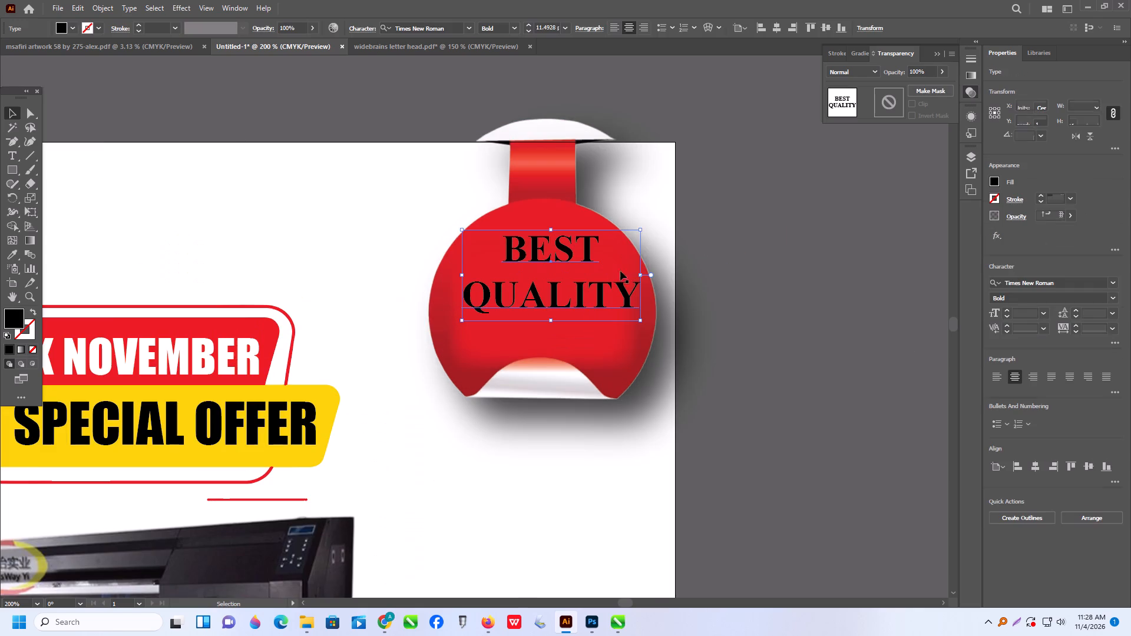
pyautogui.keyDown('shift'); pyautogui.moveTo(639, 228); pyautogui.dragTo(627, 253); pyautogui.keyUp('shift')
pyautogui.keyDown('shift'); pyautogui.click(627, 253); pyautogui.keyUp('shift')
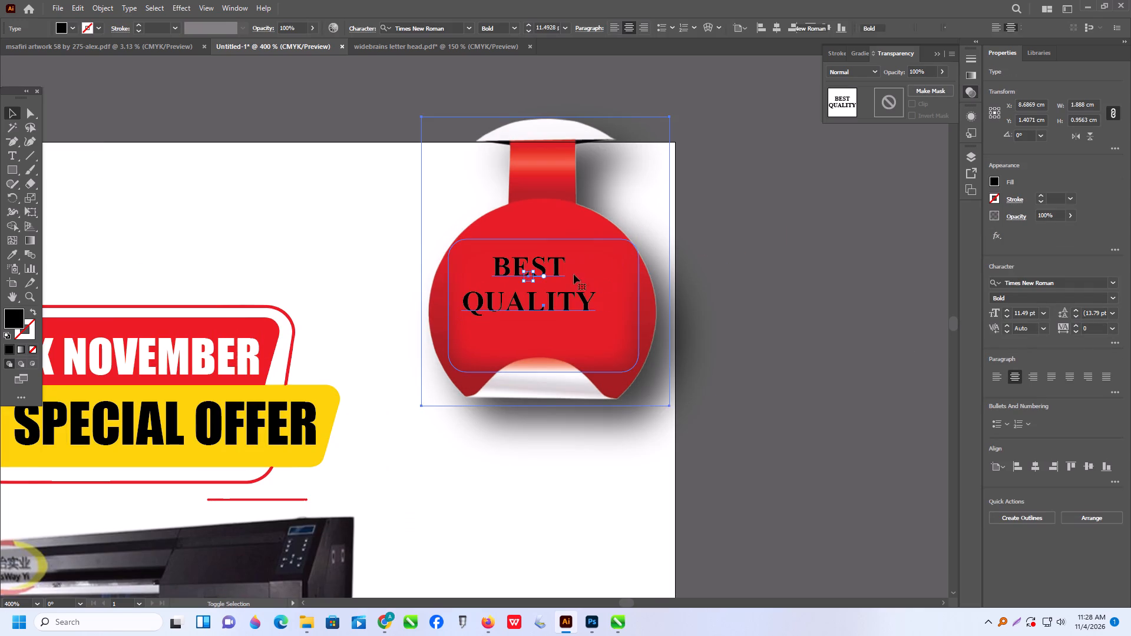
pyautogui.click(755, 299)
pyautogui.moveTo(566, 301); pyautogui.dragTo(582, 318)
# Fill the BEST QUALITY text on the badge with white.
pyautogui.click(77, 26)
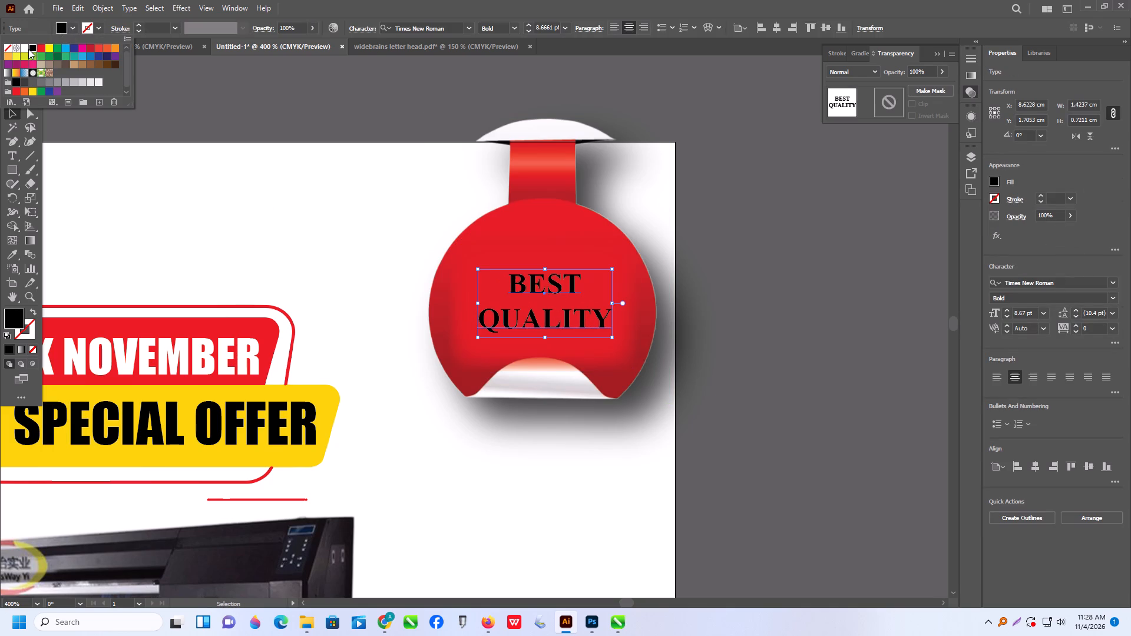
pyautogui.click(25, 48)
pyautogui.click(729, 224)
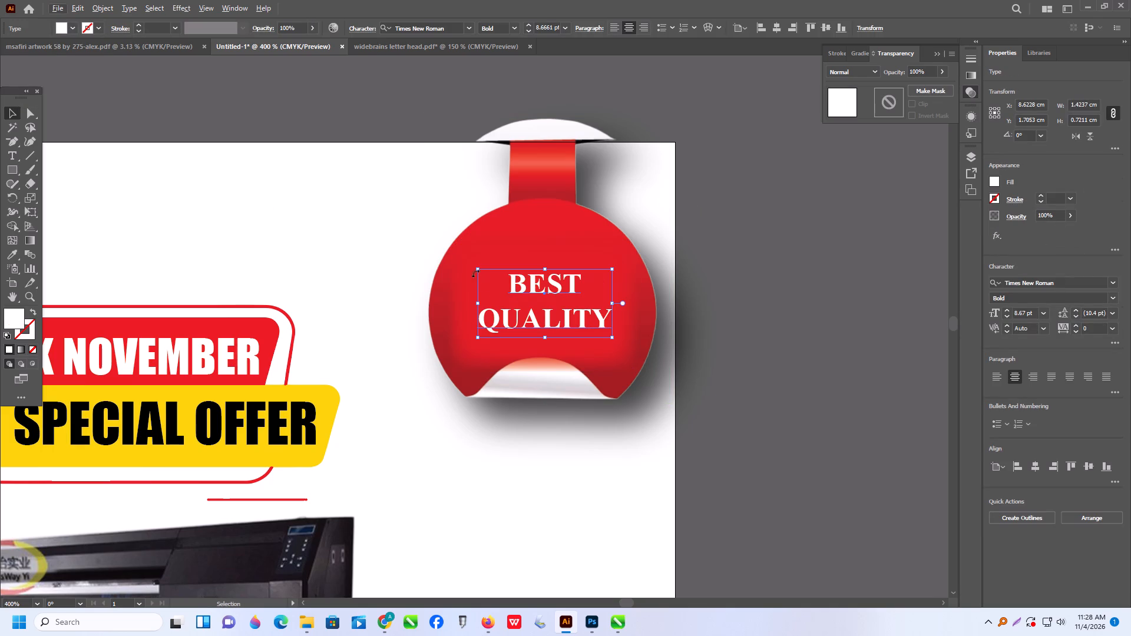
# Enlarge the BEST QUALITY text slightly, and shift it together with the badge slightly up and left.
pyautogui.keyDown('shift'); pyautogui.moveTo(477, 270); pyautogui.dragTo(464, 261); pyautogui.keyUp('shift')
pyautogui.keyDown('shift'); pyautogui.click(464, 261); pyautogui.keyUp('shift')
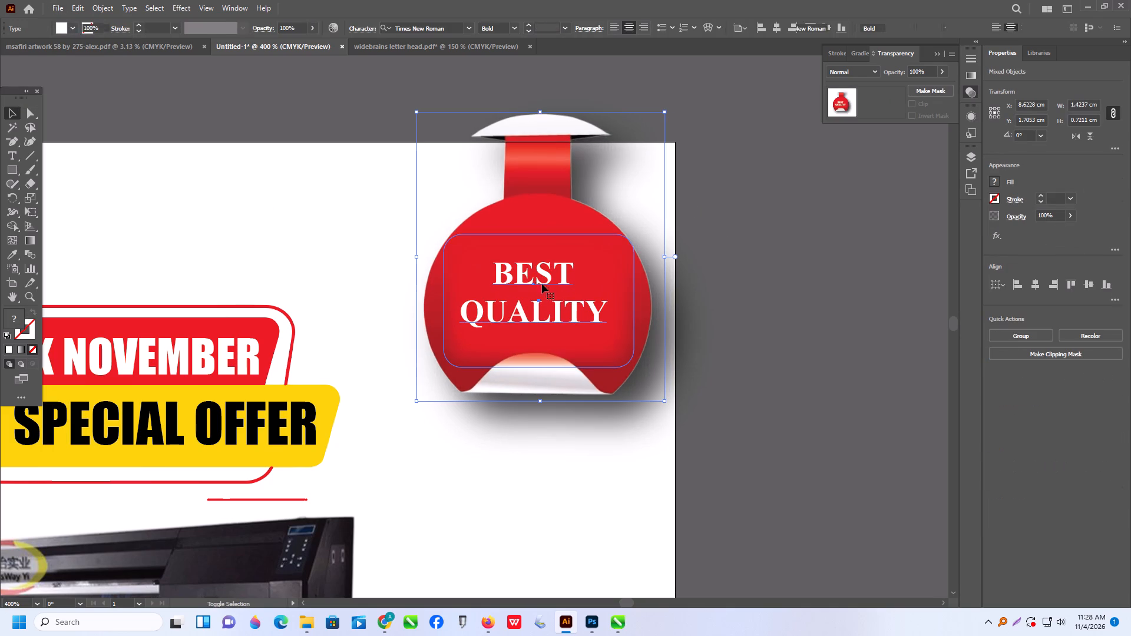
pyautogui.click(547, 287)
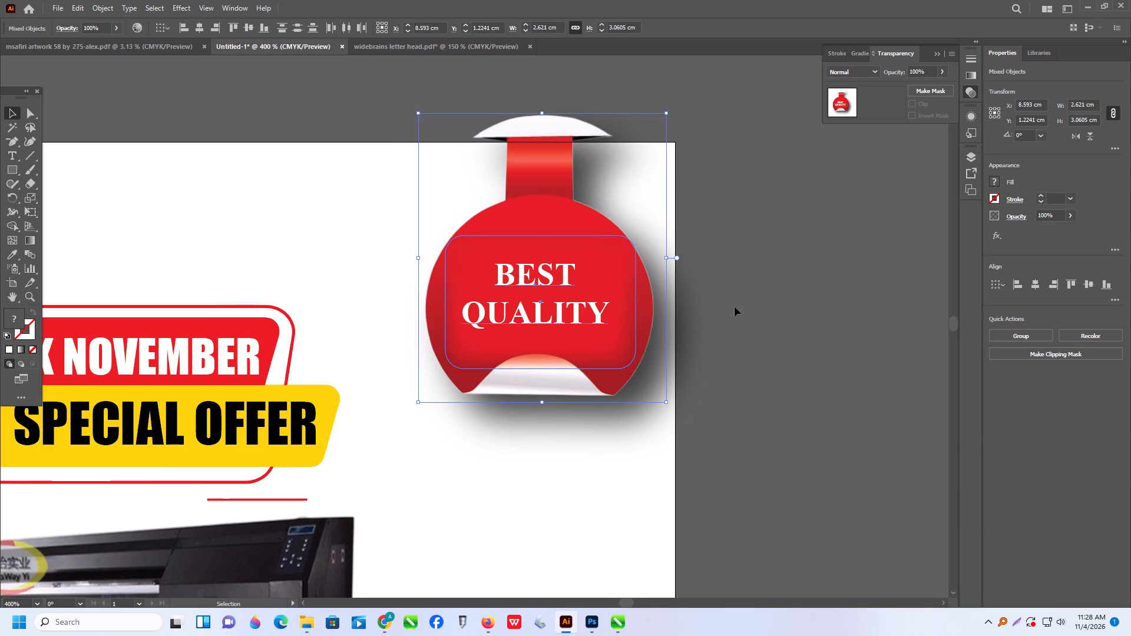
pyautogui.keyDown('alt'); pyautogui.click(735, 307); pyautogui.keyUp('alt')
pyautogui.keyDown('alt'); pyautogui.scroll(-1, 568, 325); pyautogui.keyUp('alt')
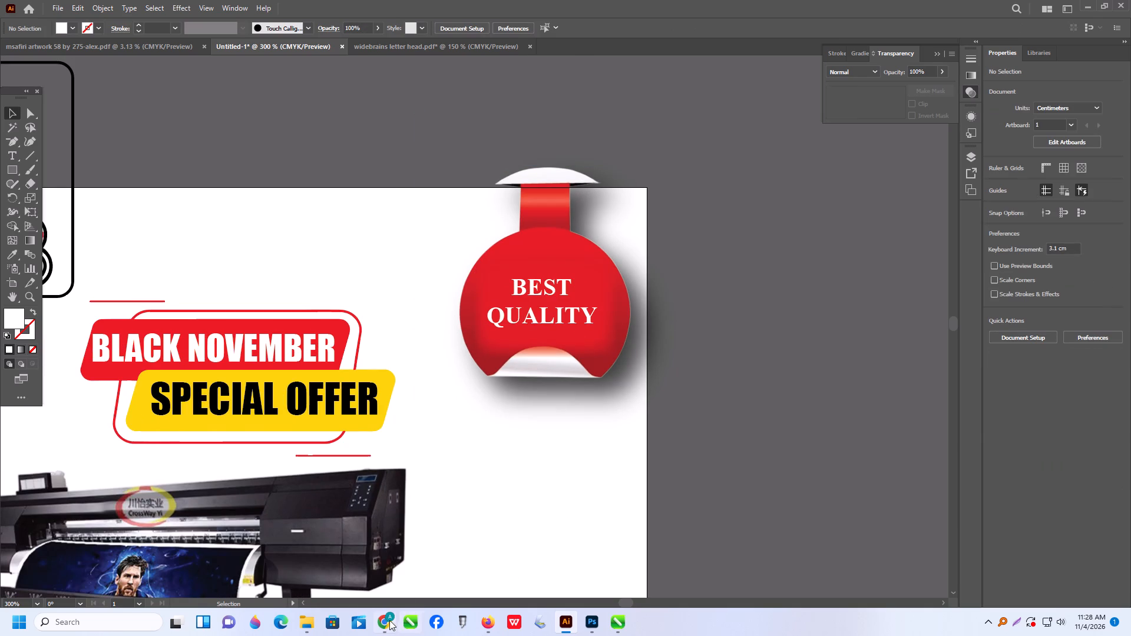
# Switch to Chrome and look back through the previously viewed Pinterest pins to the High Speed Sublimation Printer pin.
pyautogui.click(389, 621)
pyautogui.click(484, 25)
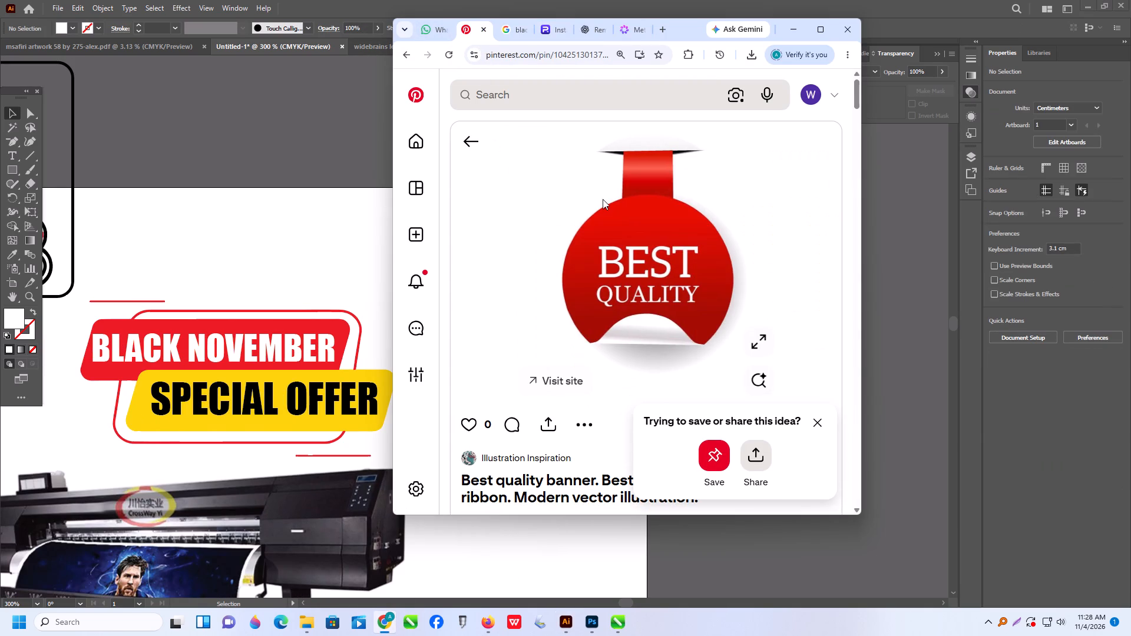
pyautogui.scroll(-2, 624, 257)
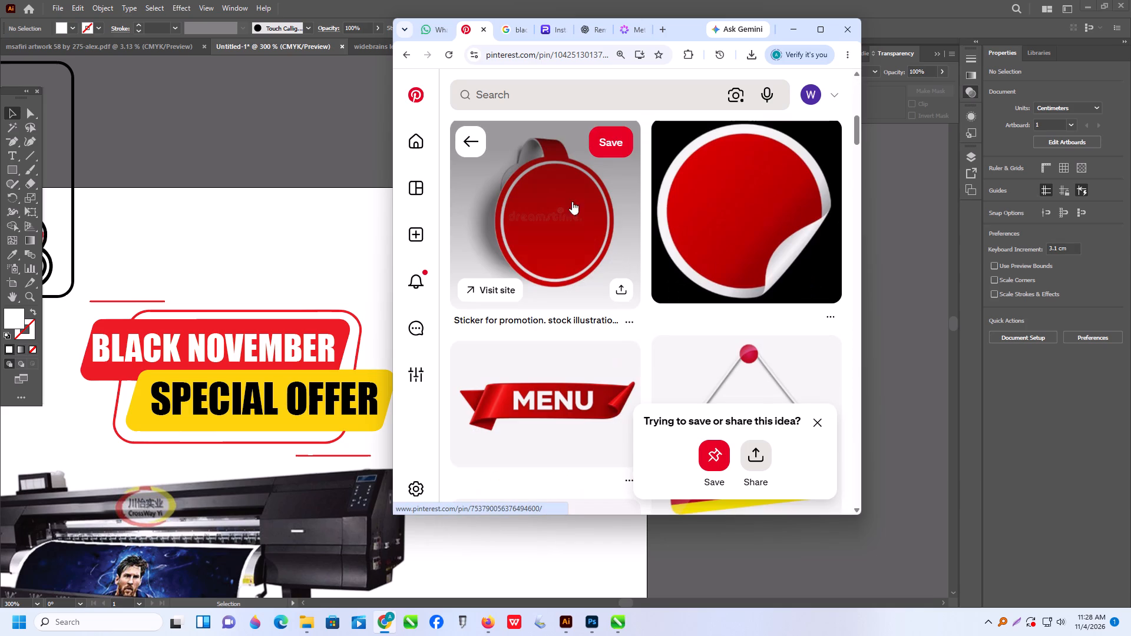
pyautogui.scroll(5, 527, 157)
pyautogui.click(469, 142)
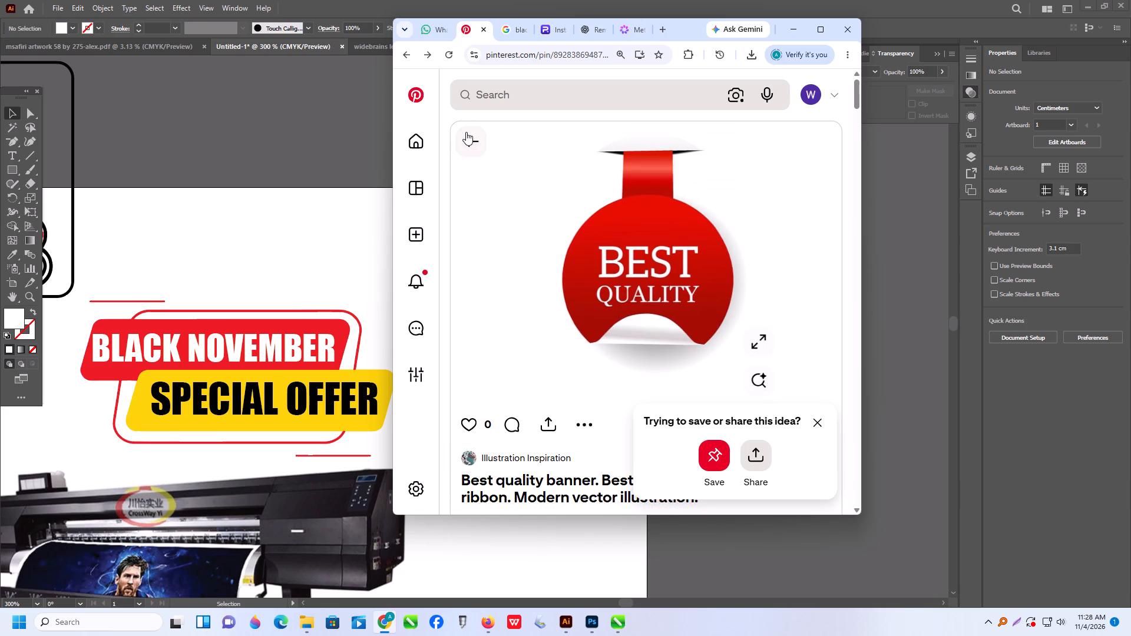
pyautogui.scroll(5, 692, 358)
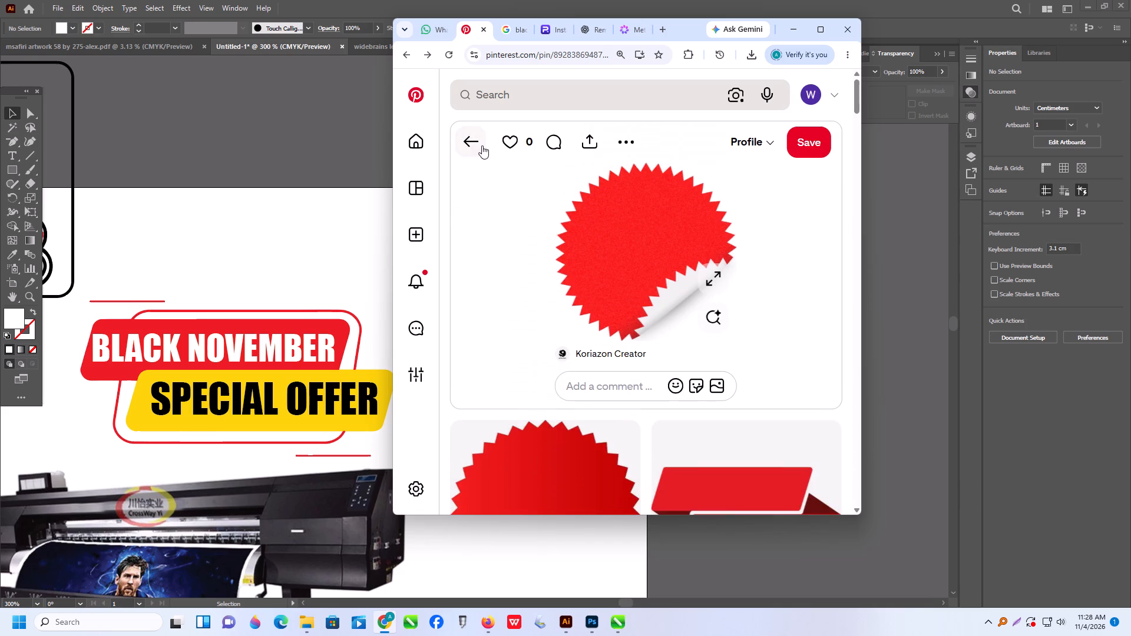
pyautogui.click(479, 143)
pyautogui.click(479, 143)
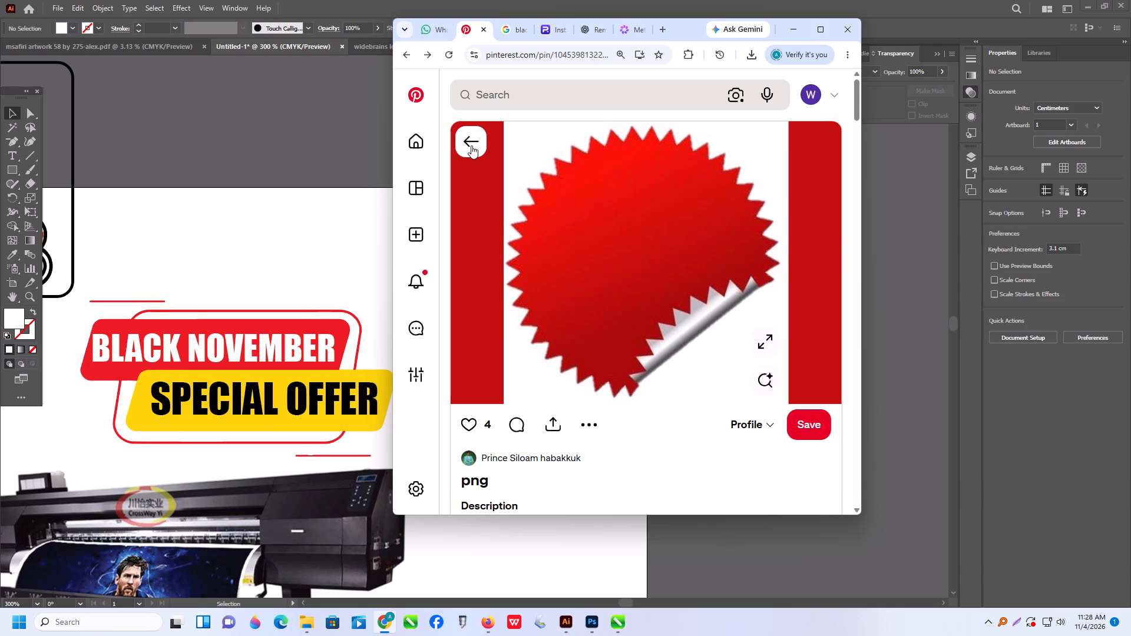
pyautogui.click(471, 145)
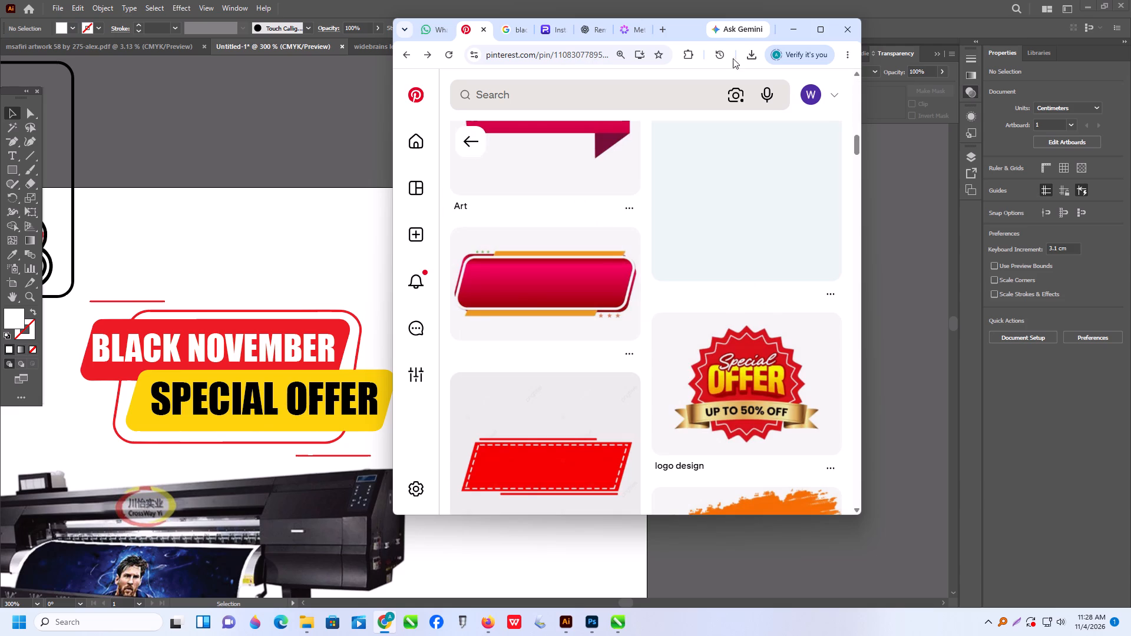
pyautogui.click(824, 29)
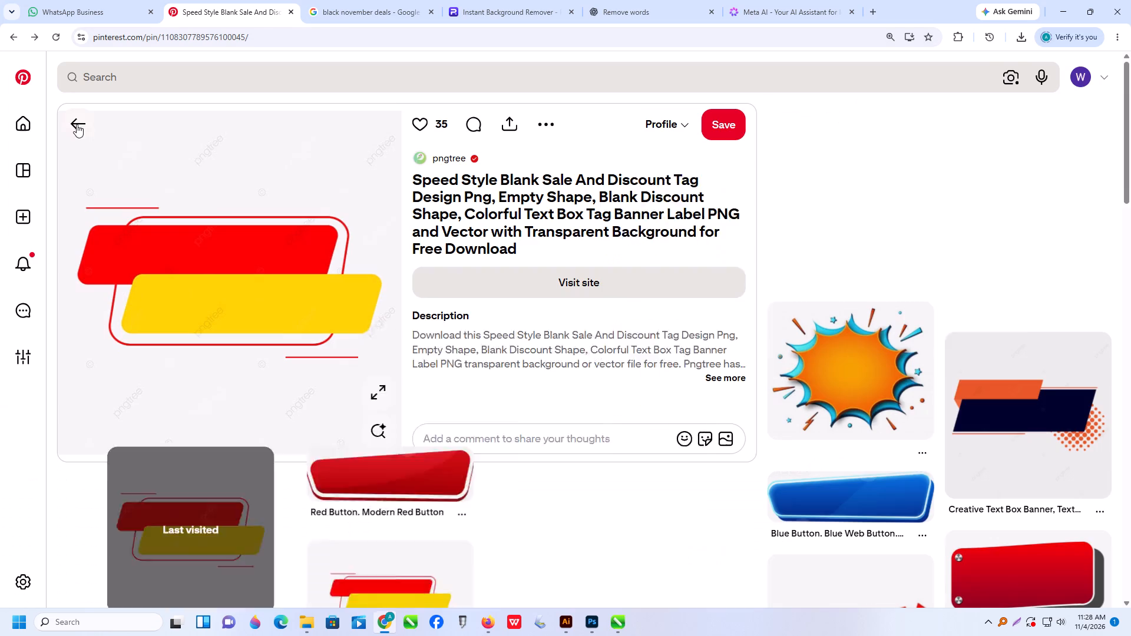
pyautogui.click(77, 124)
pyautogui.click(77, 124)
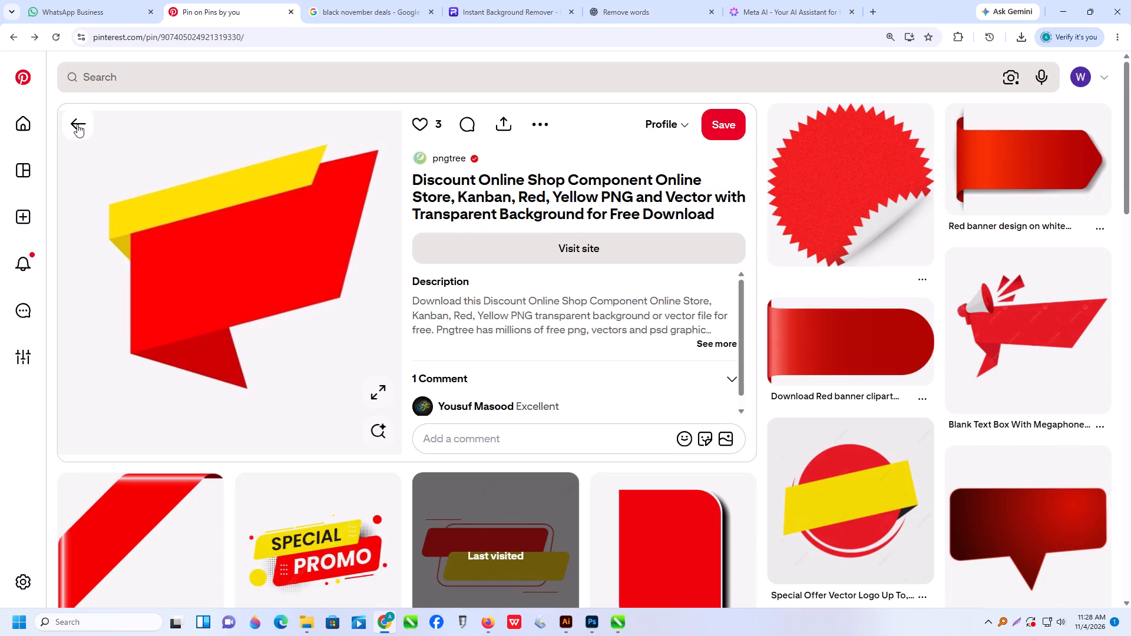
pyautogui.click(77, 124)
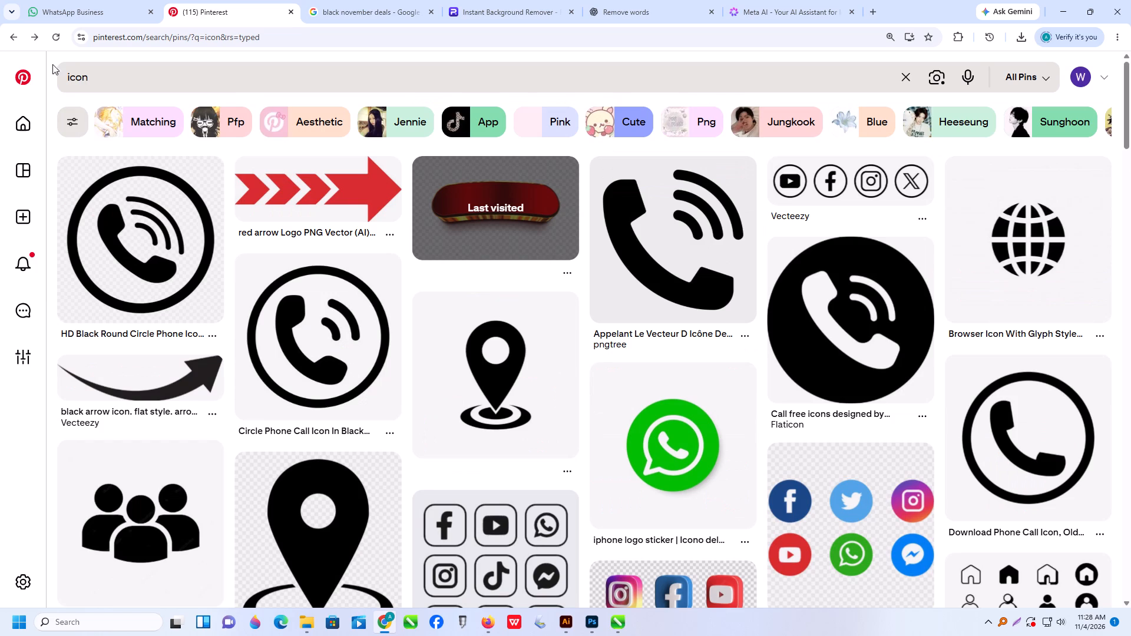
pyautogui.click(21, 39)
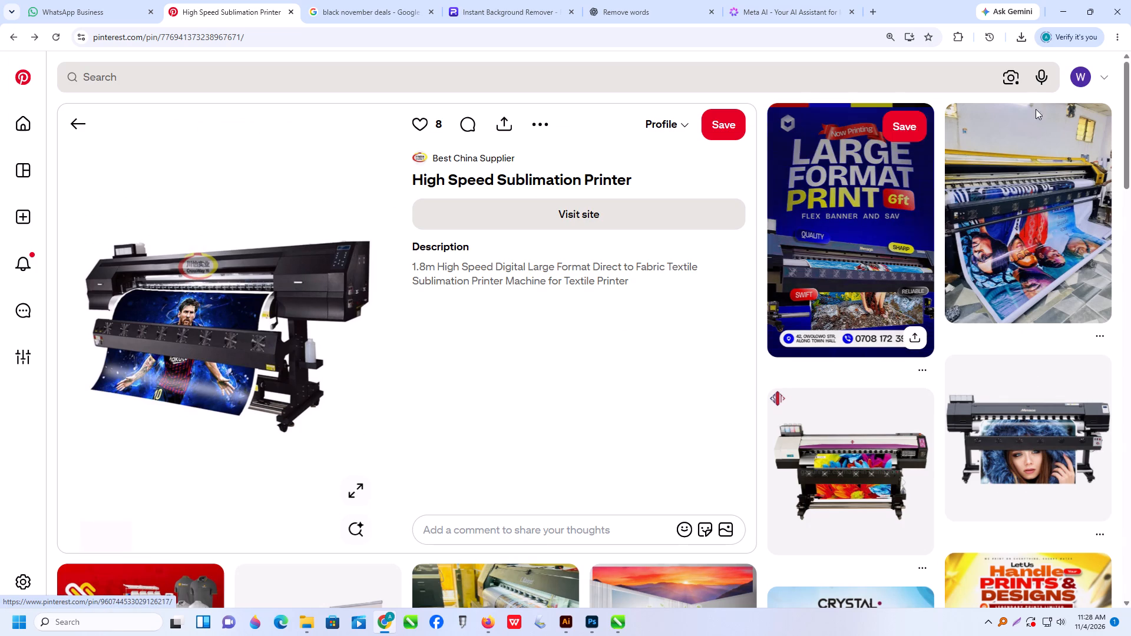
pyautogui.click(1051, 9)
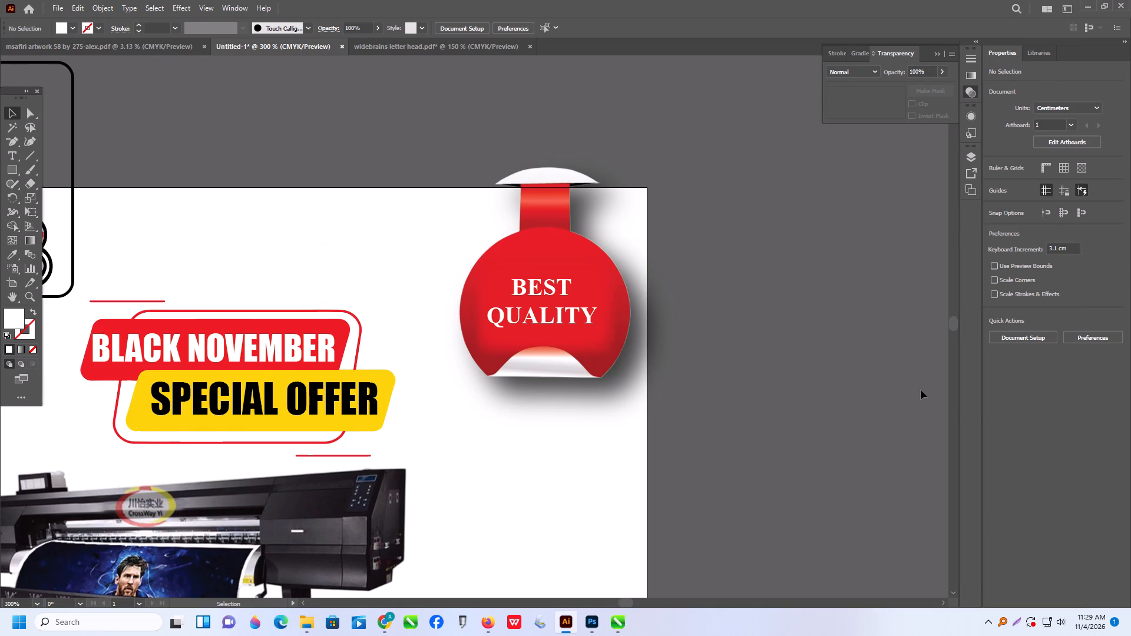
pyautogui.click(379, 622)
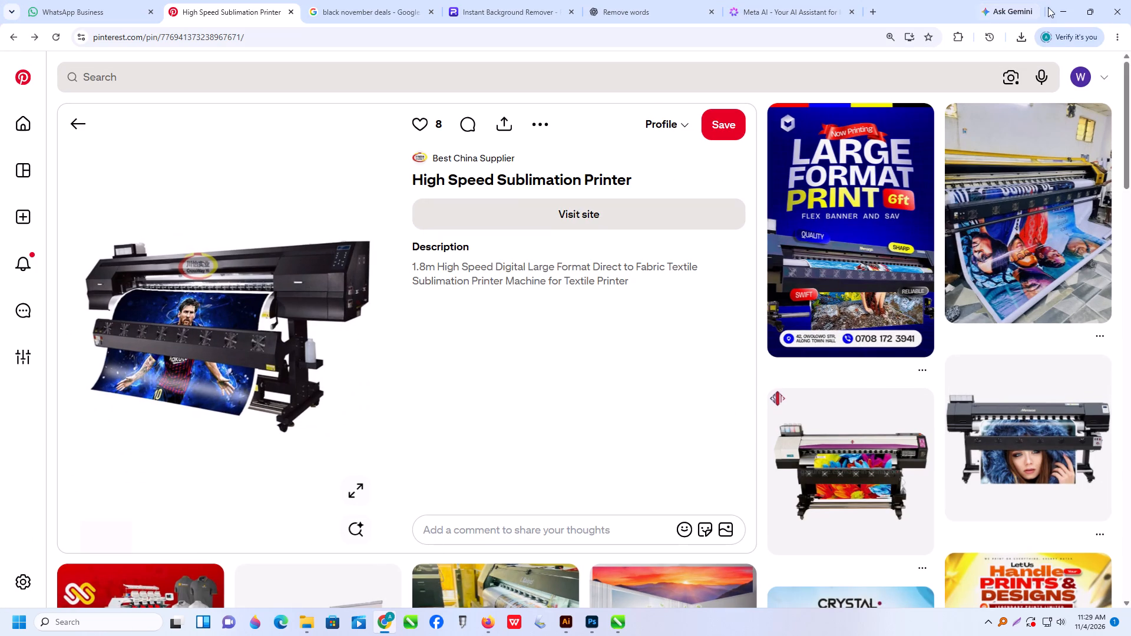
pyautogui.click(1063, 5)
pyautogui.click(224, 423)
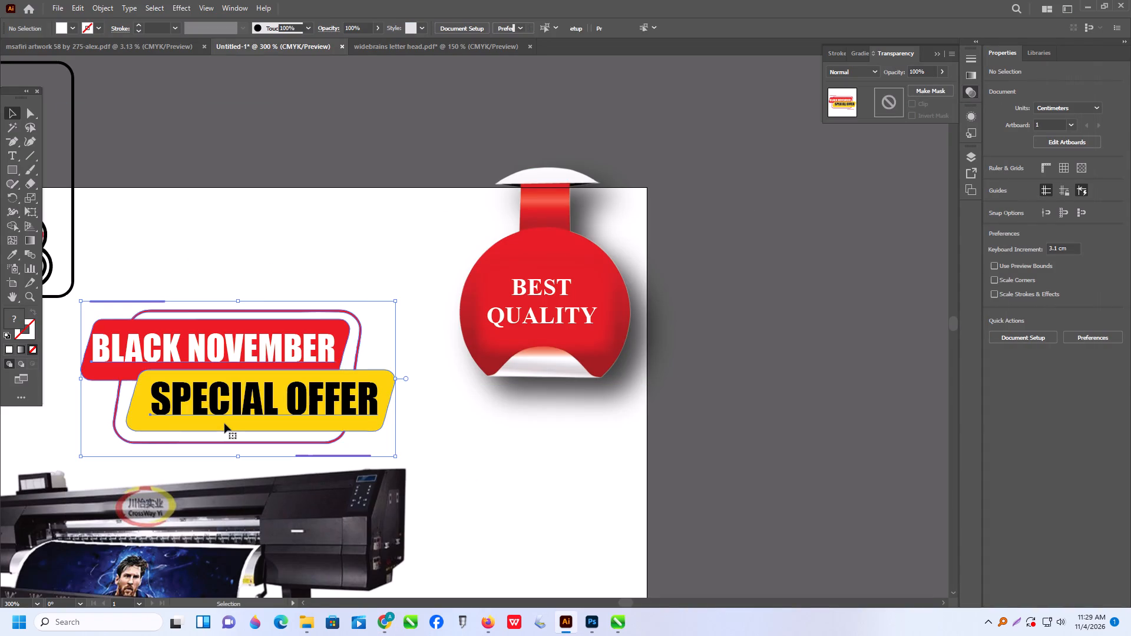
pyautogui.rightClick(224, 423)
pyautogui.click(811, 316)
# Thin the stroke of the rounded rectangle framing the logo to 0.5 pt.
pyautogui.scroll(2, 780, 370)
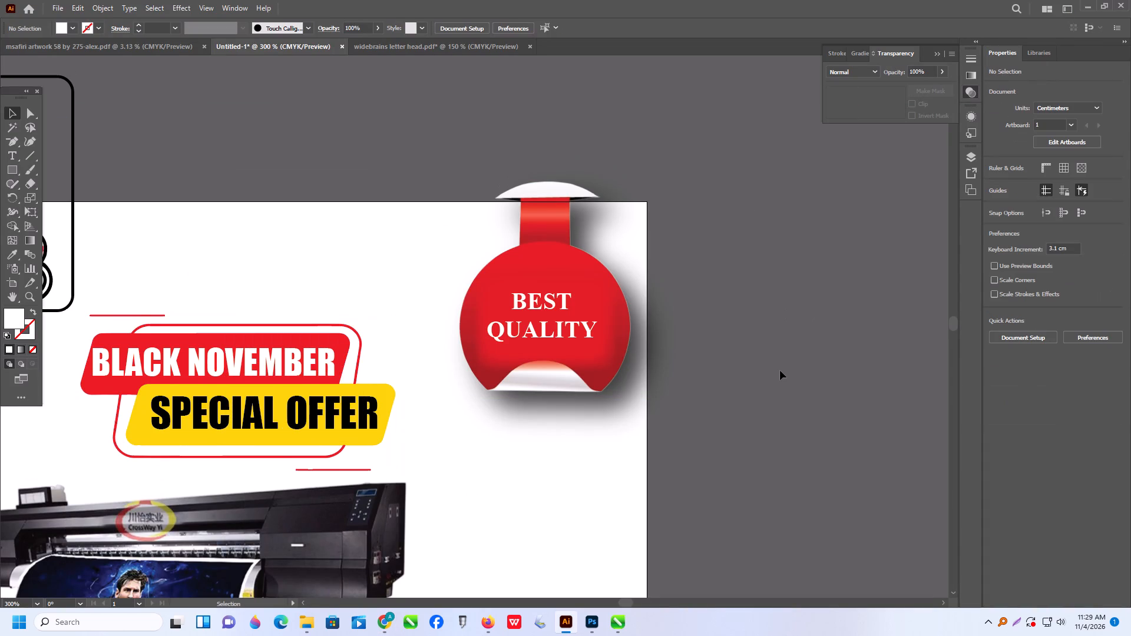
pyautogui.keyDown('alt'); pyautogui.scroll(-1, 783, 369); pyautogui.keyUp('alt')
pyautogui.scroll(-3, 783, 369)
pyautogui.scroll(-2, 669, 365)
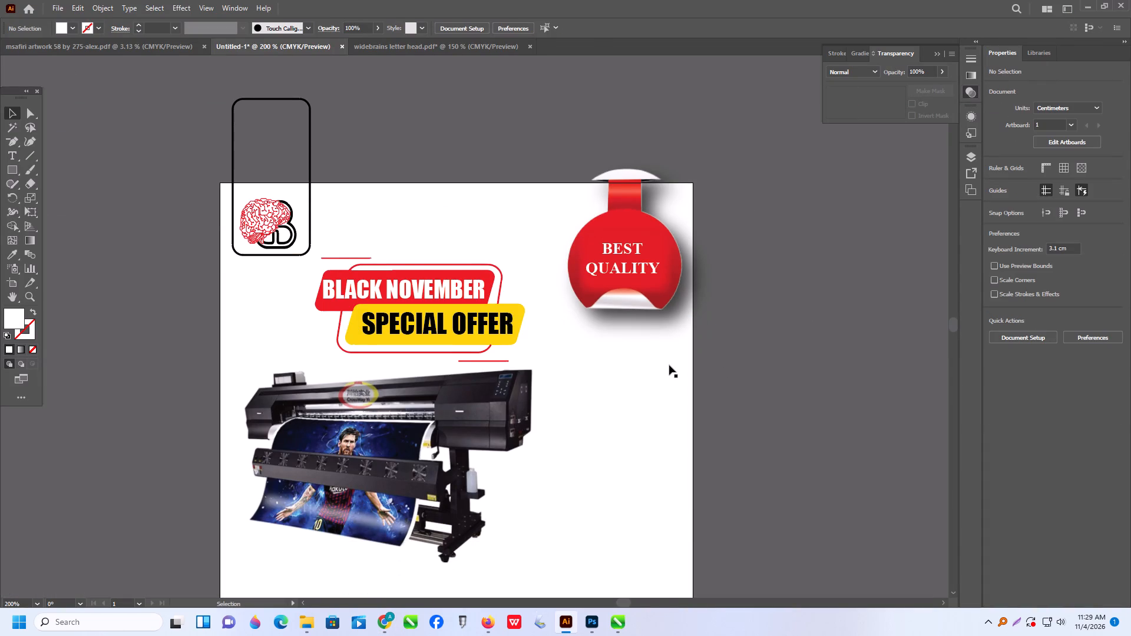
pyautogui.moveTo(207, 90); pyautogui.dragTo(371, 98)
pyautogui.click(400, 98)
pyautogui.moveTo(301, 153); pyautogui.dragTo(332, 160)
pyautogui.moveTo(332, 160); pyautogui.dragTo(345, 164)
pyautogui.click(1042, 201)
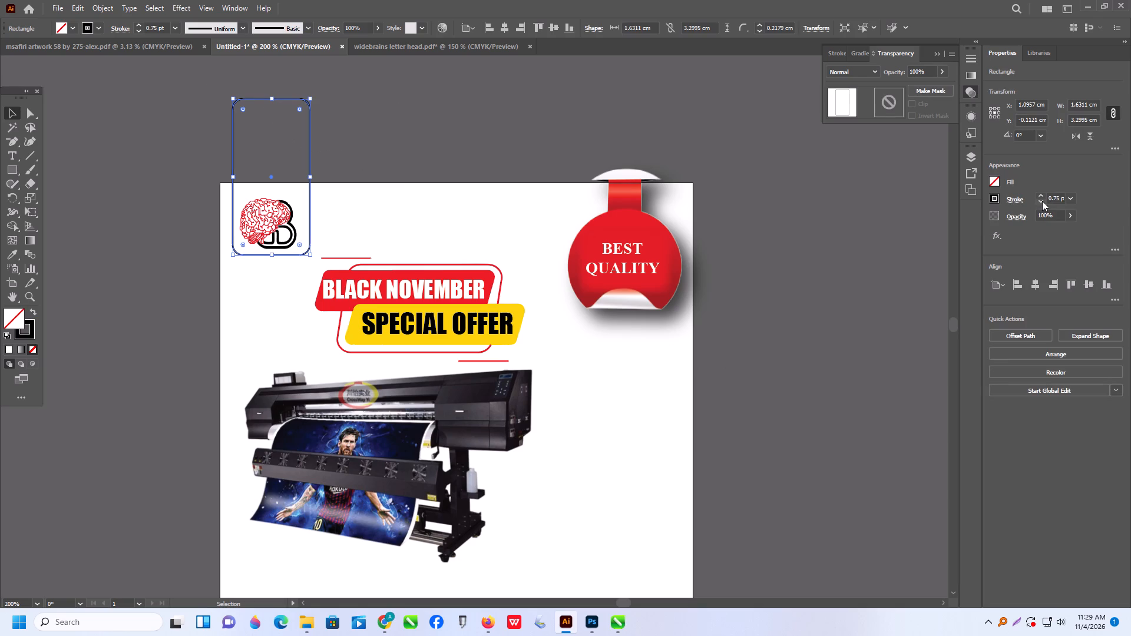
pyautogui.click(1042, 201)
pyautogui.click(410, 138)
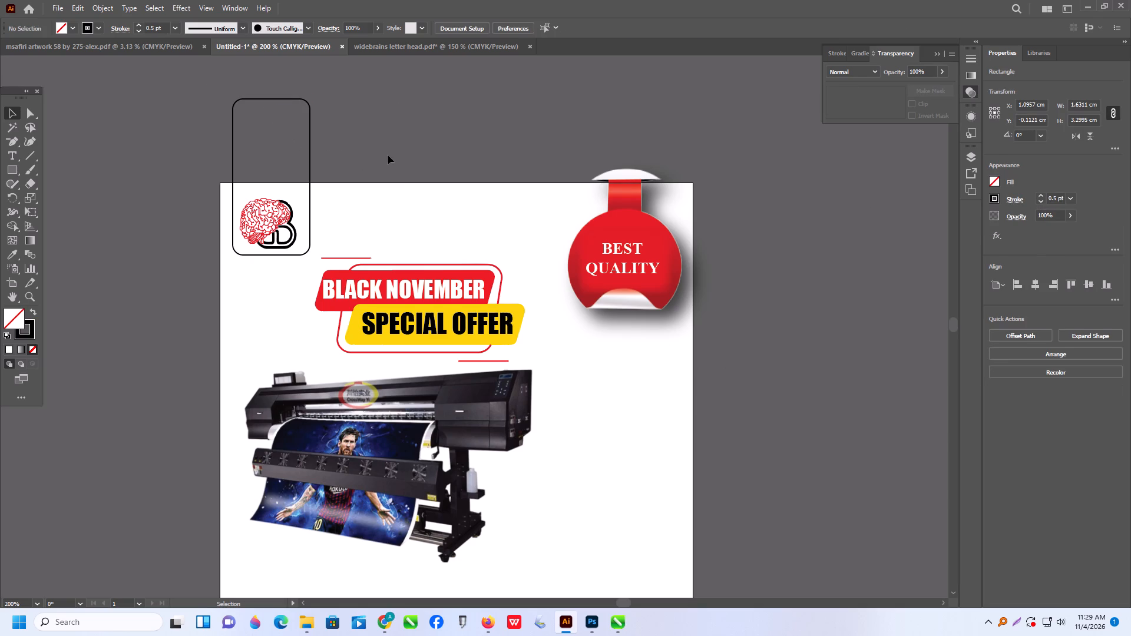
# Shift the printer image slightly left on the artboard, to about X 3.46 cm and Y 5.92 cm.
pyautogui.keyDown('alt'); pyautogui.scroll(-1, 382, 163); pyautogui.keyUp('alt')
pyautogui.scroll(-3, 367, 184)
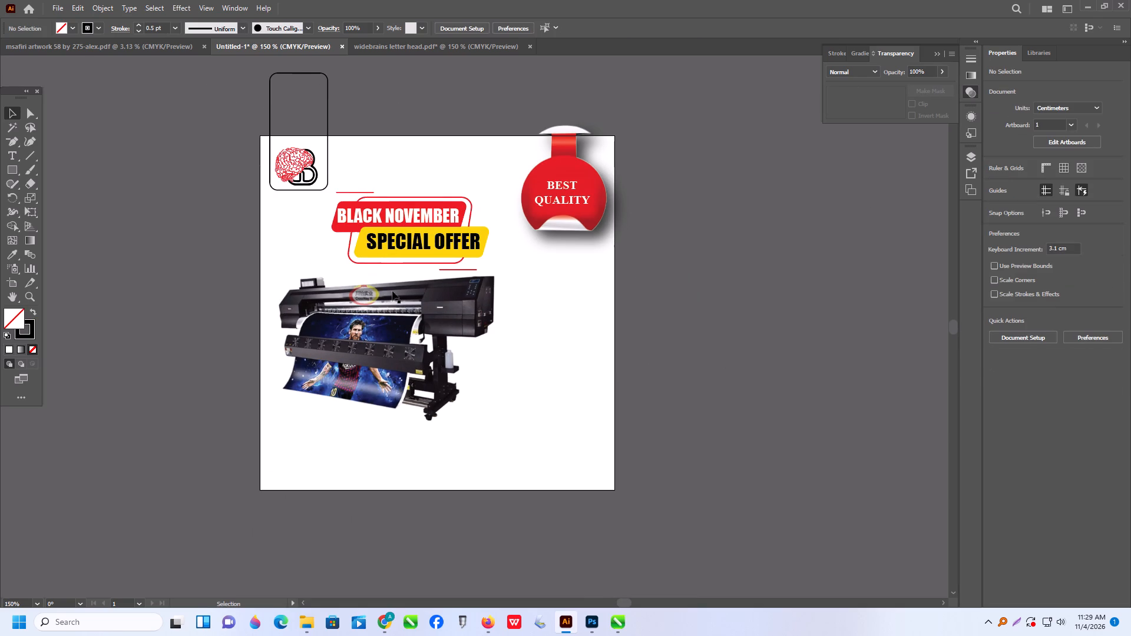
pyautogui.moveTo(385, 316); pyautogui.dragTo(380, 317)
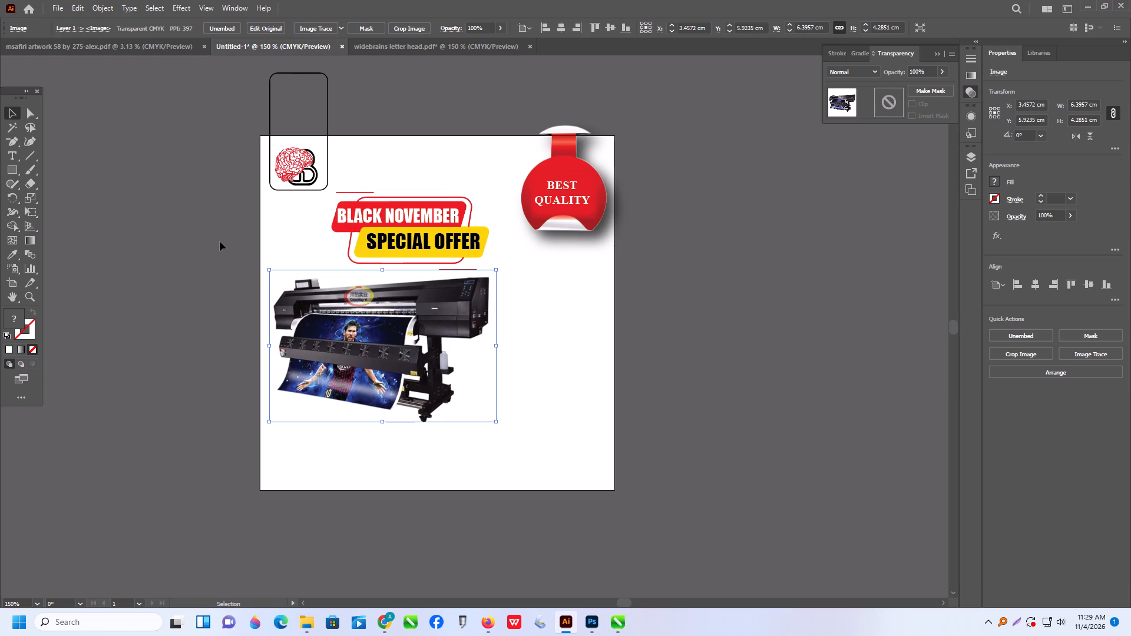
pyautogui.scroll(1, 620, 339)
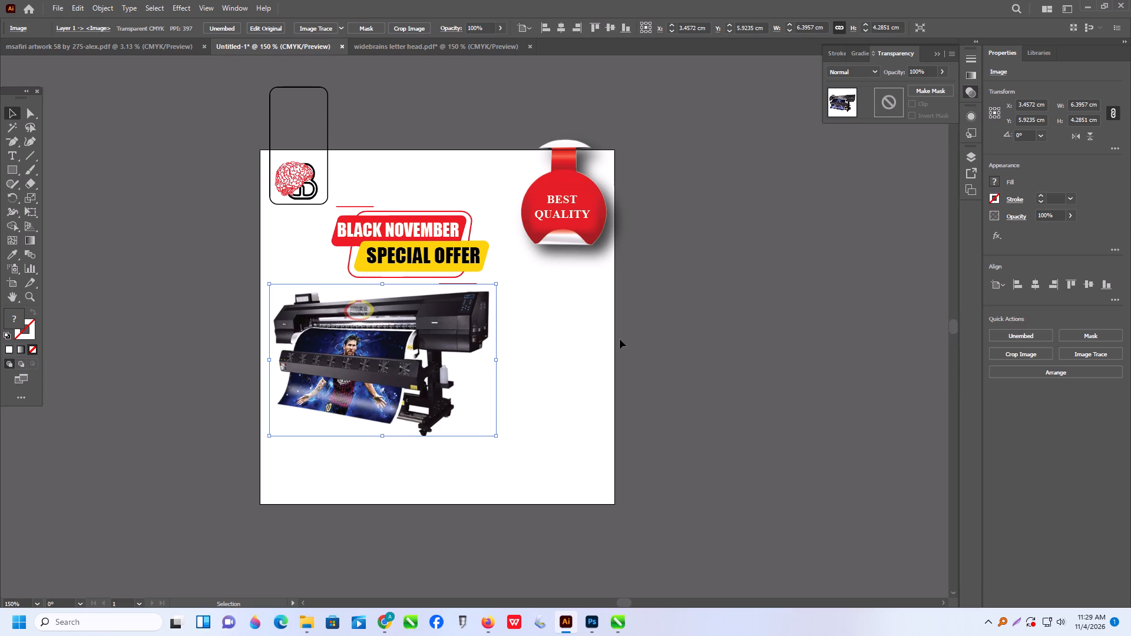
pyautogui.scroll(2, 644, 374)
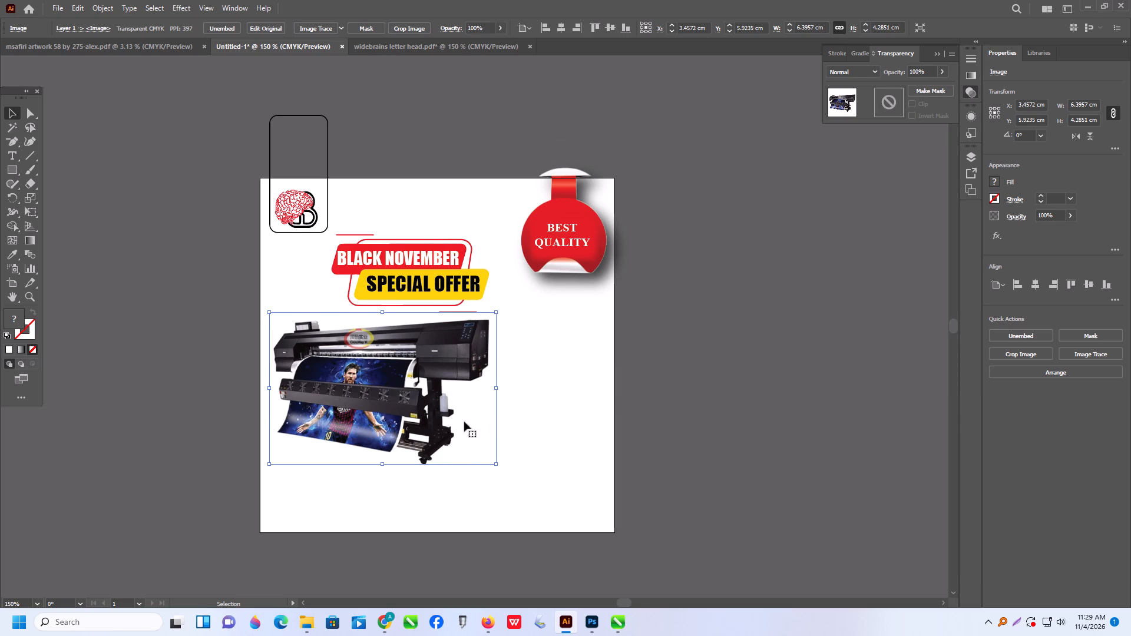
# Switch to Chrome and browse the related Pinterest pins for printing flyer and large-format printing design references.
pyautogui.click(377, 622)
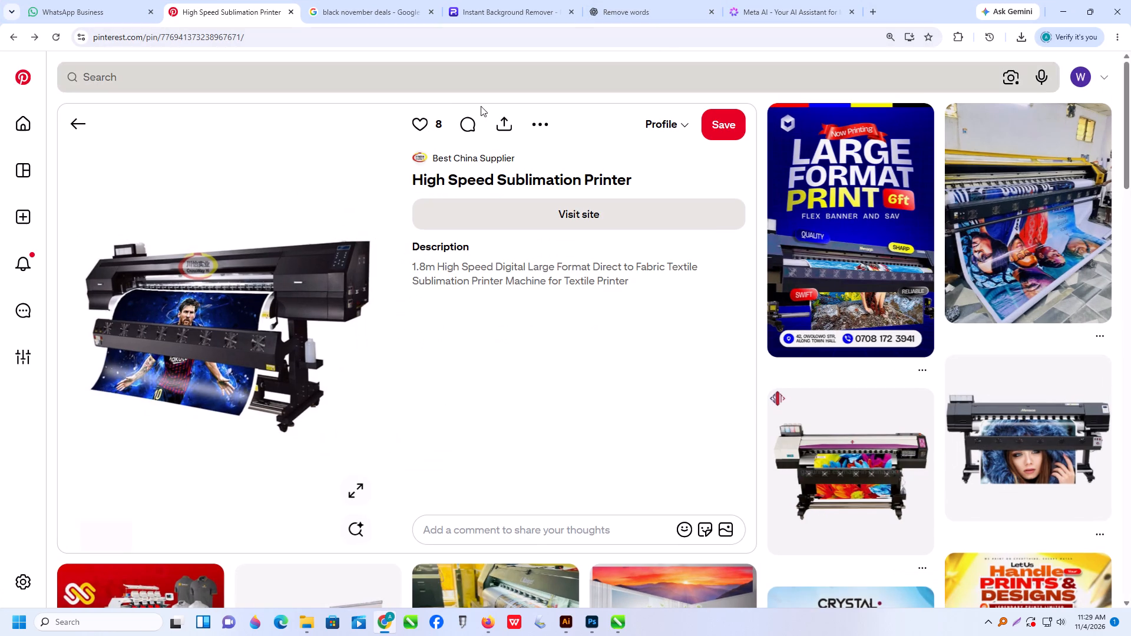
pyautogui.scroll(-1, 435, 205)
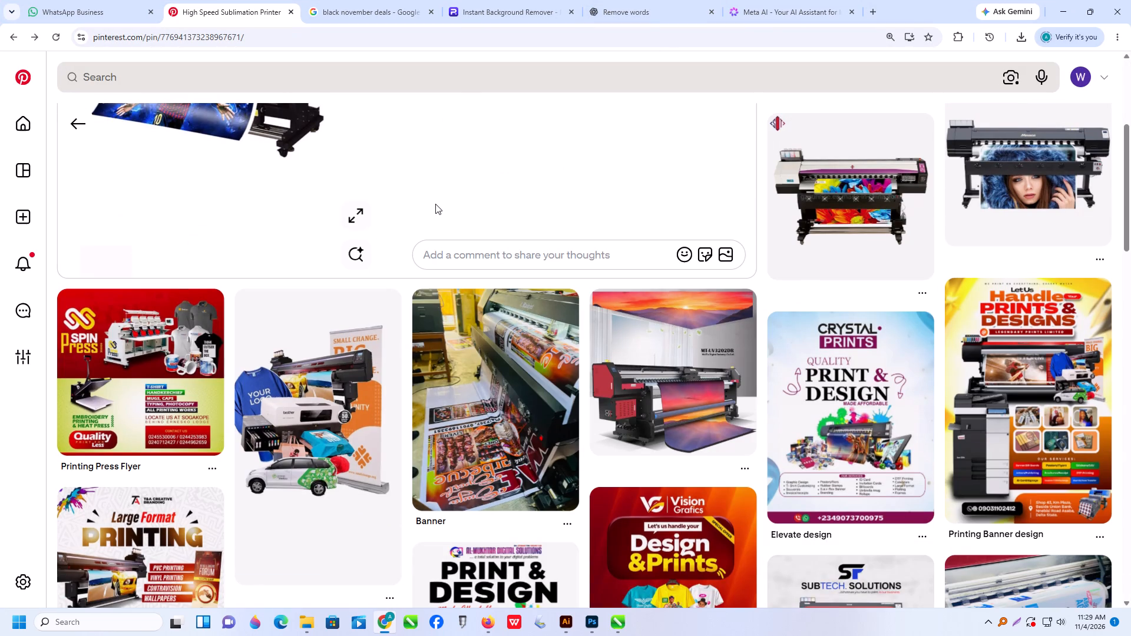
pyautogui.scroll(-2, 435, 204)
pyautogui.scroll(1, 435, 204)
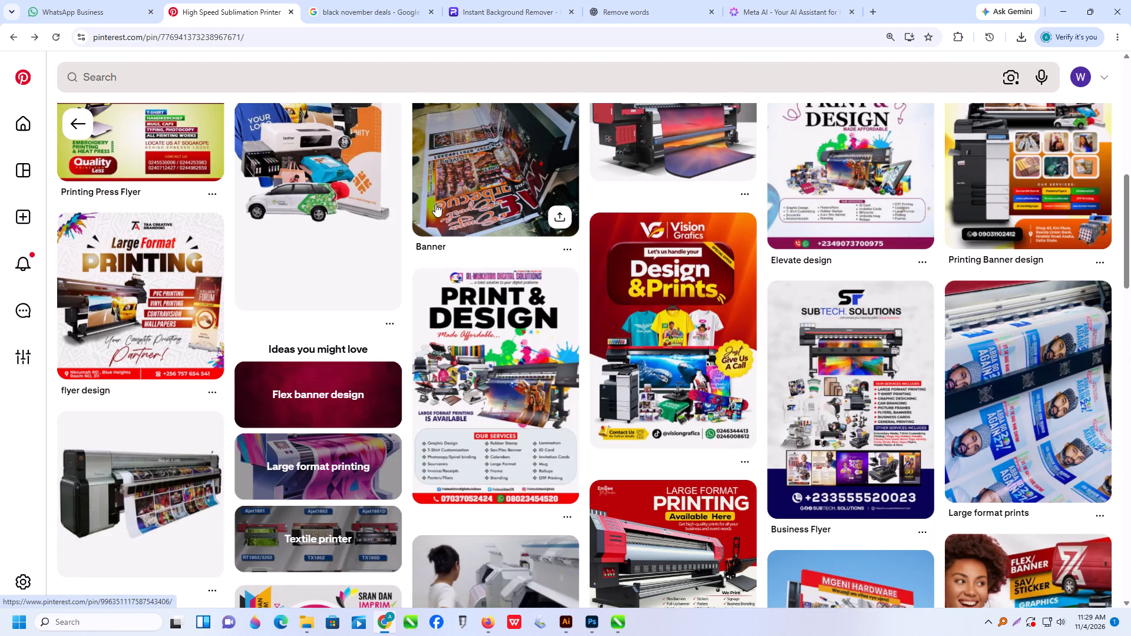
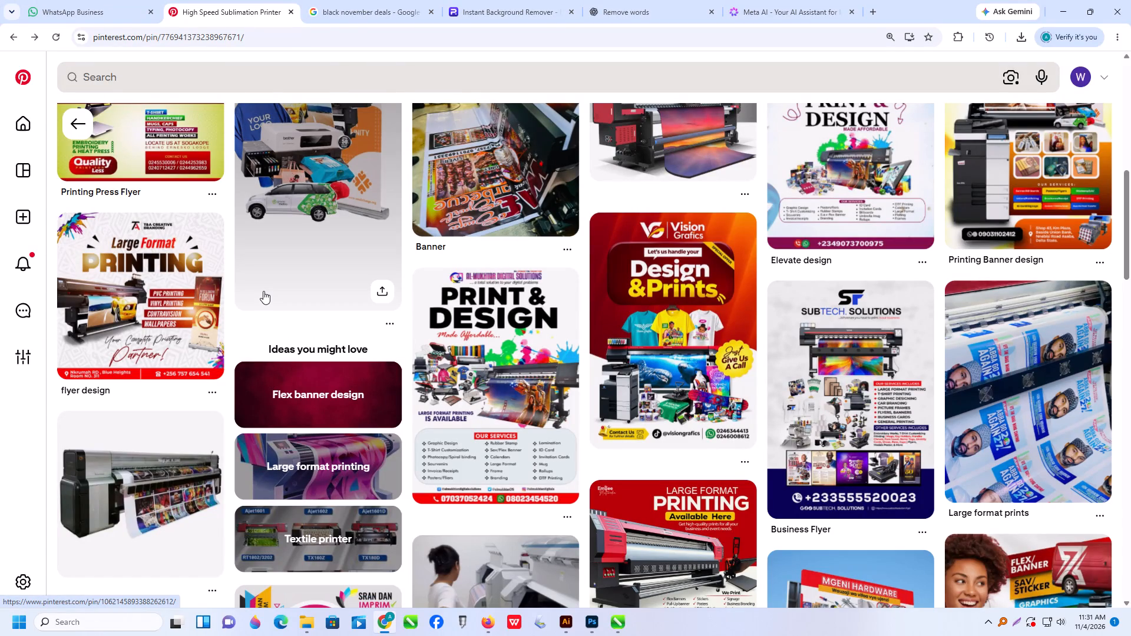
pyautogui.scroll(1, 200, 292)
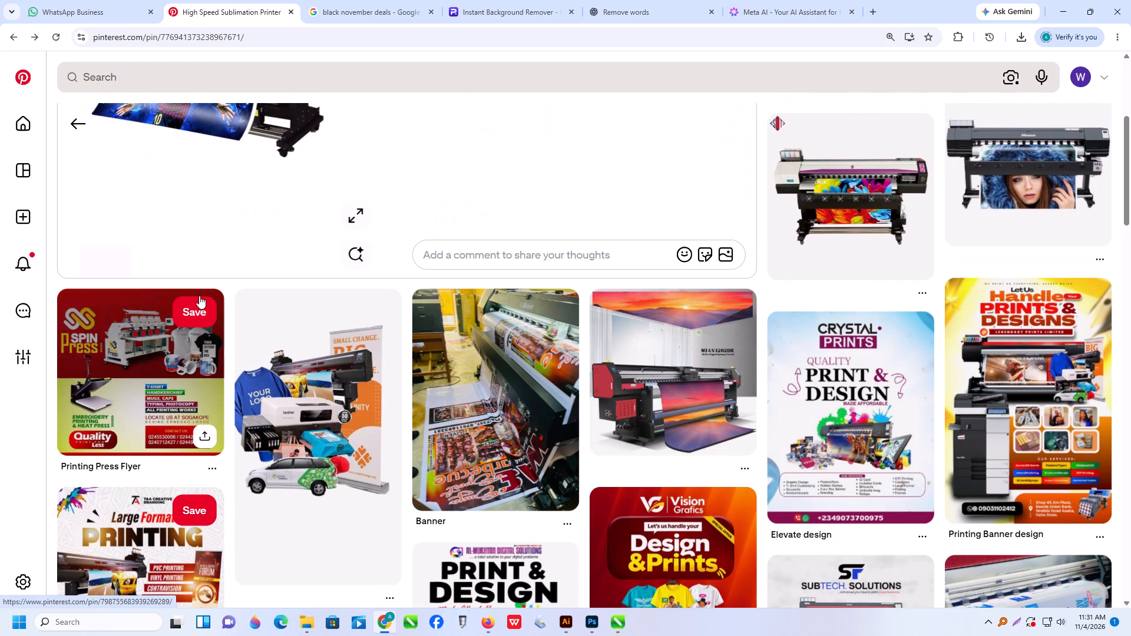
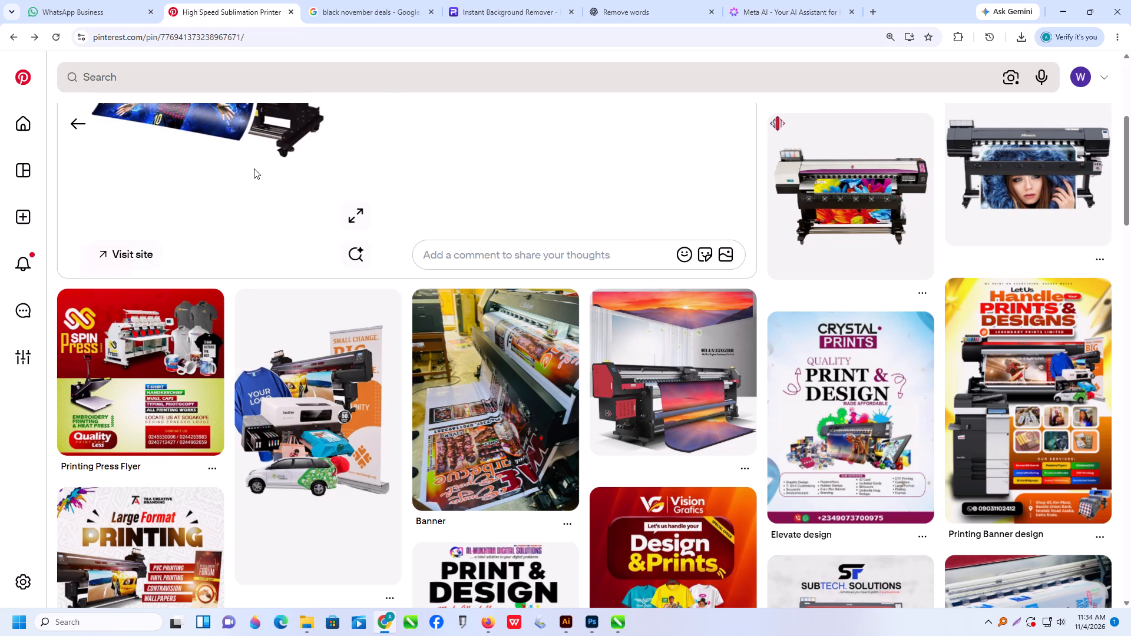
# Browse the related pins for large-format printer images and printing flyer designs as poster references.
pyautogui.scroll(-1, 361, 59)
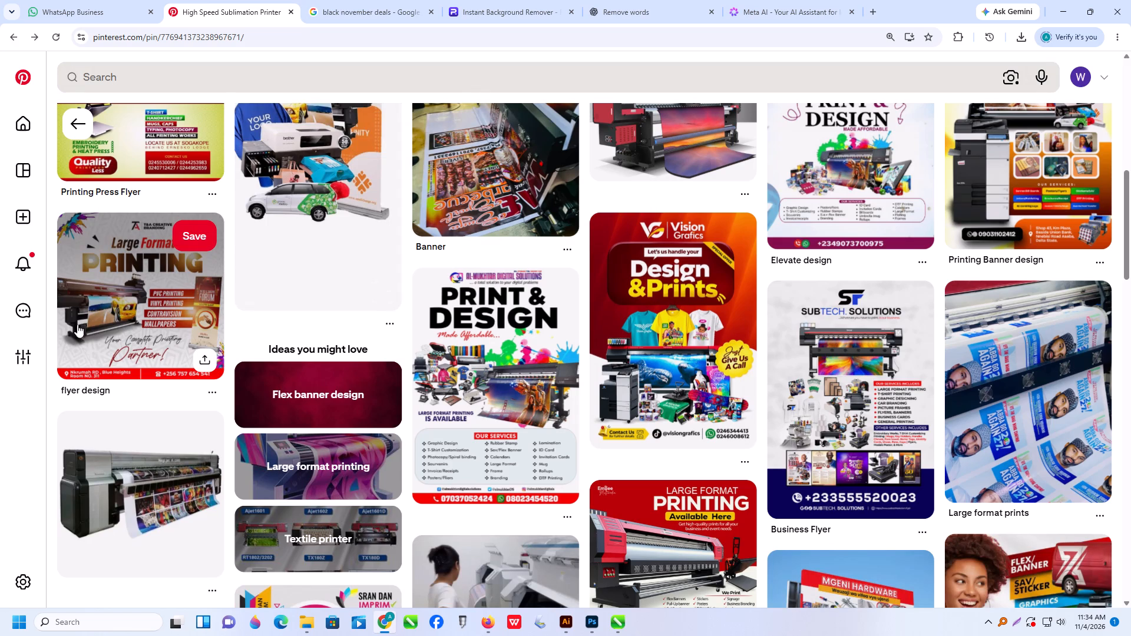
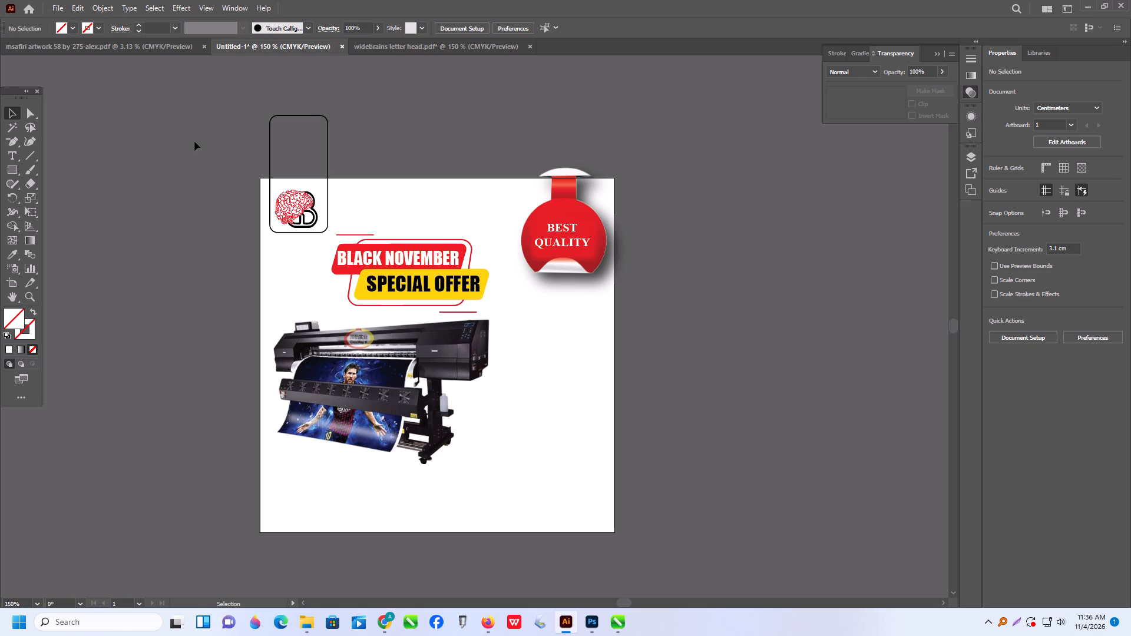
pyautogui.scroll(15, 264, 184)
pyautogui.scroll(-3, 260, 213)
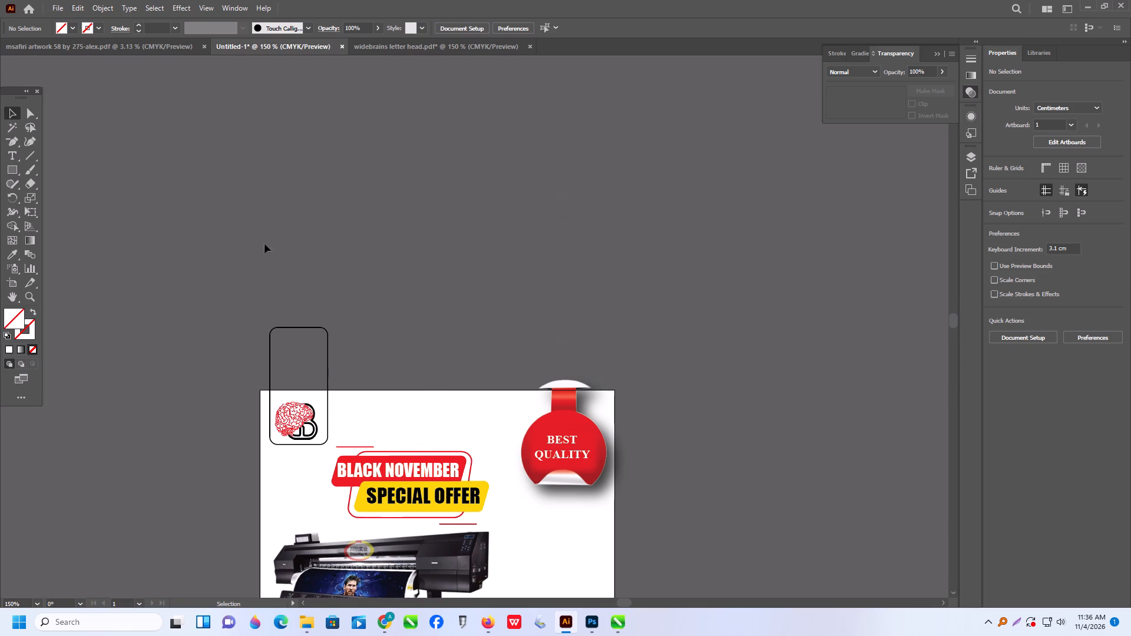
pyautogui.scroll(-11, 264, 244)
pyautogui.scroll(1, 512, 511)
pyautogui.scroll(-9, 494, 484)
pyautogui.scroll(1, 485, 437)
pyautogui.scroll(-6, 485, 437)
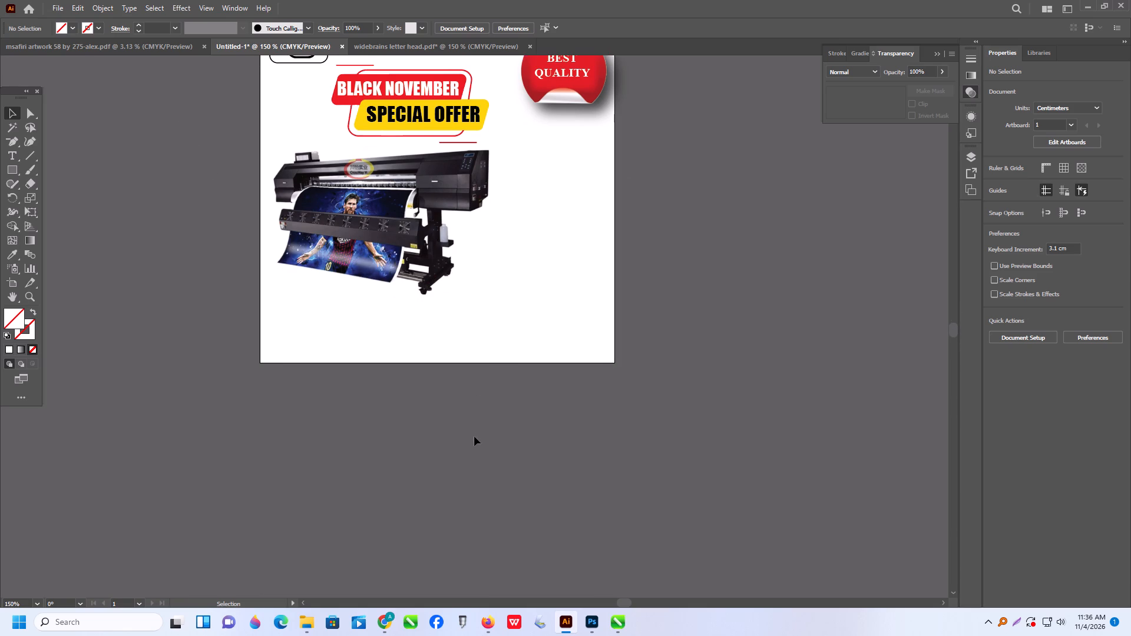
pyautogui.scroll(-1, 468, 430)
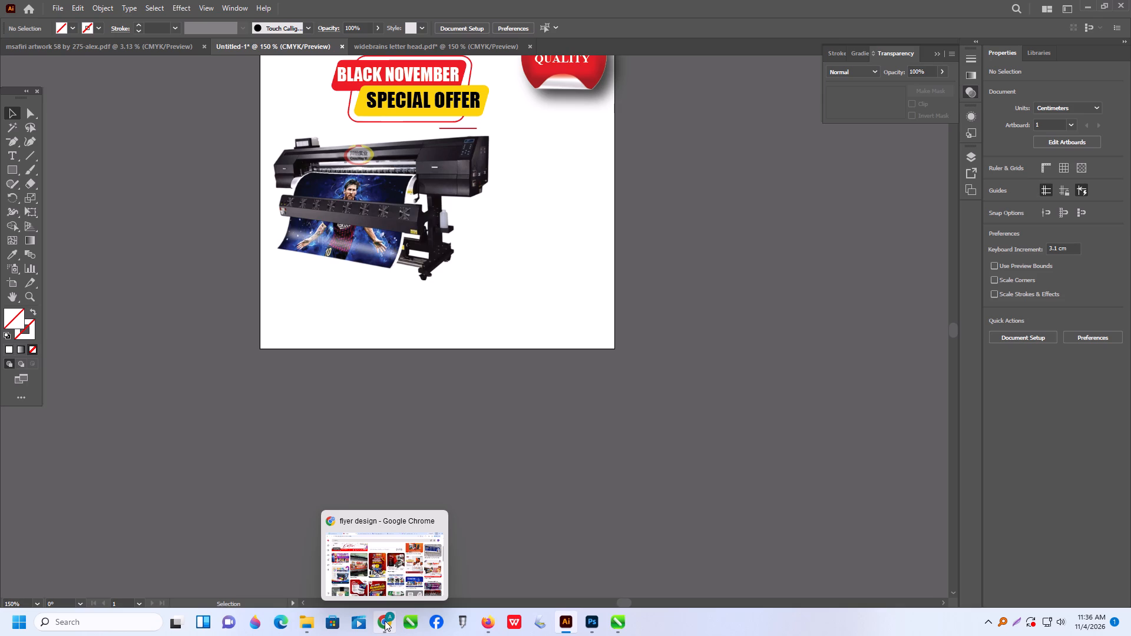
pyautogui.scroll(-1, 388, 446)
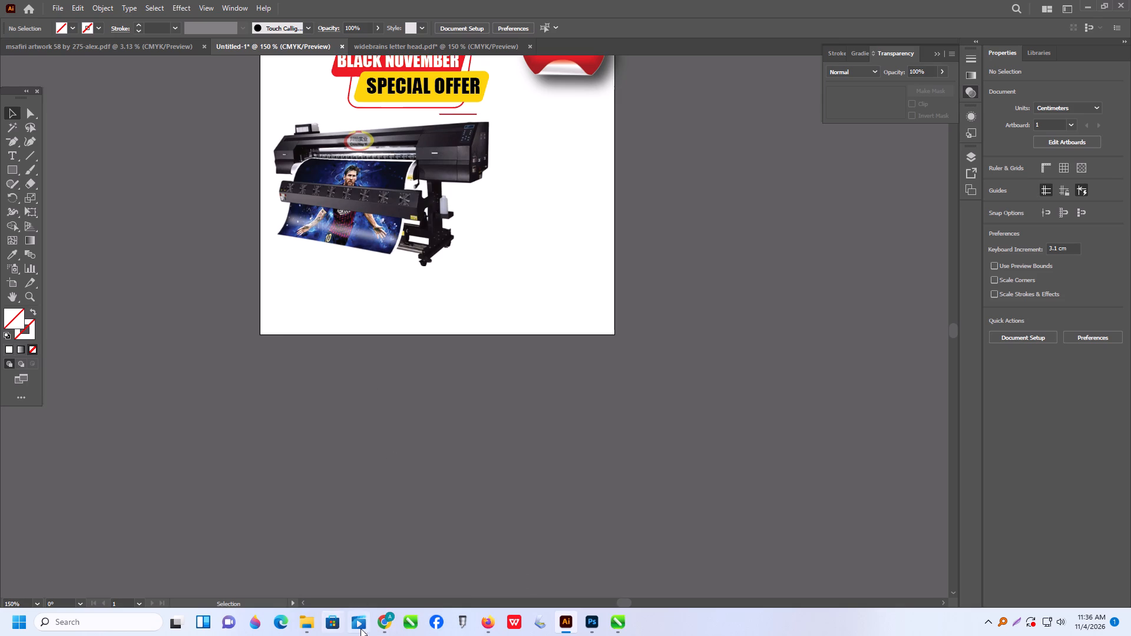
# Switch to Chrome and replace the Google Images query for black november deals with a new one beginning "WHAT".
pyautogui.click(389, 615)
pyautogui.click(366, 6)
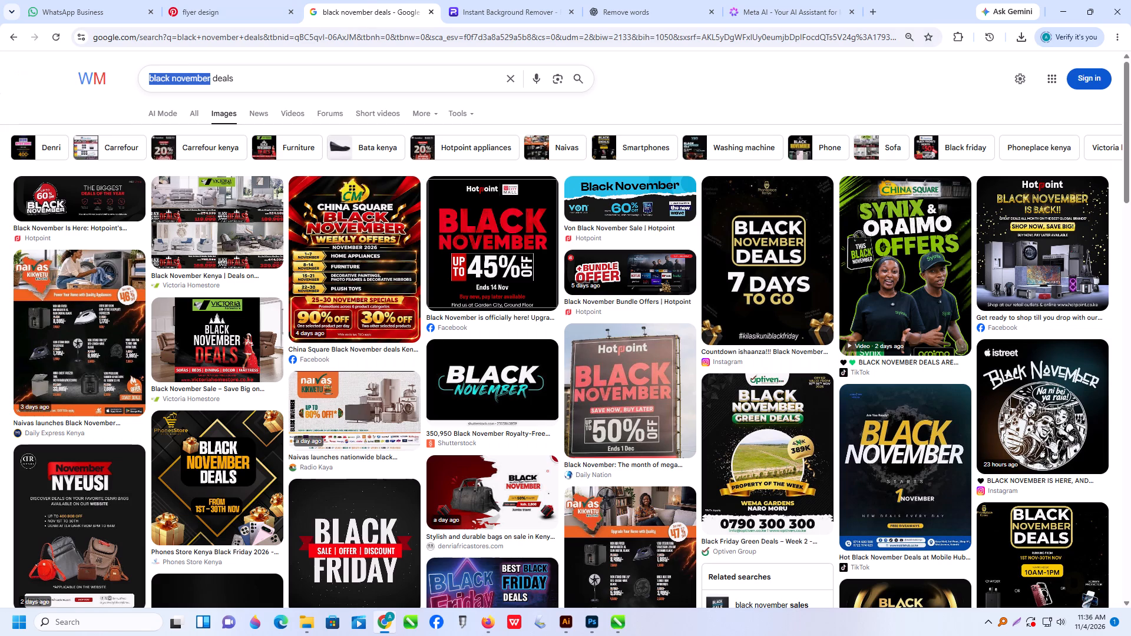
pyautogui.click(254, 77)
pyautogui.moveTo(257, 76); pyautogui.dragTo(165, 85)
pyautogui.click(113, 88)
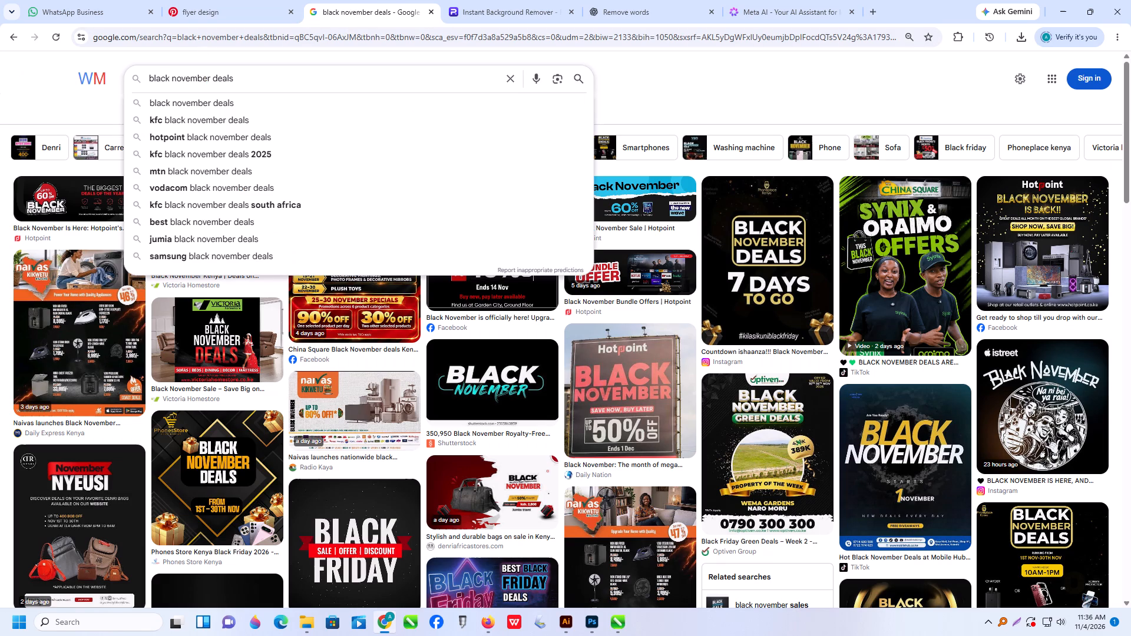
pyautogui.tripleClick(209, 73)
pyautogui.click(209, 73)
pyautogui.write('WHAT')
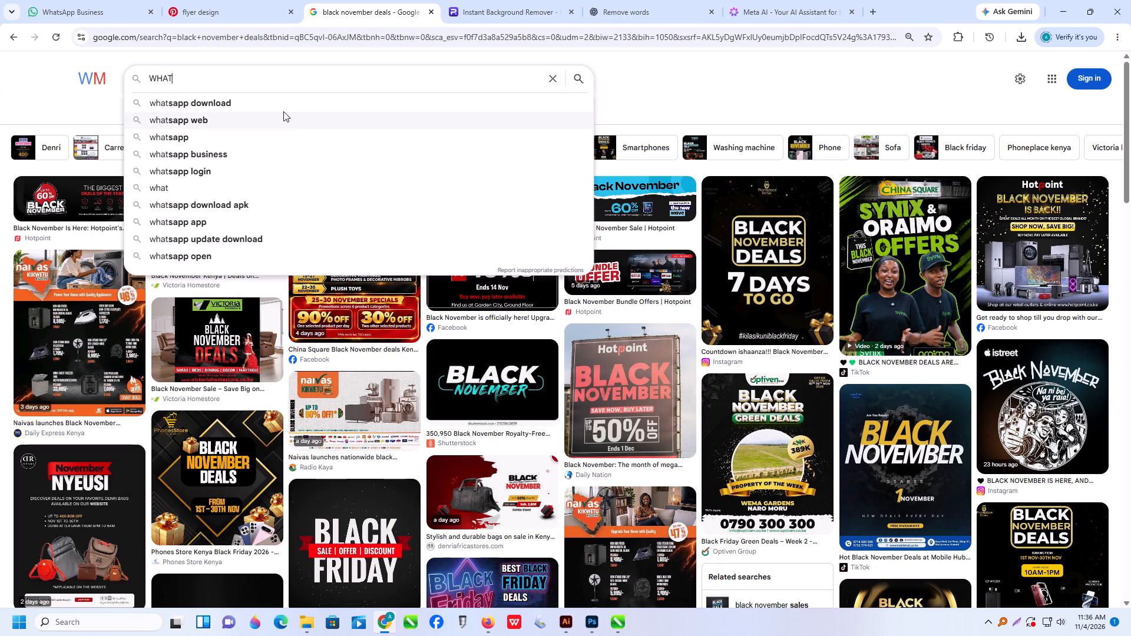
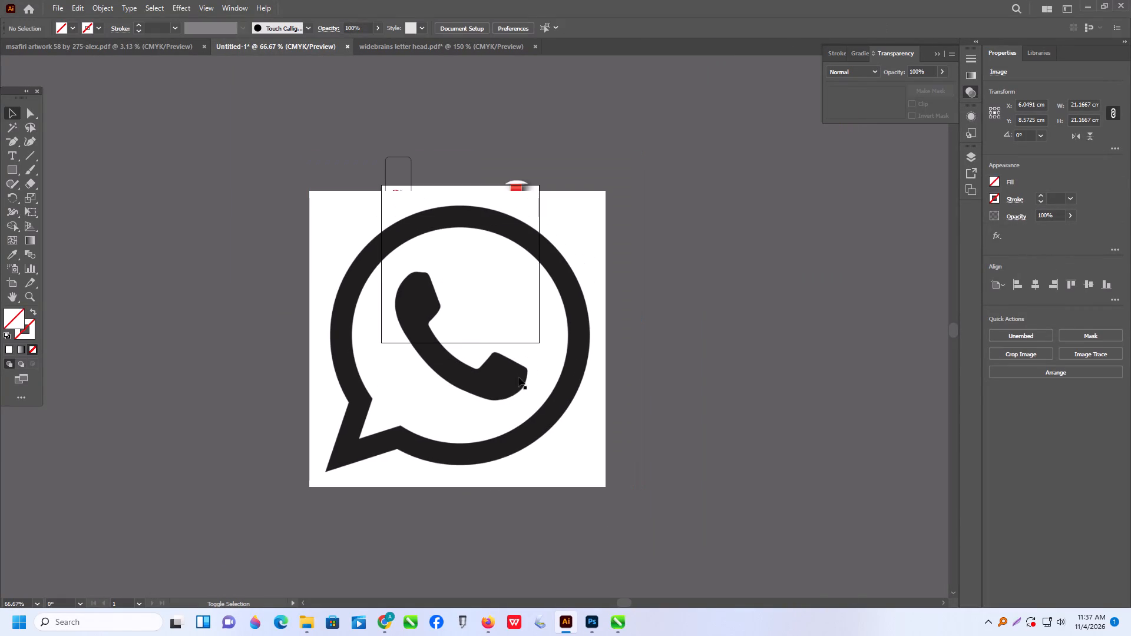
# Scale the WhatsApp icon image down to about 3.95 cm square and place it across the artboard's bottom edge.
pyautogui.keyDown('shift'); pyautogui.click(501, 396); pyautogui.keyUp('shift')
pyautogui.keyDown('shift'); pyautogui.click(569, 303); pyautogui.keyUp('shift')
pyautogui.keyDown('shift'); pyautogui.click(597, 201); pyautogui.keyUp('shift')
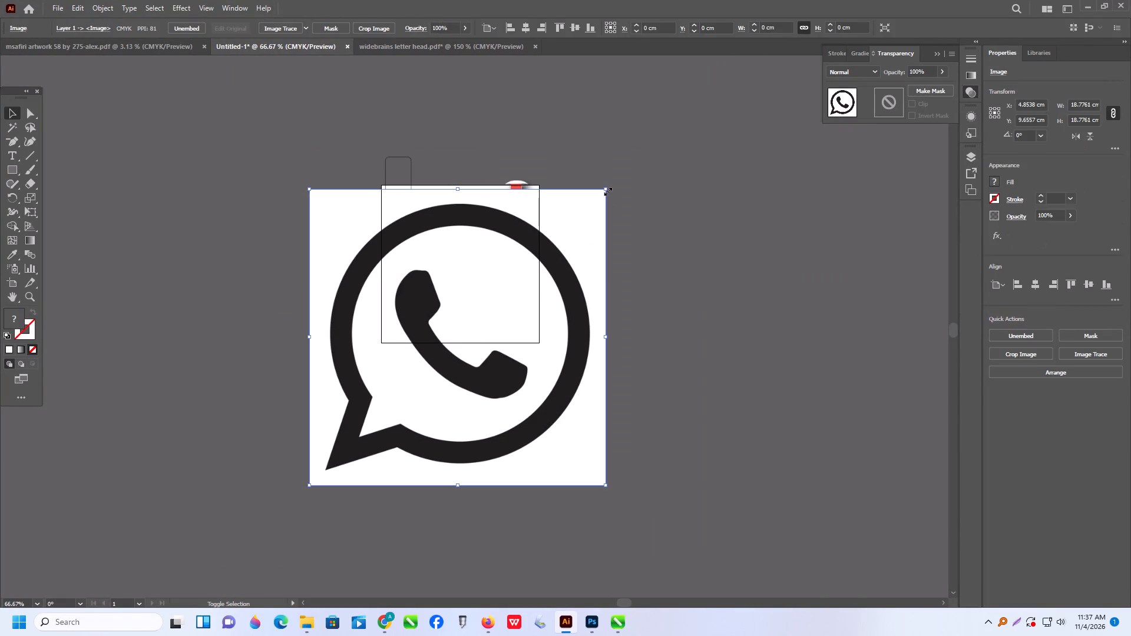
pyautogui.keyDown('shift'); pyautogui.moveTo(607, 190); pyautogui.dragTo(603, 200); pyautogui.keyUp('shift')
pyautogui.keyDown('shift'); pyautogui.moveTo(584, 277); pyautogui.dragTo(535, 379); pyautogui.keyUp('shift')
pyautogui.keyDown('shift'); pyautogui.moveTo(529, 389); pyautogui.dragTo(529, 381); pyautogui.keyUp('shift')
pyautogui.keyDown('shift'); pyautogui.click(576, 254); pyautogui.keyUp('shift')
pyautogui.keyDown('shift'); pyautogui.click(596, 200); pyautogui.keyUp('shift')
pyautogui.keyDown('shift'); pyautogui.moveTo(605, 189); pyautogui.dragTo(499, 420); pyautogui.keyUp('shift')
pyautogui.moveTo(362, 460); pyautogui.dragTo(475, 376)
# Image Trace the WhatsApp icon with the default preset and expand the tracing into vector paths.
pyautogui.keyDown('alt'); pyautogui.scroll(2, 441, 383); pyautogui.keyUp('alt')
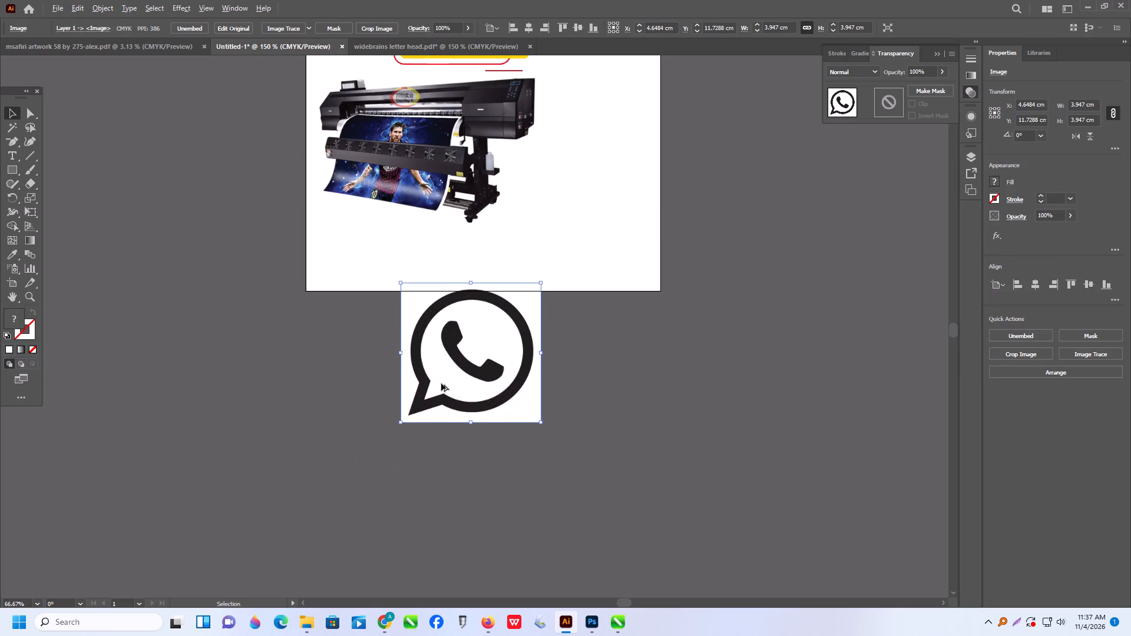
pyautogui.rightClick(442, 385)
pyautogui.click(756, 329)
pyautogui.click(451, 345)
pyautogui.click(284, 26)
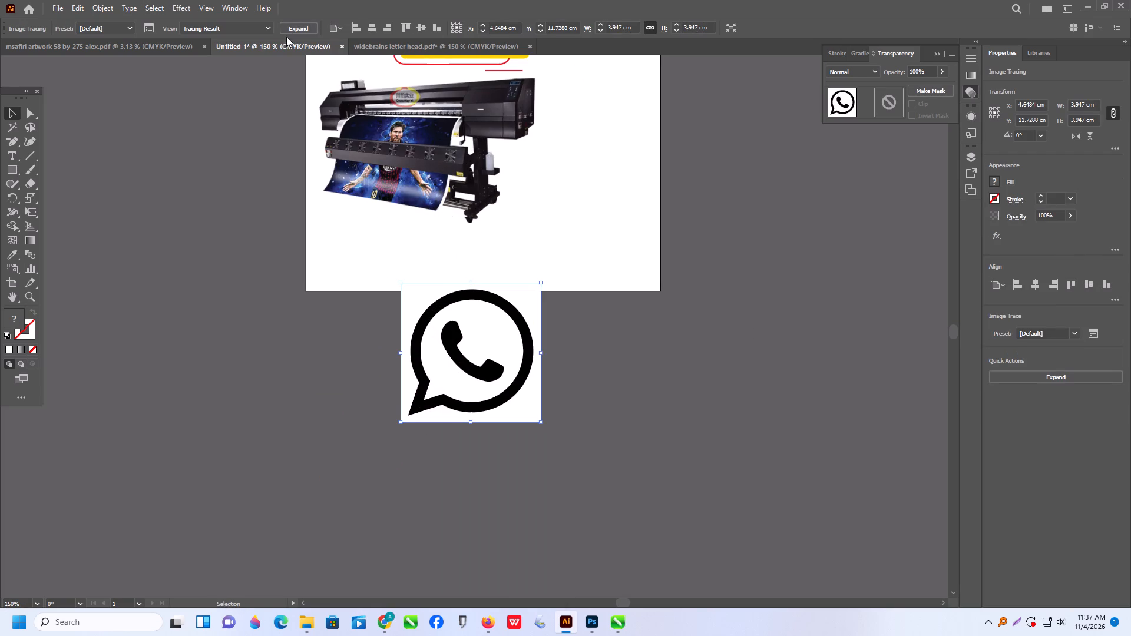
pyautogui.click(299, 31)
# Move the traced WhatsApp icon beyond the artboard's lower-left corner, to about X -0.78 cm and Y 11.53 cm, and ungroup it.
pyautogui.moveTo(477, 354); pyautogui.dragTo(293, 356)
pyautogui.moveTo(268, 353); pyautogui.dragTo(235, 343)
pyautogui.rightClick(235, 341)
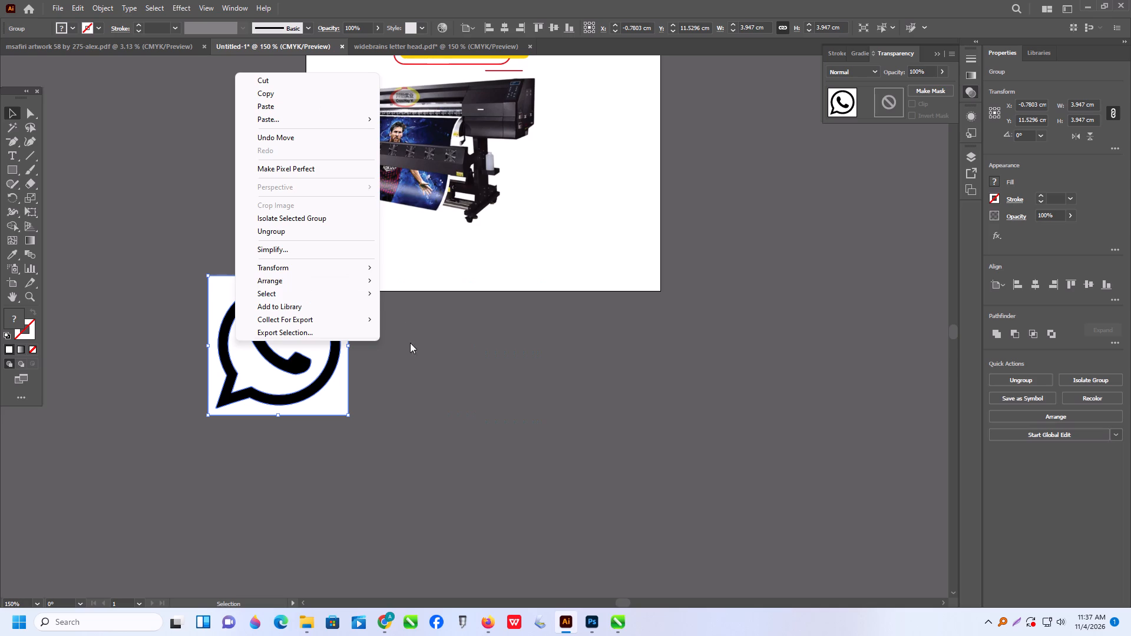
pyautogui.click(289, 233)
pyautogui.moveTo(411, 325); pyautogui.dragTo(405, 334)
# Pull the white square background away from the traced WhatsApp icon and delete it.
pyautogui.moveTo(333, 402); pyautogui.dragTo(411, 447)
pyautogui.moveTo(699, 474); pyautogui.dragTo(740, 467)
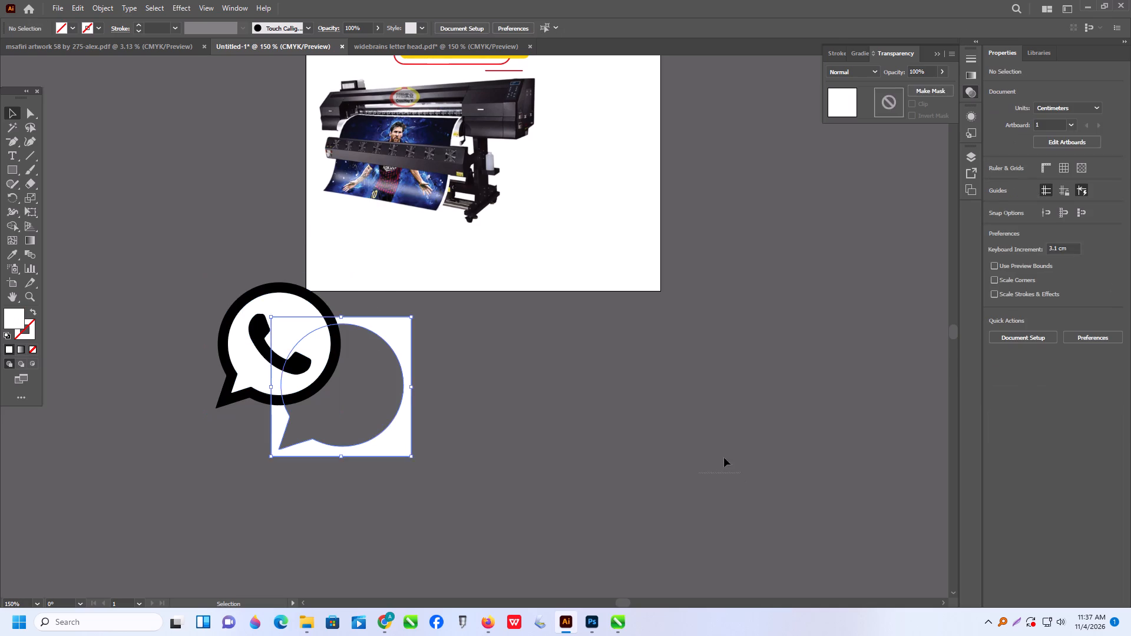
pyautogui.click(384, 432)
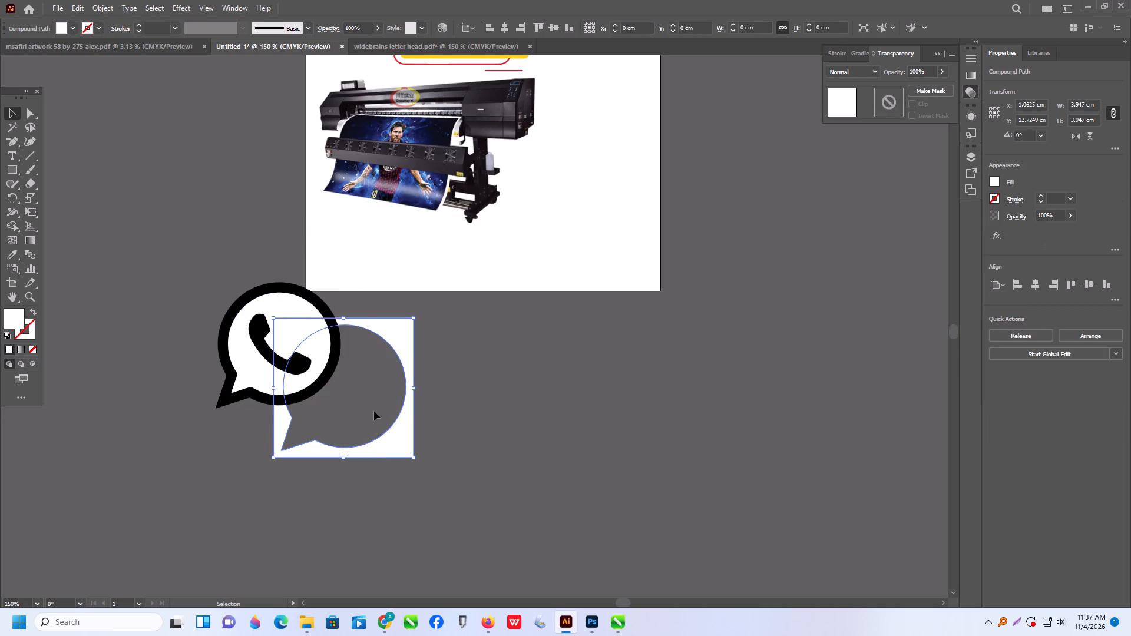
pyautogui.press('Return')
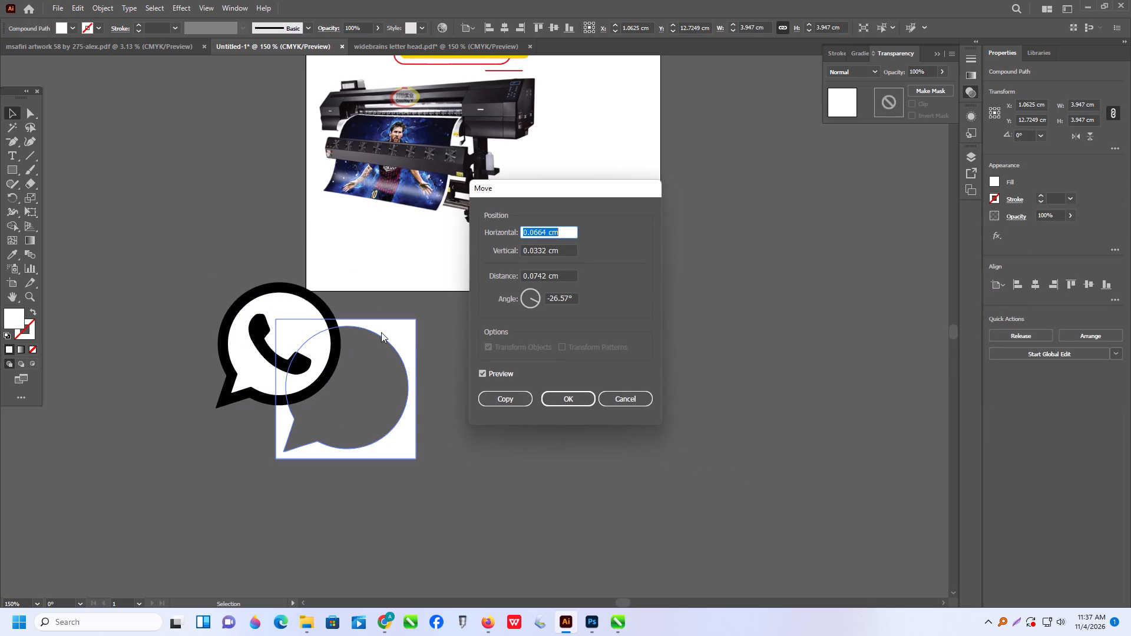
pyautogui.click(384, 330)
pyautogui.click(638, 396)
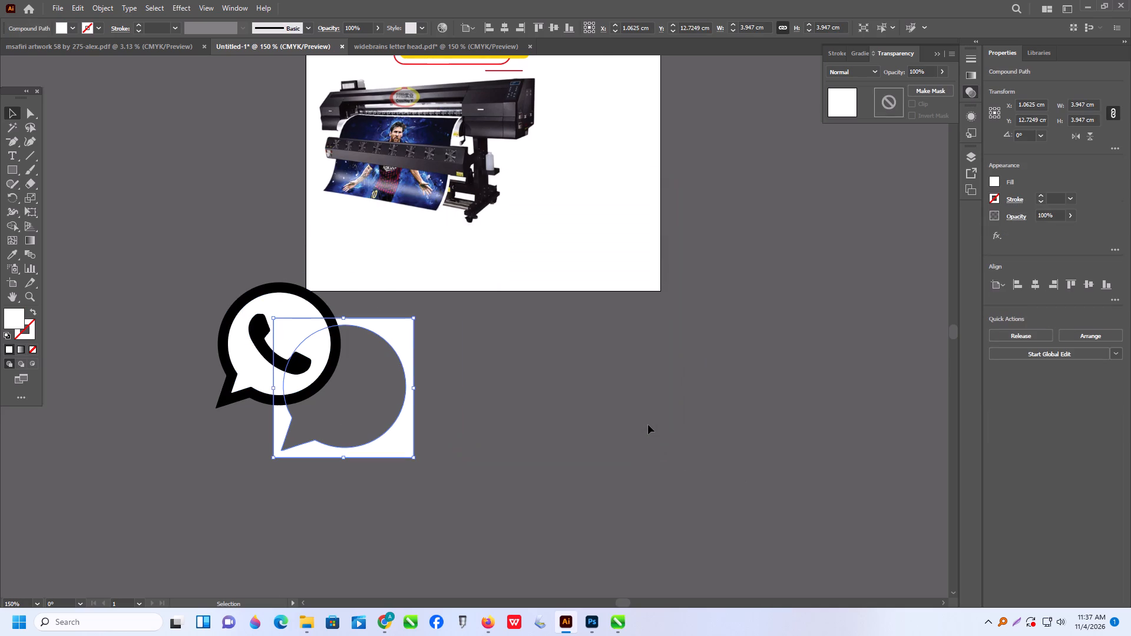
pyautogui.press('Delete')
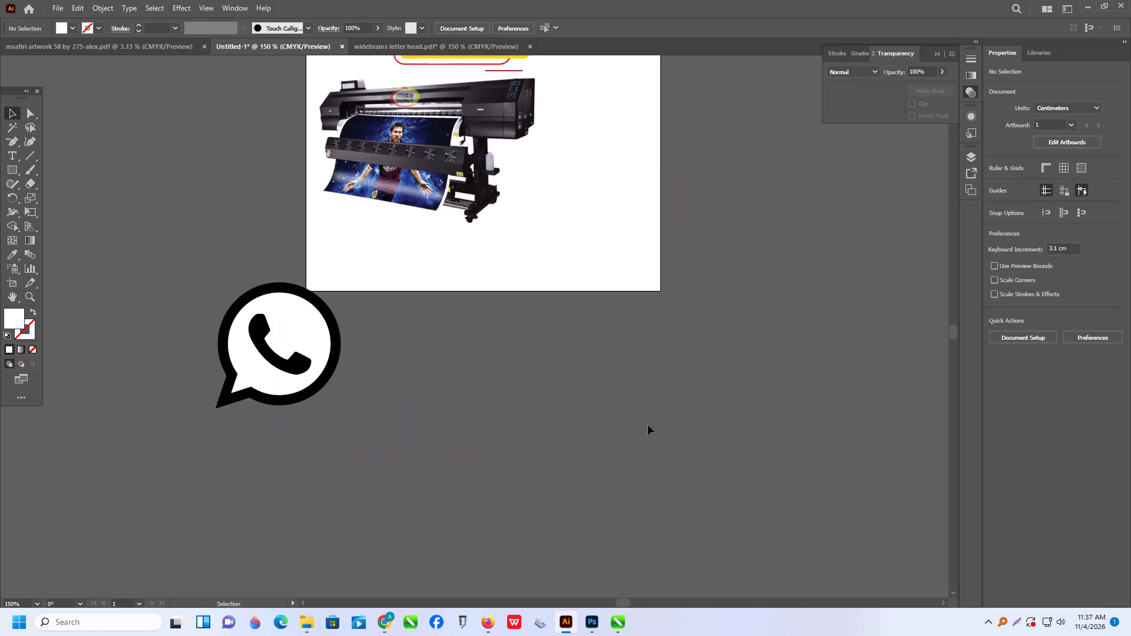
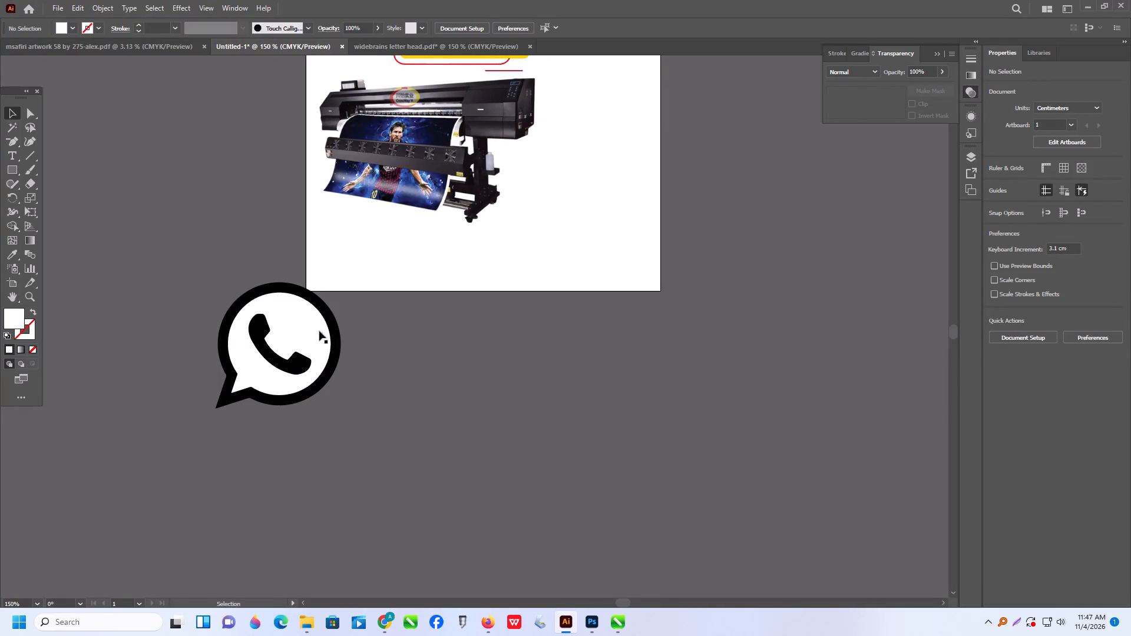
# Recolor the WhatsApp icon's black outer bubble and handset green, leaving the inner bubble white.
pyautogui.click(319, 331)
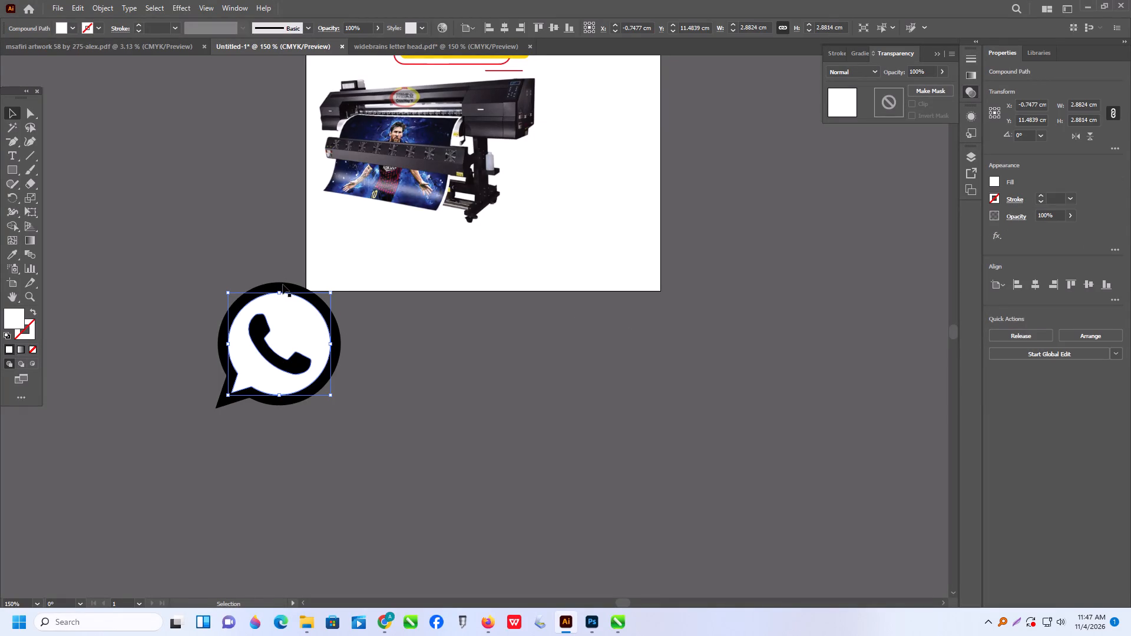
pyautogui.click(283, 284)
pyautogui.keyDown('shift'); pyautogui.click(286, 359); pyautogui.keyUp('shift')
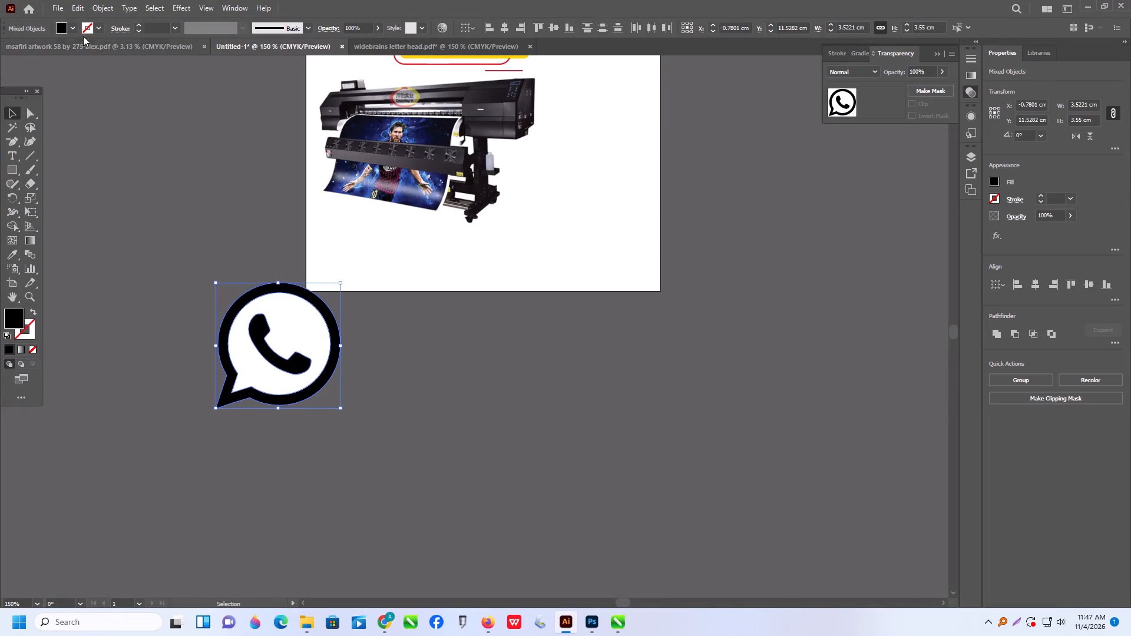
pyautogui.click(71, 30)
pyautogui.click(58, 49)
pyautogui.click(204, 260)
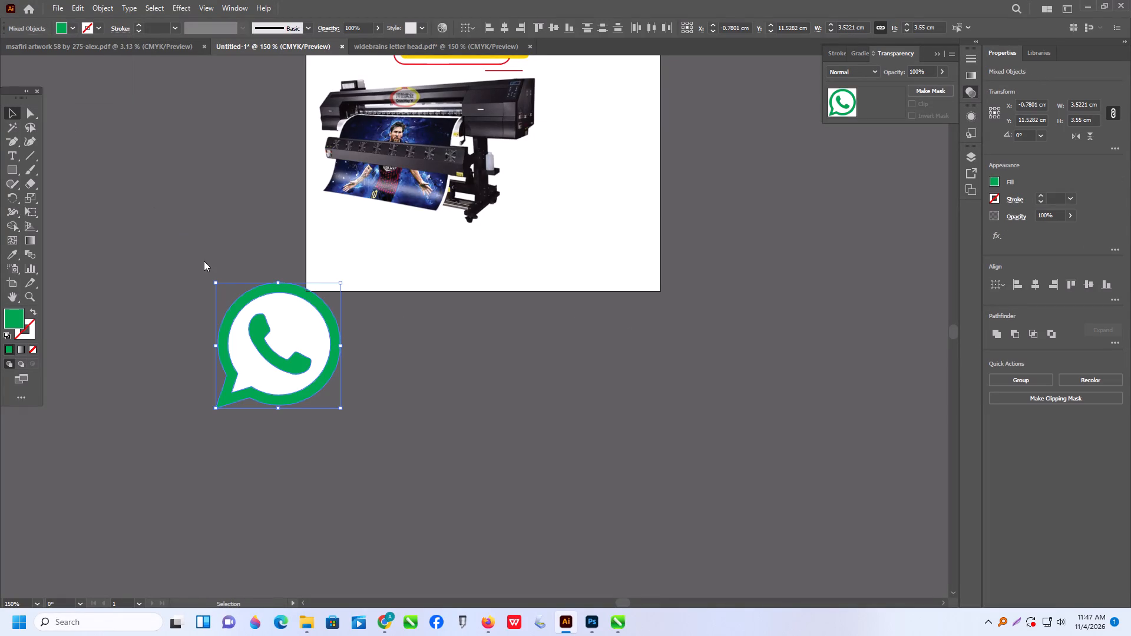
pyautogui.click(201, 248)
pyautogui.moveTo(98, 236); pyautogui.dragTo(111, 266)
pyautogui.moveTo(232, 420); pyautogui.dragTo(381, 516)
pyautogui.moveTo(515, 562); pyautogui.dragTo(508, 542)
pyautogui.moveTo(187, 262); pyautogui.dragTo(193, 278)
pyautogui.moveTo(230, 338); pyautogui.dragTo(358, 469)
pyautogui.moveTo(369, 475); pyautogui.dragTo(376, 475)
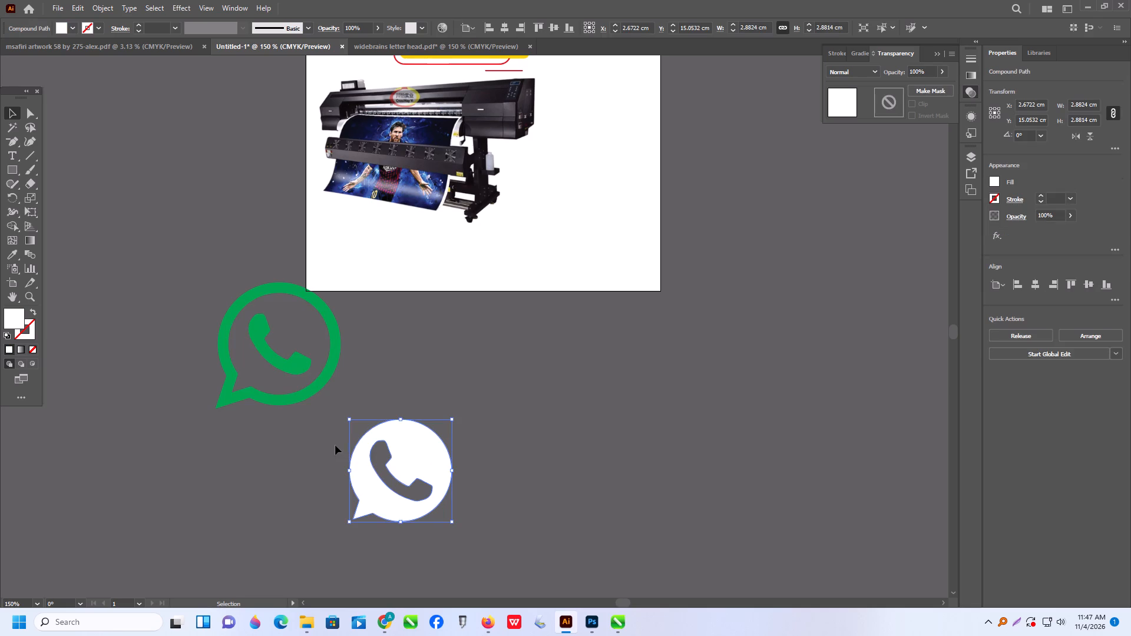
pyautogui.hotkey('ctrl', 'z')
# Group the green and white shapes of the WhatsApp icon into one object.
pyautogui.moveTo(161, 346); pyautogui.dragTo(324, 493)
pyautogui.click(329, 493)
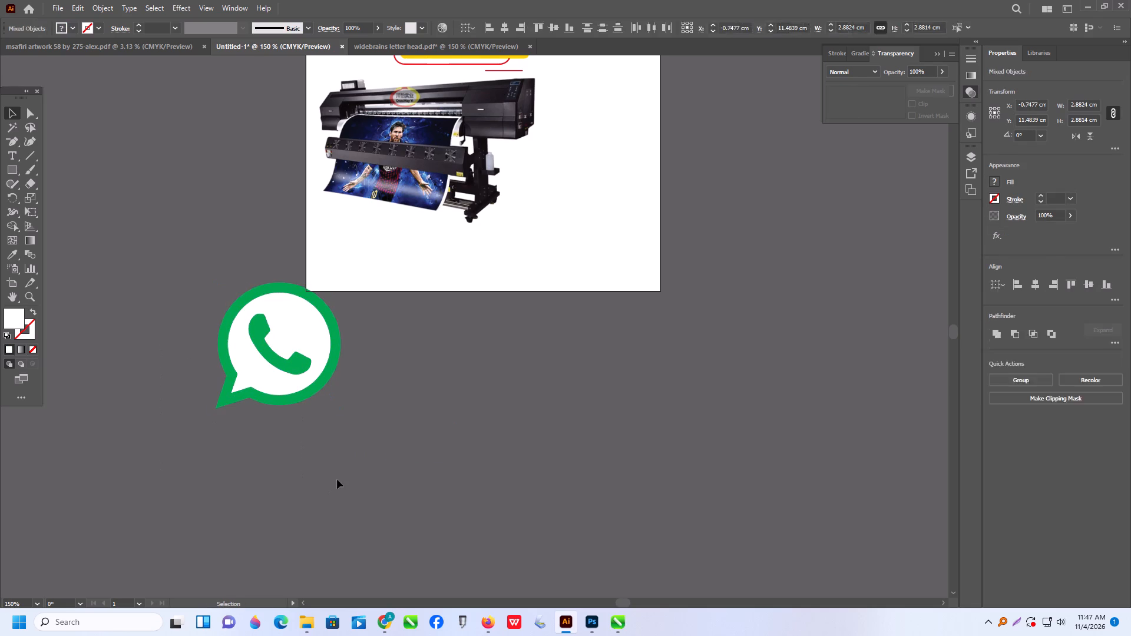
pyautogui.click(379, 470)
pyautogui.moveTo(365, 449); pyautogui.dragTo(348, 435)
pyautogui.doubleClick(155, 300)
pyautogui.moveTo(151, 216); pyautogui.dragTo(345, 443)
pyautogui.click(411, 506)
pyautogui.moveTo(411, 509); pyautogui.dragTo(233, 271)
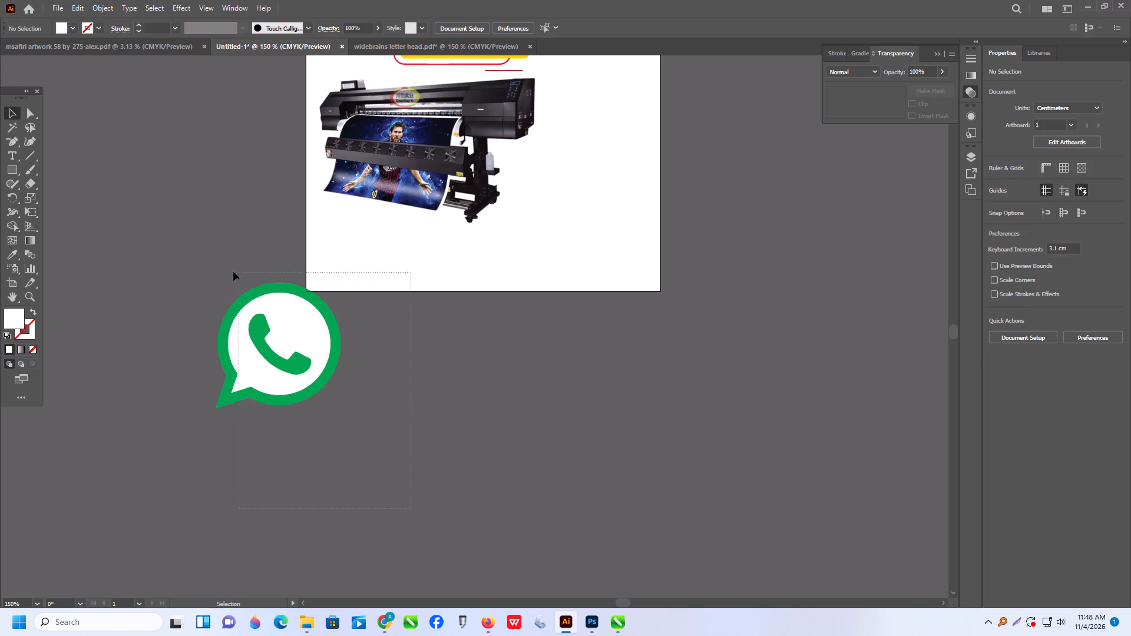
pyautogui.moveTo(233, 271); pyautogui.dragTo(189, 260)
pyautogui.hotkey('ctrl', 'g')
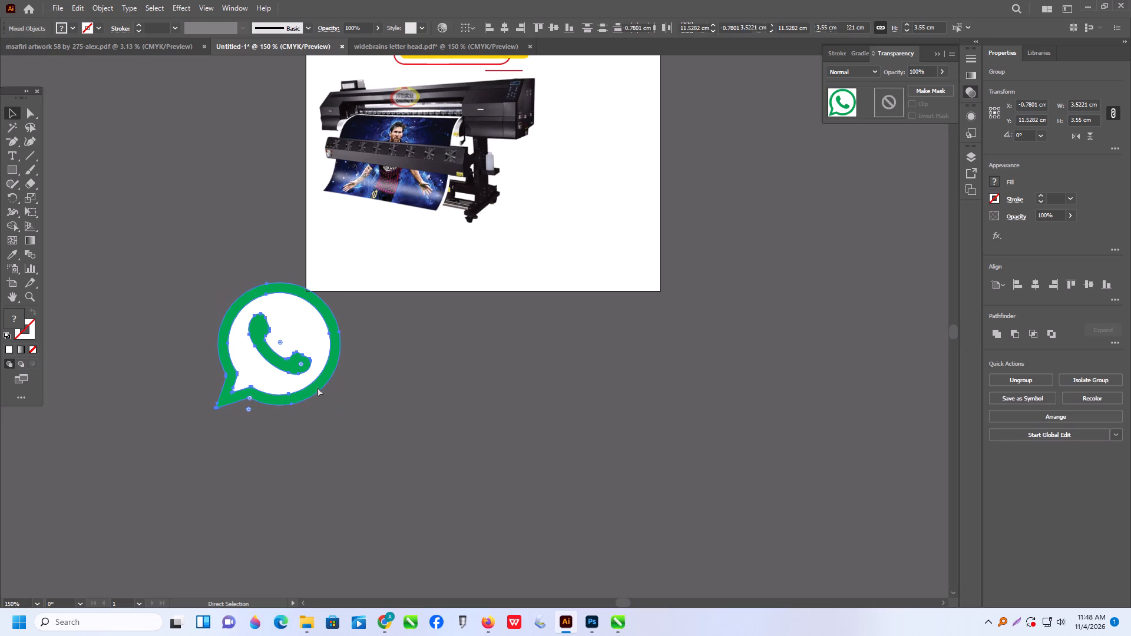
# Shrink the WhatsApp icon to about 0.54 cm wide and place it near the artboard's lower-left corner, at about X 0.91 cm and Y 8.96 cm.
pyautogui.keyDown('shift'); pyautogui.moveTo(338, 284); pyautogui.dragTo(305, 369); pyautogui.keyUp('shift')
pyautogui.keyDown('shift'); pyautogui.click(305, 369); pyautogui.keyUp('shift')
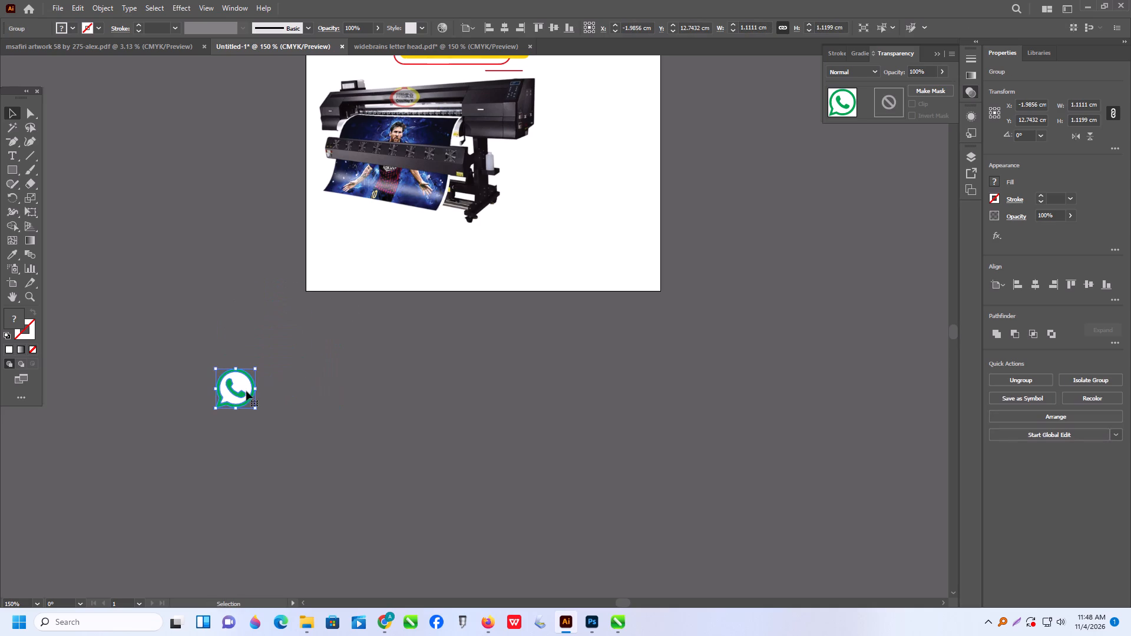
pyautogui.moveTo(239, 396); pyautogui.dragTo(350, 261)
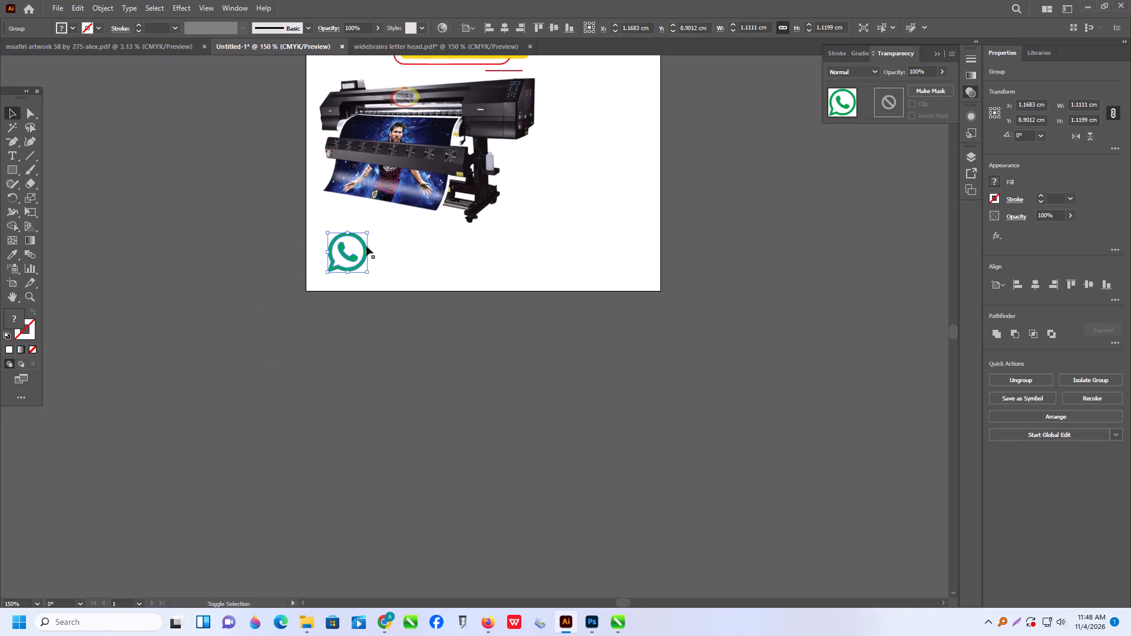
pyautogui.keyDown('shift'); pyautogui.moveTo(365, 234); pyautogui.dragTo(359, 253); pyautogui.keyUp('shift')
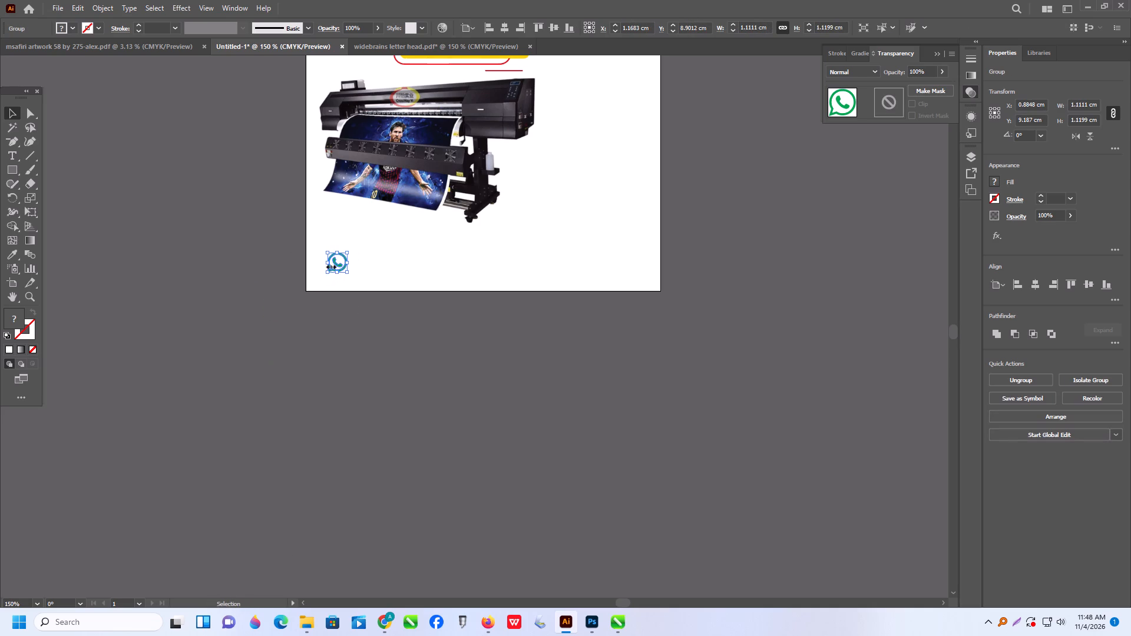
pyautogui.moveTo(334, 263); pyautogui.dragTo(335, 254)
# Add a point text line with the contact phone number, including its country code, near the WhatsApp icon.
pyautogui.keyDown('alt'); pyautogui.scroll(4, 339, 259); pyautogui.keyUp('alt')
pyautogui.click(14, 160)
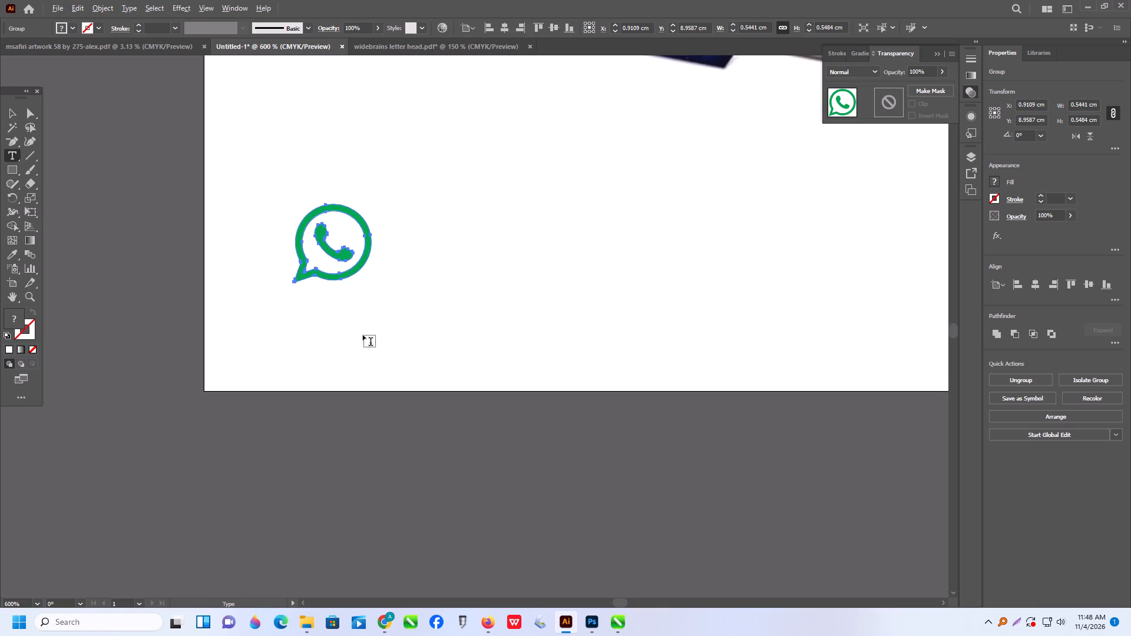
pyautogui.keyDown('alt'); pyautogui.scroll(-2, 365, 336); pyautogui.keyUp('alt')
pyautogui.click(402, 304)
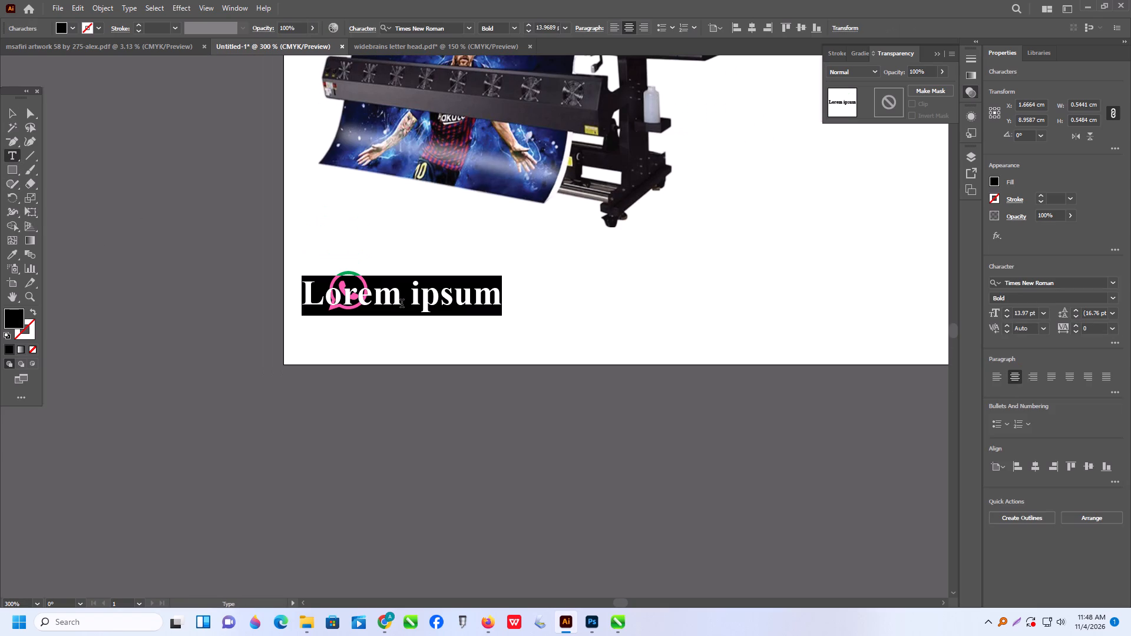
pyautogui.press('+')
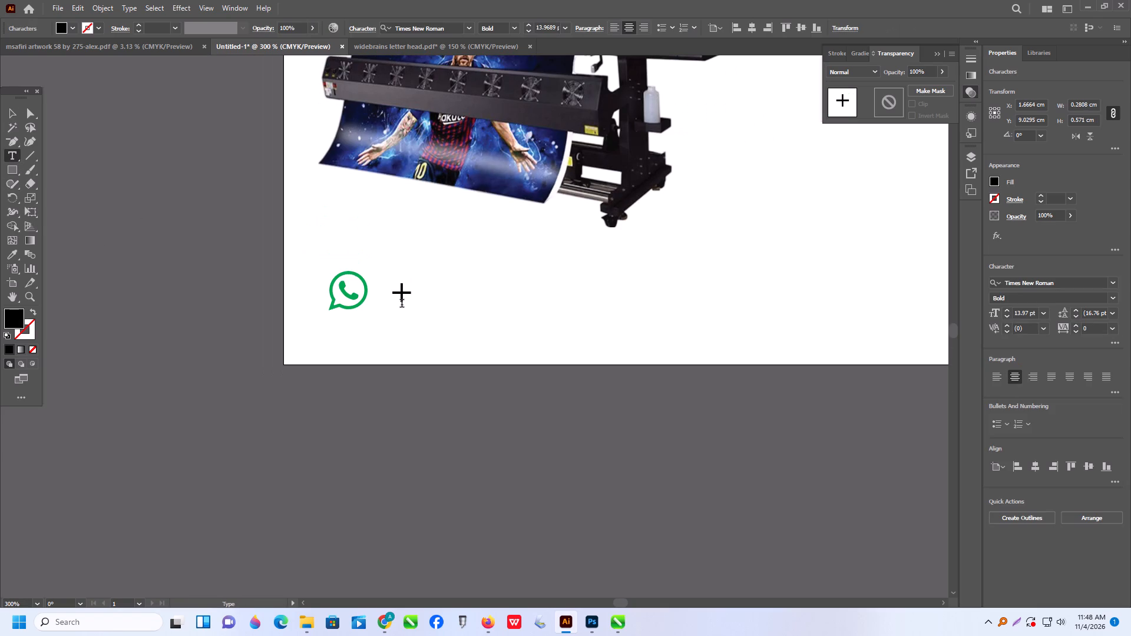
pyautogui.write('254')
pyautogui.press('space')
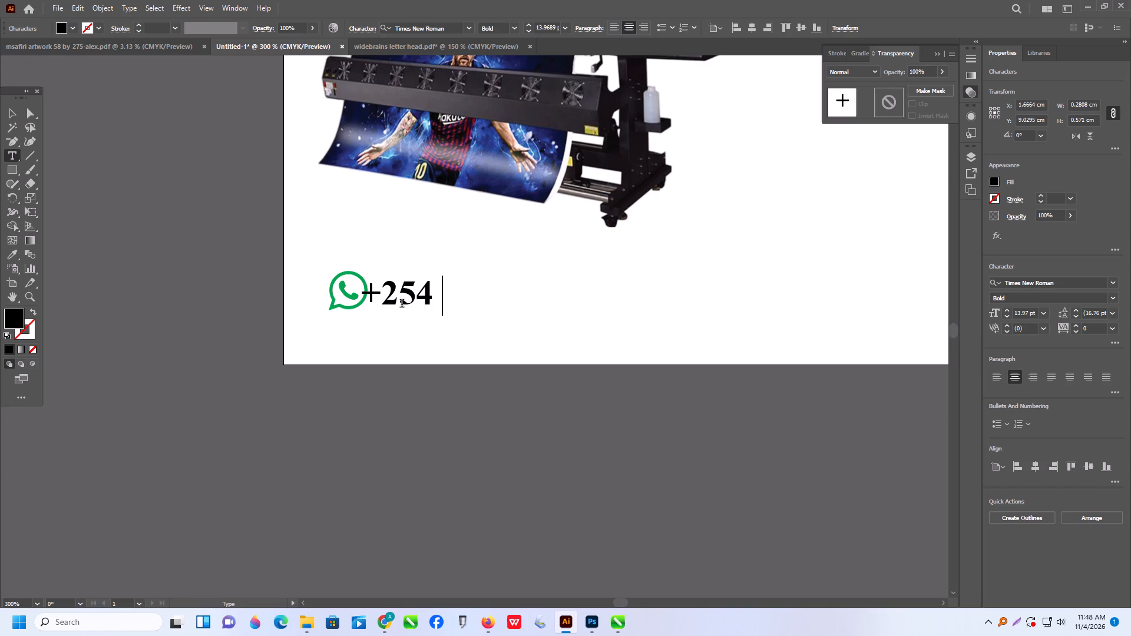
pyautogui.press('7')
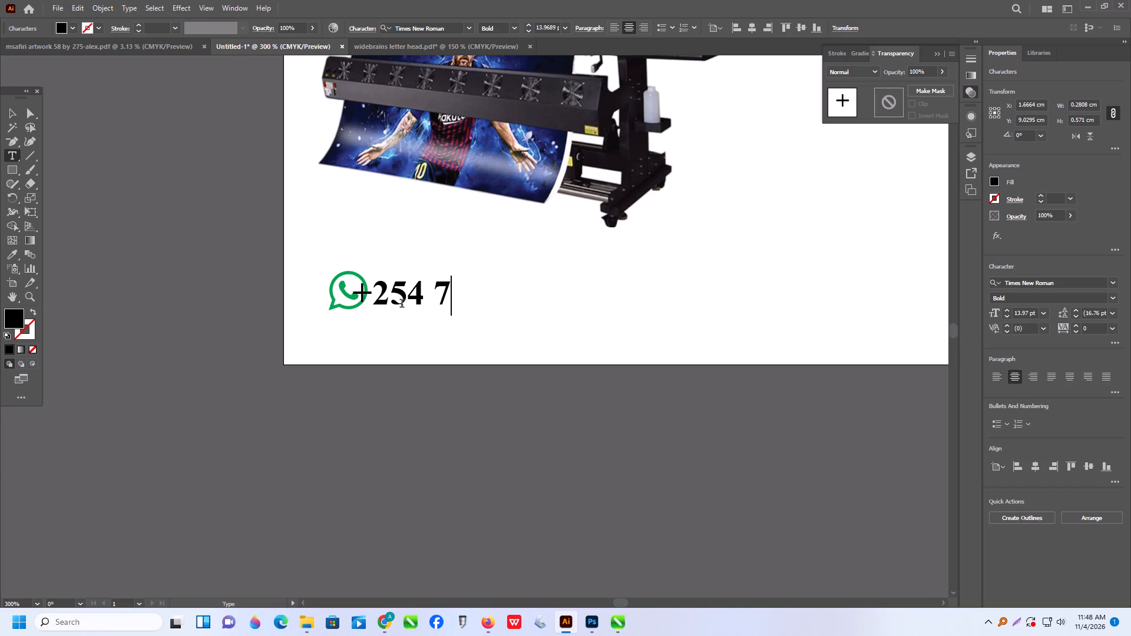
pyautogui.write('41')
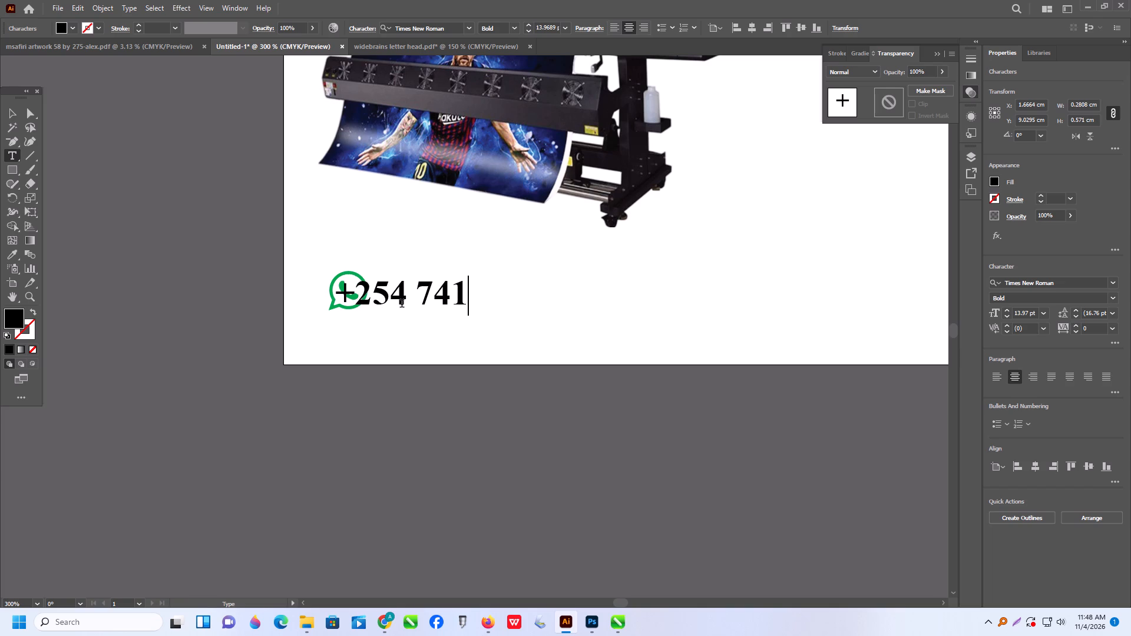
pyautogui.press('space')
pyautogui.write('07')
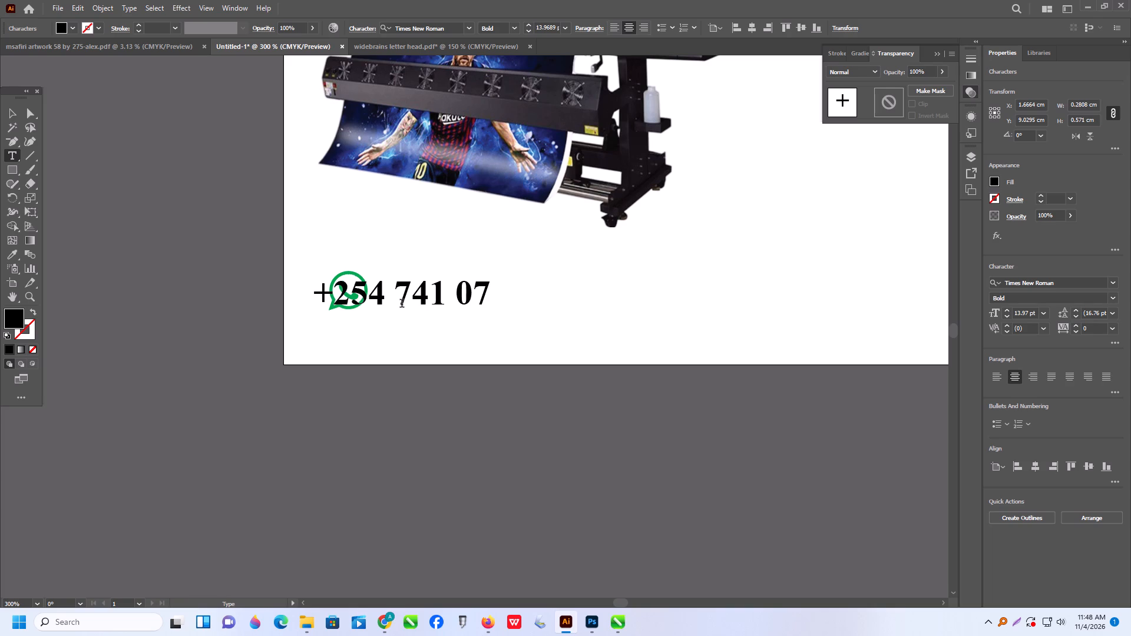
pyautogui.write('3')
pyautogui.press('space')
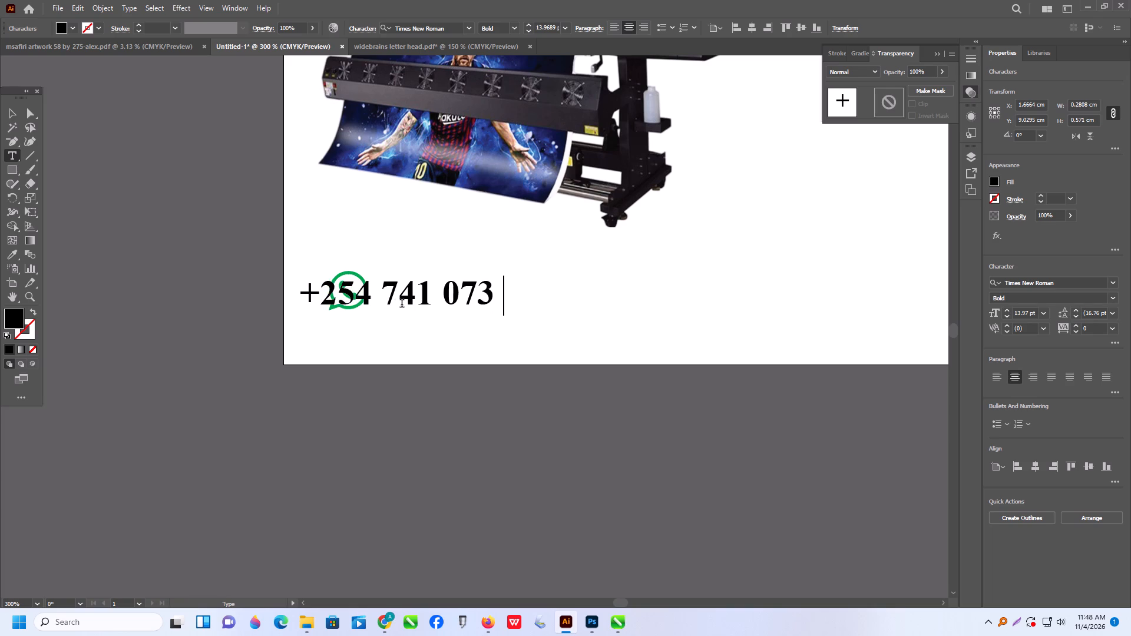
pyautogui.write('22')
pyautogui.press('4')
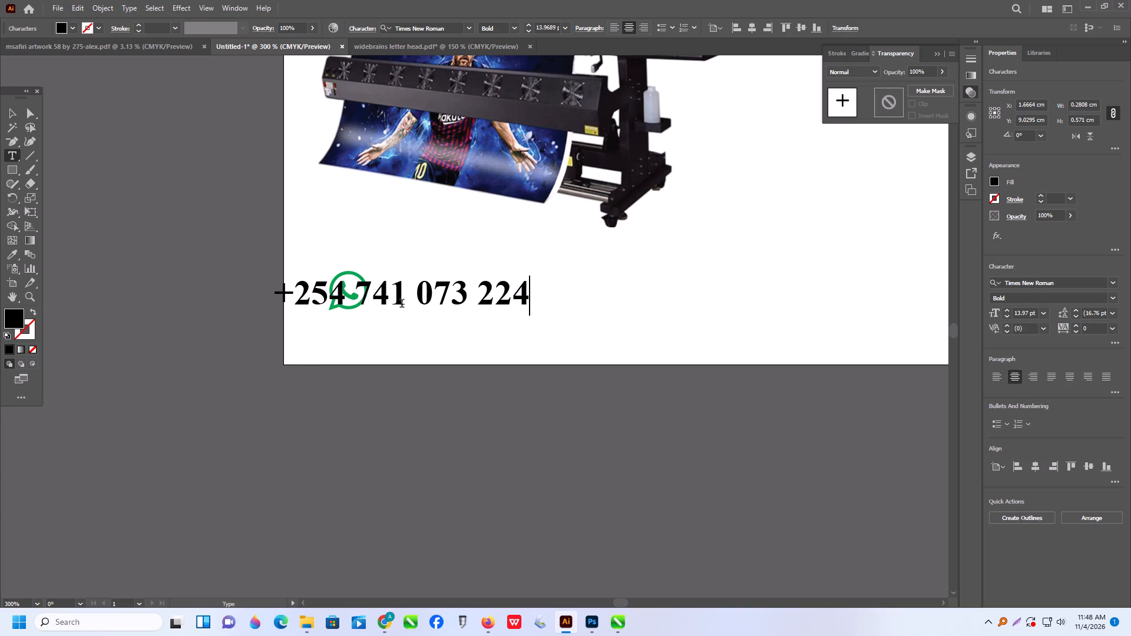
# Move the phone number just right of the WhatsApp icon, to about X 3.17 cm and Y 9.08 cm.
pyautogui.click(15, 116)
pyautogui.moveTo(441, 302); pyautogui.dragTo(536, 299)
pyautogui.moveTo(554, 296); pyautogui.dragTo(601, 291)
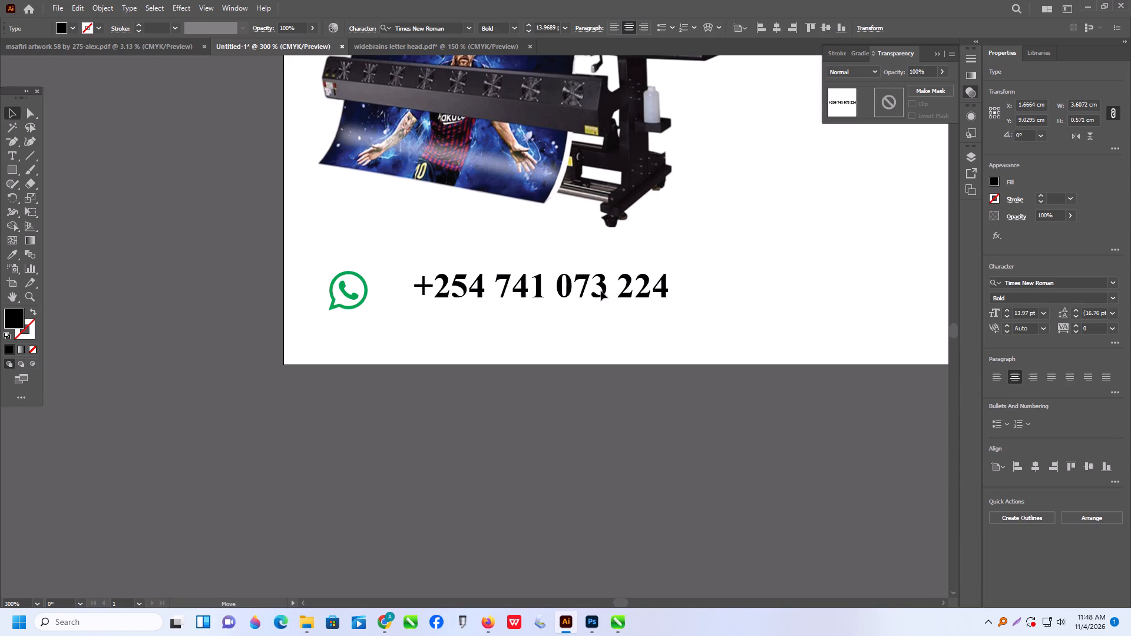
pyautogui.moveTo(601, 291); pyautogui.dragTo(569, 302)
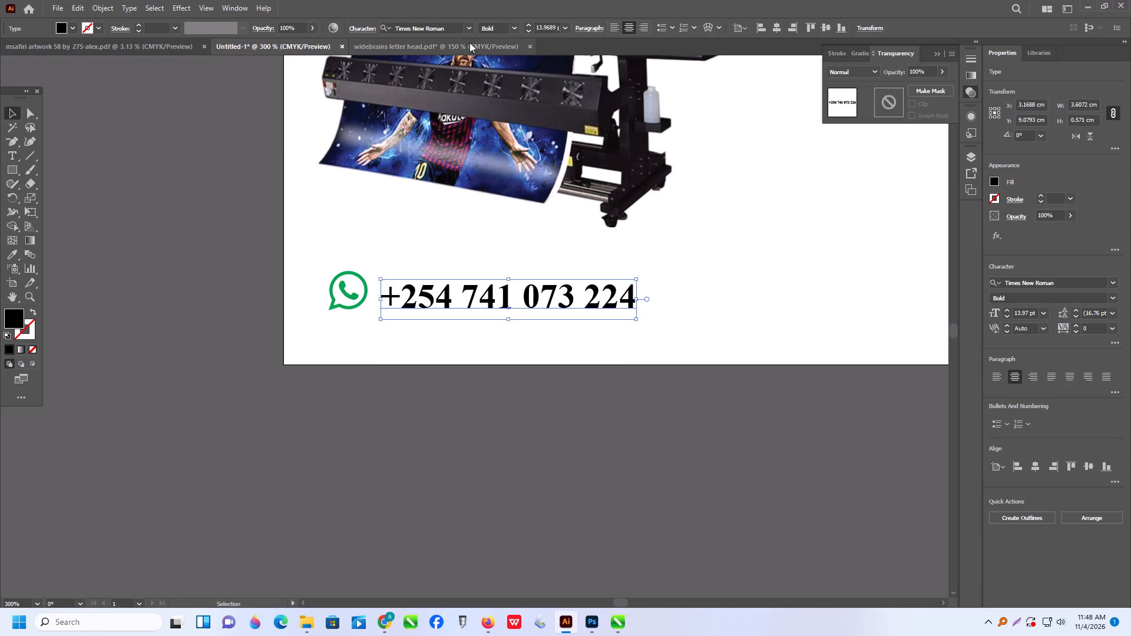
# Change the phone number's font to Impact.
pyautogui.click(468, 28)
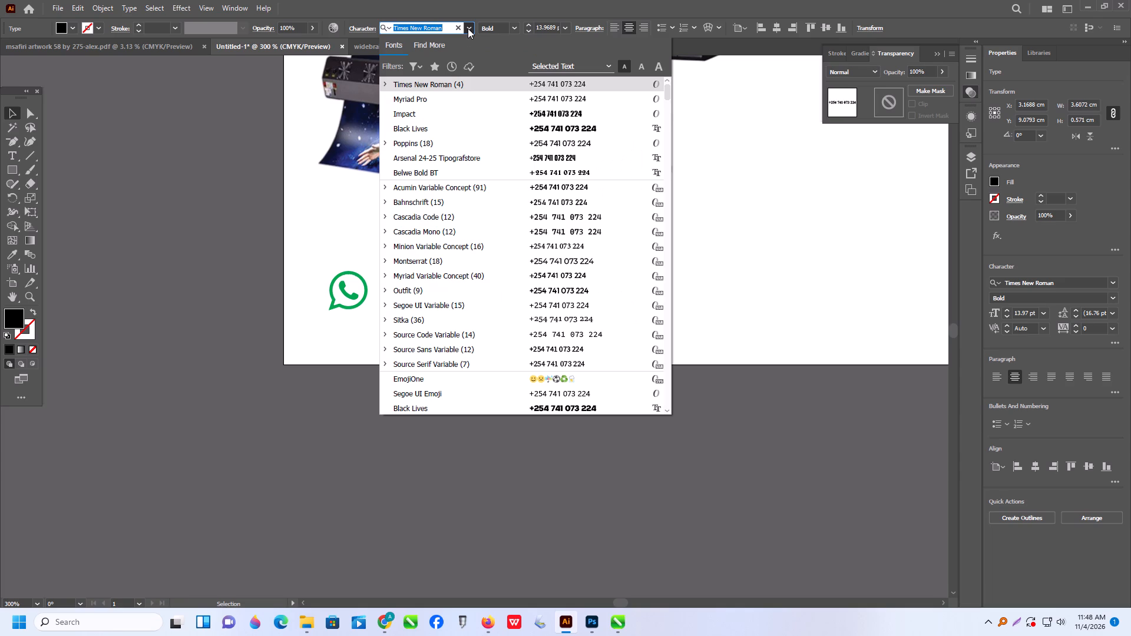
pyautogui.click(579, 117)
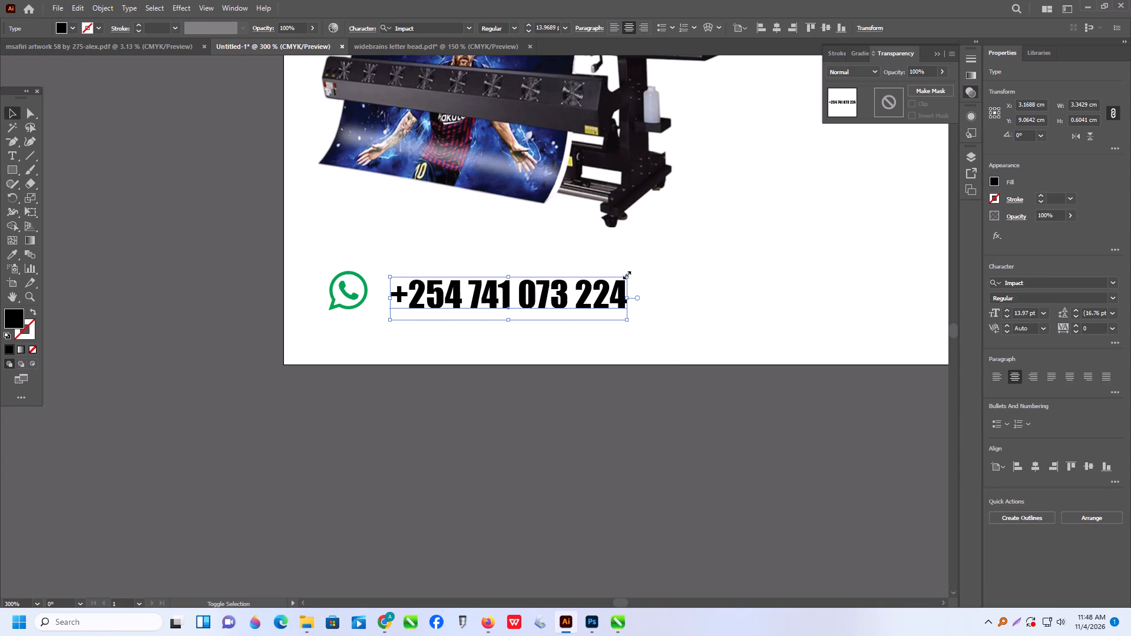
# Enlarge the phone number to about 18.43 pt and reposition it beside the WhatsApp icon at about X 3.52 cm and Y 9.03 cm.
pyautogui.keyDown('shift'); pyautogui.moveTo(626, 274); pyautogui.dragTo(703, 248); pyautogui.keyUp('shift')
pyautogui.keyDown('shift'); pyautogui.click(707, 247); pyautogui.keyUp('shift')
pyautogui.moveTo(574, 297); pyautogui.dragTo(560, 296)
pyautogui.moveTo(560, 296); pyautogui.dragTo(561, 299)
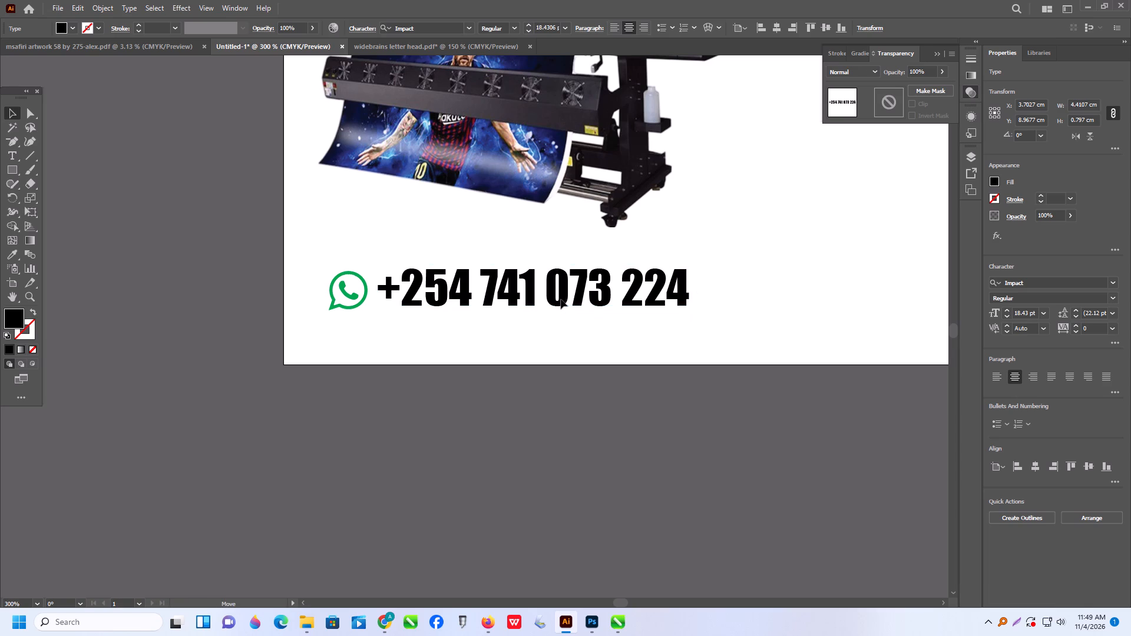
pyautogui.moveTo(561, 299); pyautogui.dragTo(561, 301)
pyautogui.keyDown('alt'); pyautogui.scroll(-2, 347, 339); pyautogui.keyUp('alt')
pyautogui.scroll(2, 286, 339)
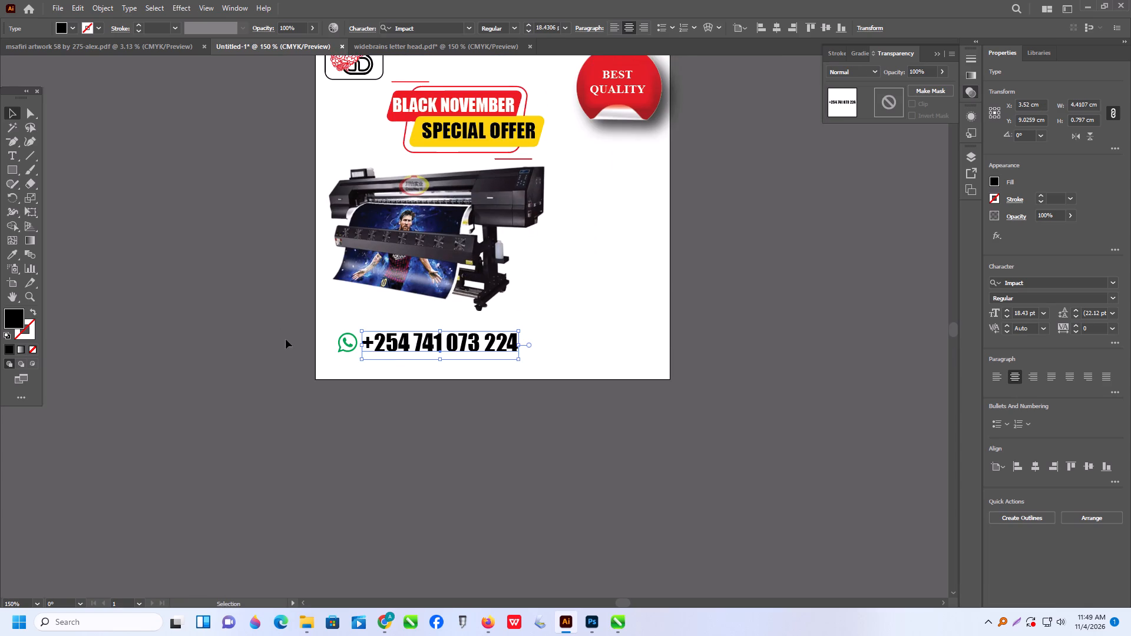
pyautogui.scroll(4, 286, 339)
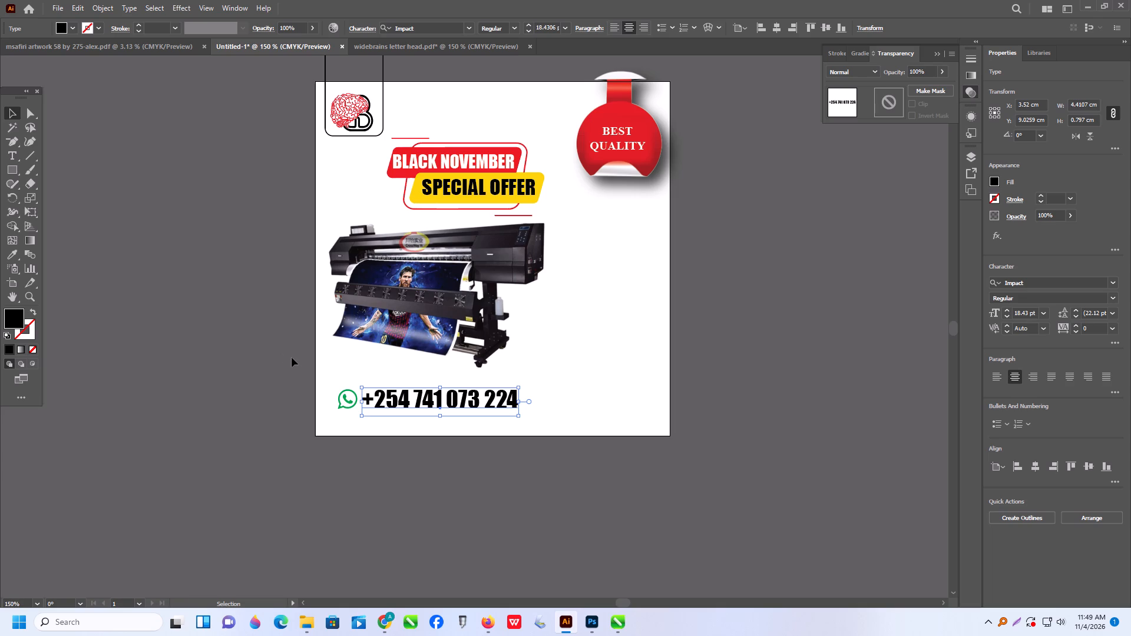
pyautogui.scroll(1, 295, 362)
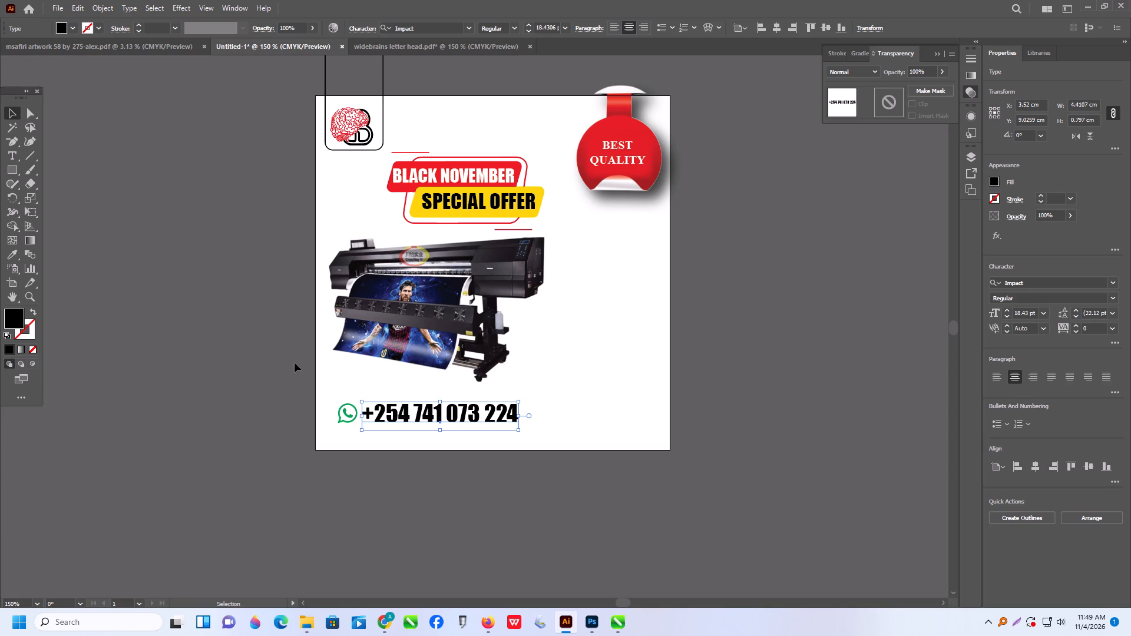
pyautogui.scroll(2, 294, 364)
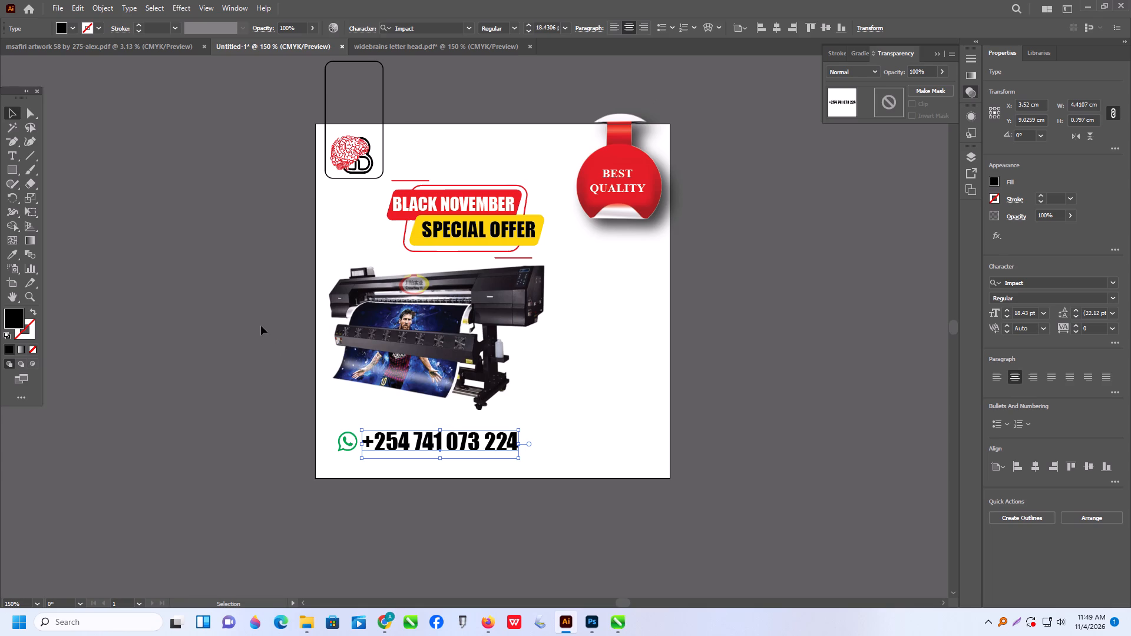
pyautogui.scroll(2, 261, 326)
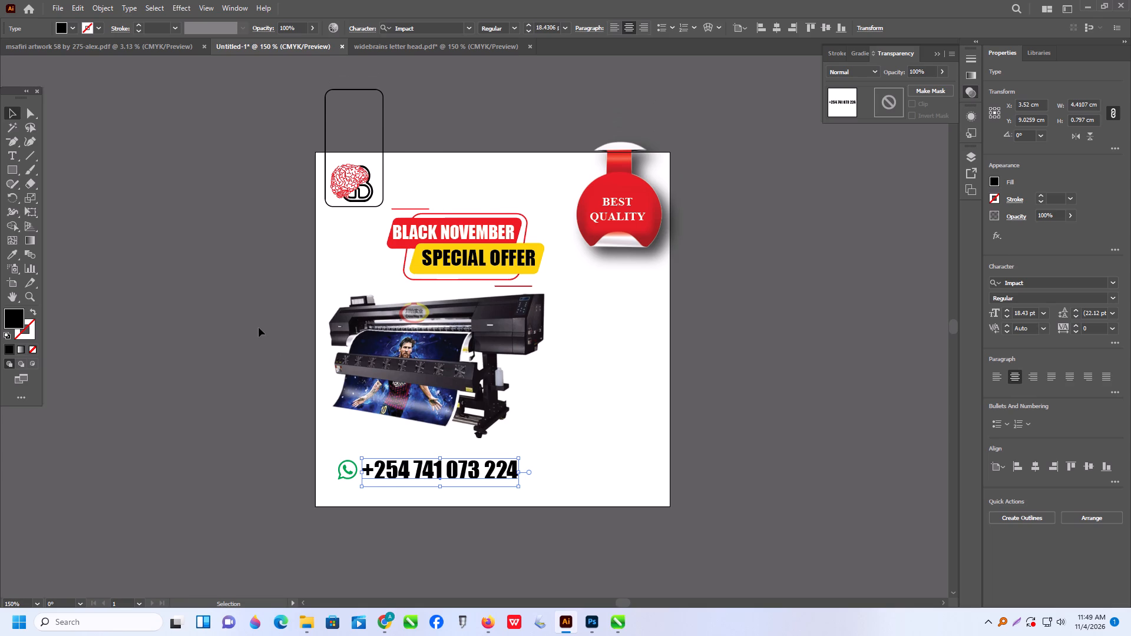
# Add the text EMAIL beneath the WhatsApp contact number, near the bottom edge of the artboard.
pyautogui.scroll(-1, 259, 327)
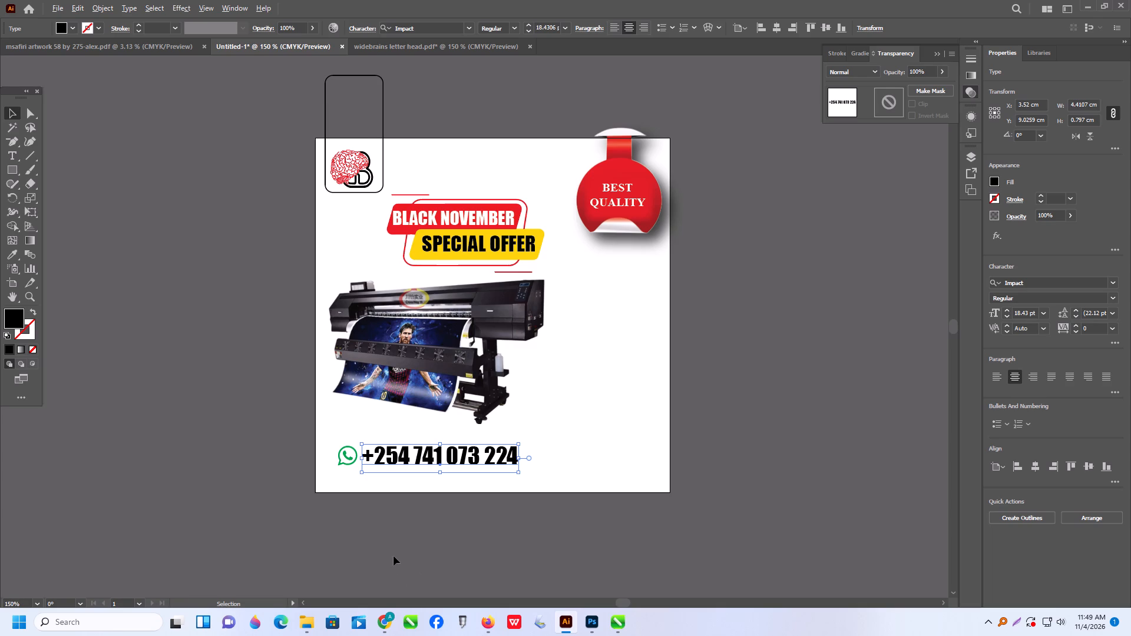
pyautogui.keyDown('alt'); pyautogui.scroll(1, 393, 556); pyautogui.keyUp('alt')
pyautogui.scroll(-2, 383, 498)
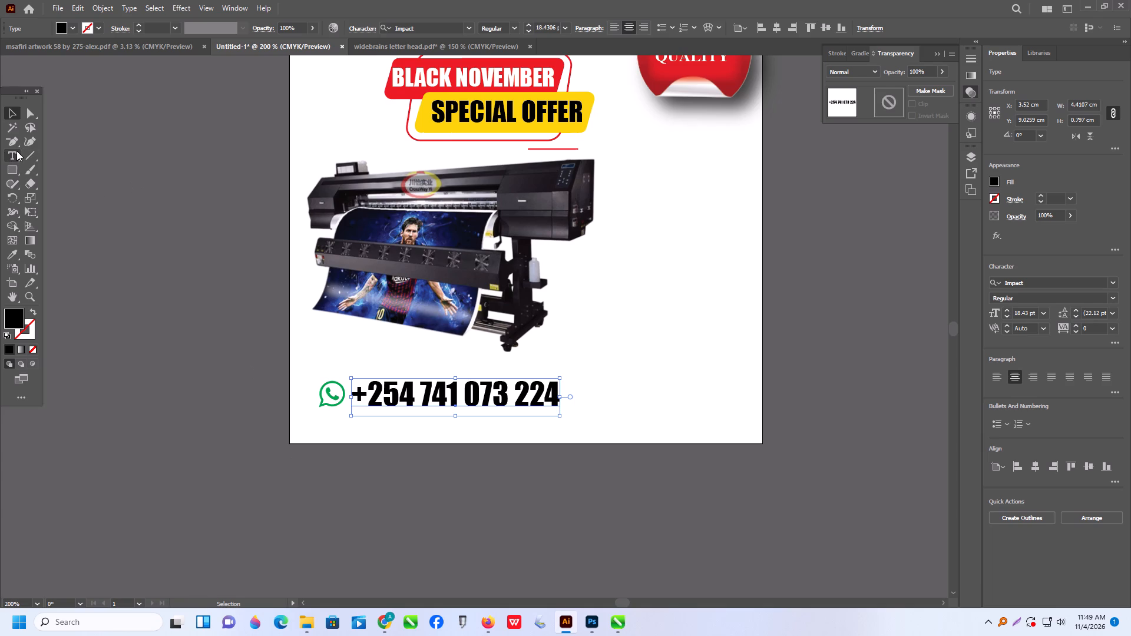
pyautogui.click(16, 151)
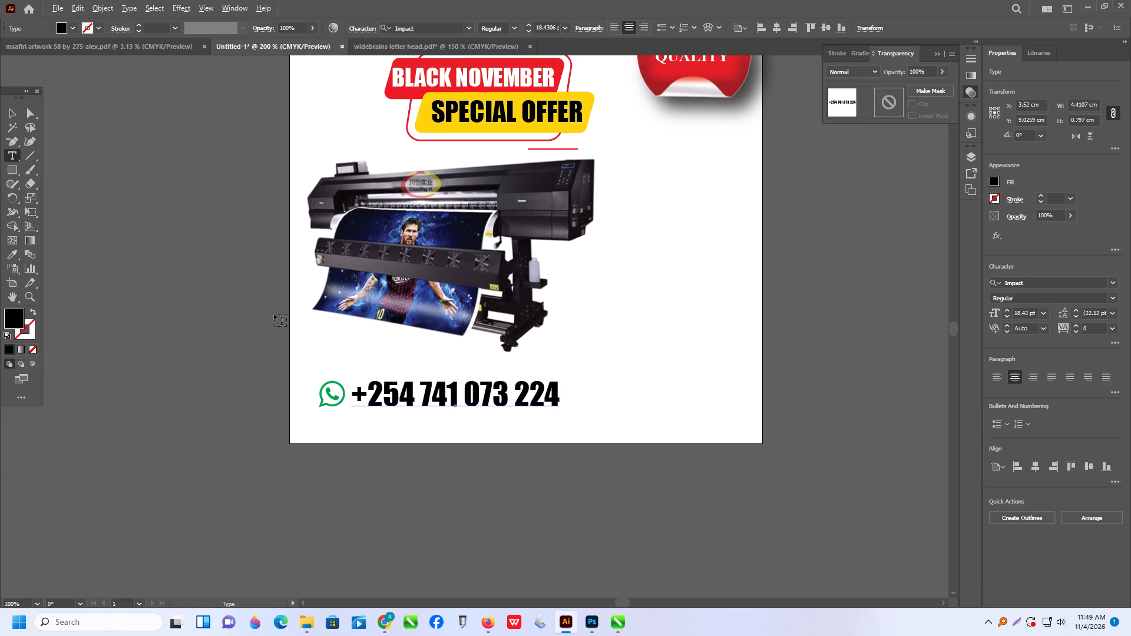
pyautogui.keyDown('alt'); pyautogui.scroll(2, 280, 320); pyautogui.keyUp('alt')
pyautogui.scroll(-7, 373, 362)
pyautogui.click(461, 429)
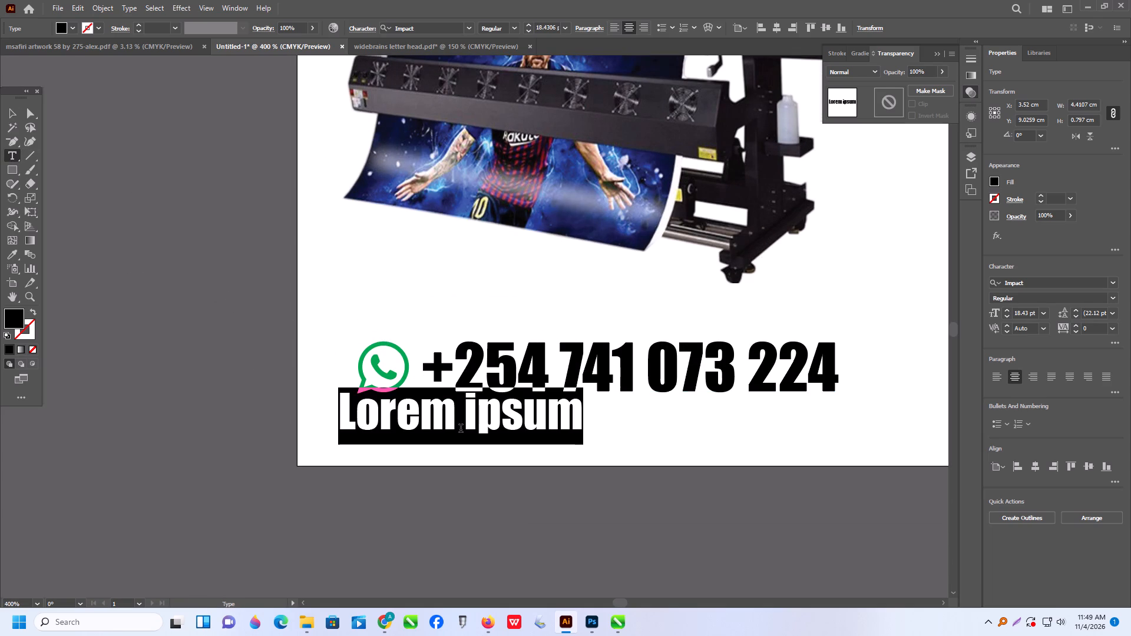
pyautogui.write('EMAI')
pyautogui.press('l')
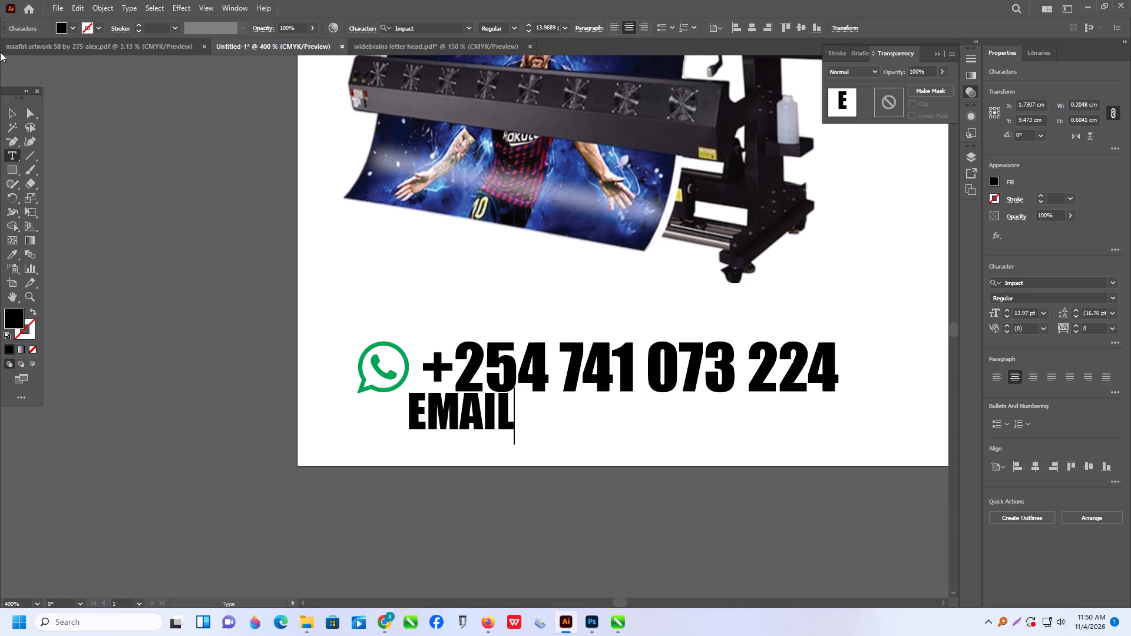
pyautogui.click(9, 118)
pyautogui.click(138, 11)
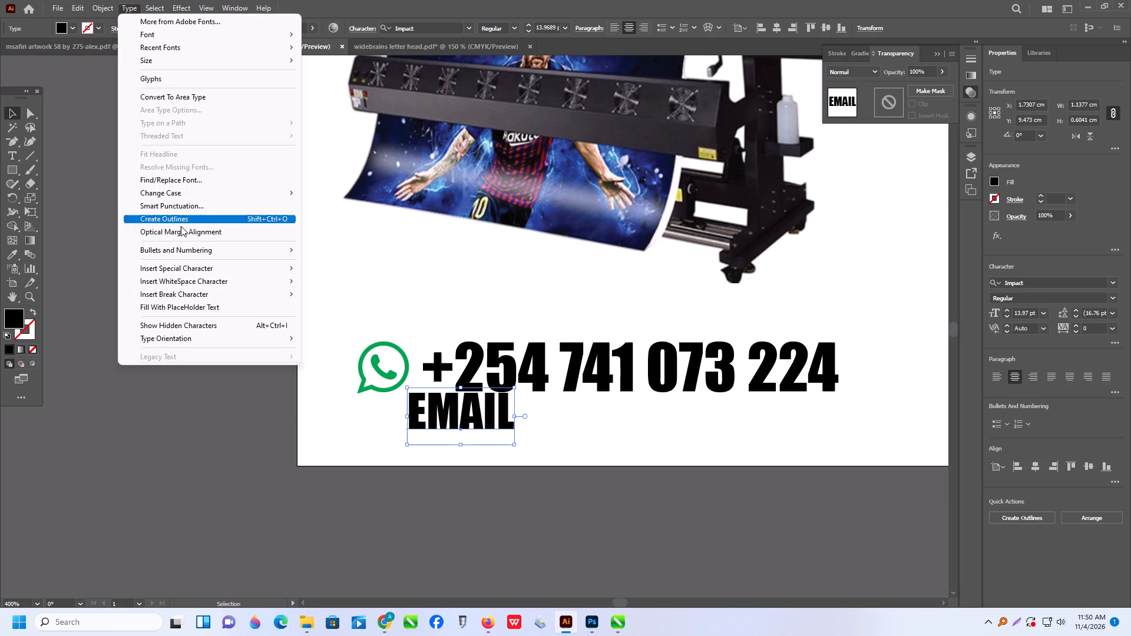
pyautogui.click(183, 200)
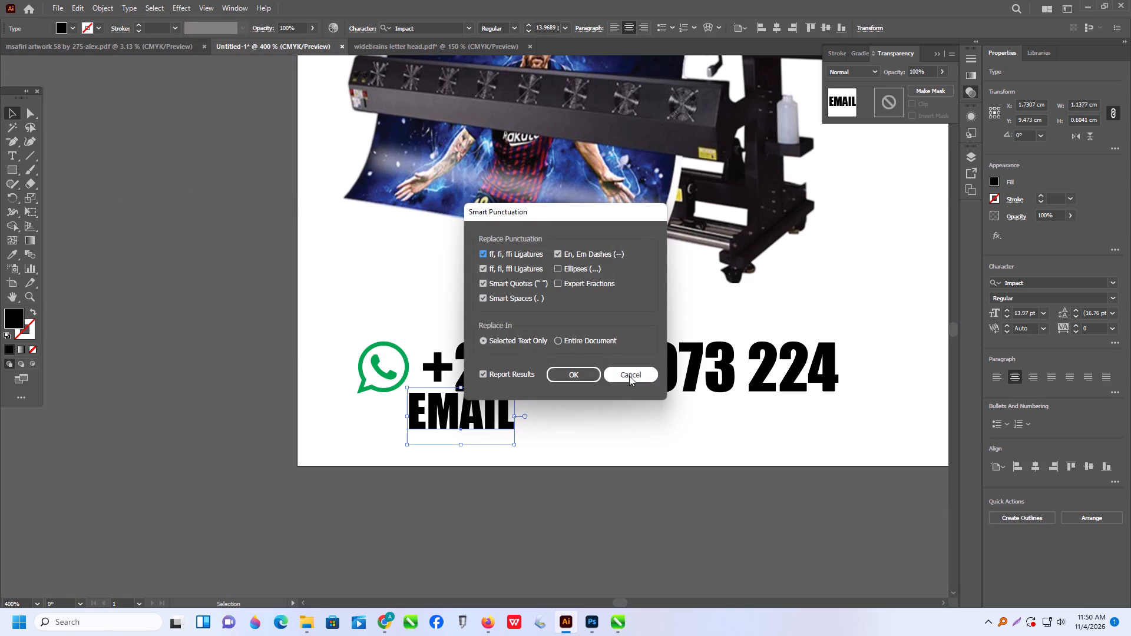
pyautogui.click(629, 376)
# Change the EMAIL text to lowercase and shift it slightly, to about X 1.99 cm and Y 9.55 cm.
pyautogui.click(131, 8)
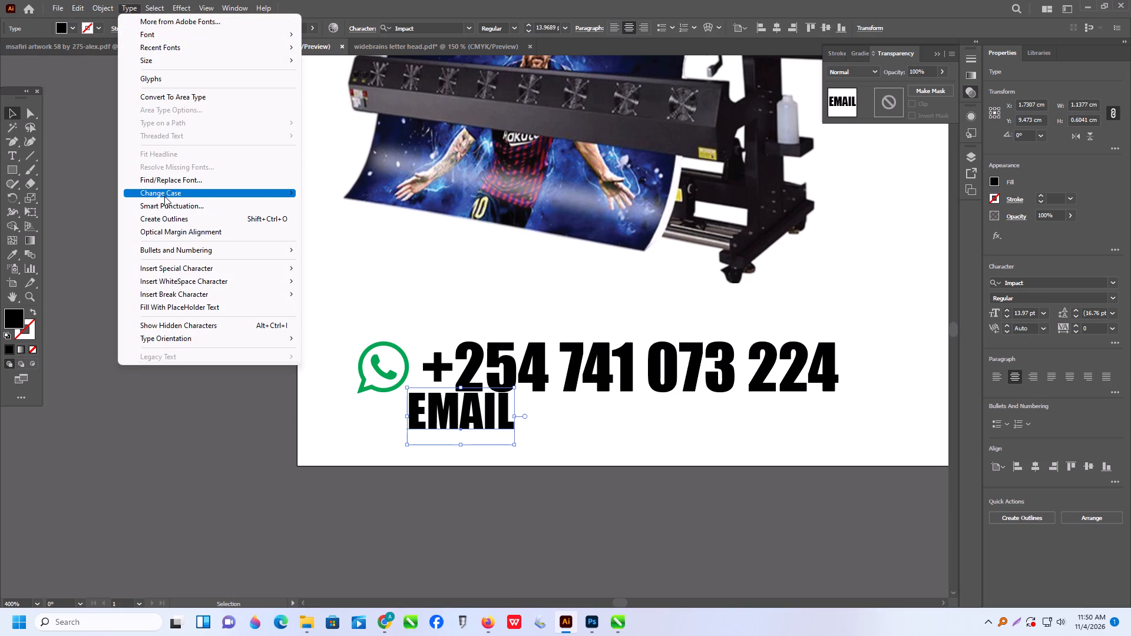
pyautogui.click(164, 196)
pyautogui.click(368, 209)
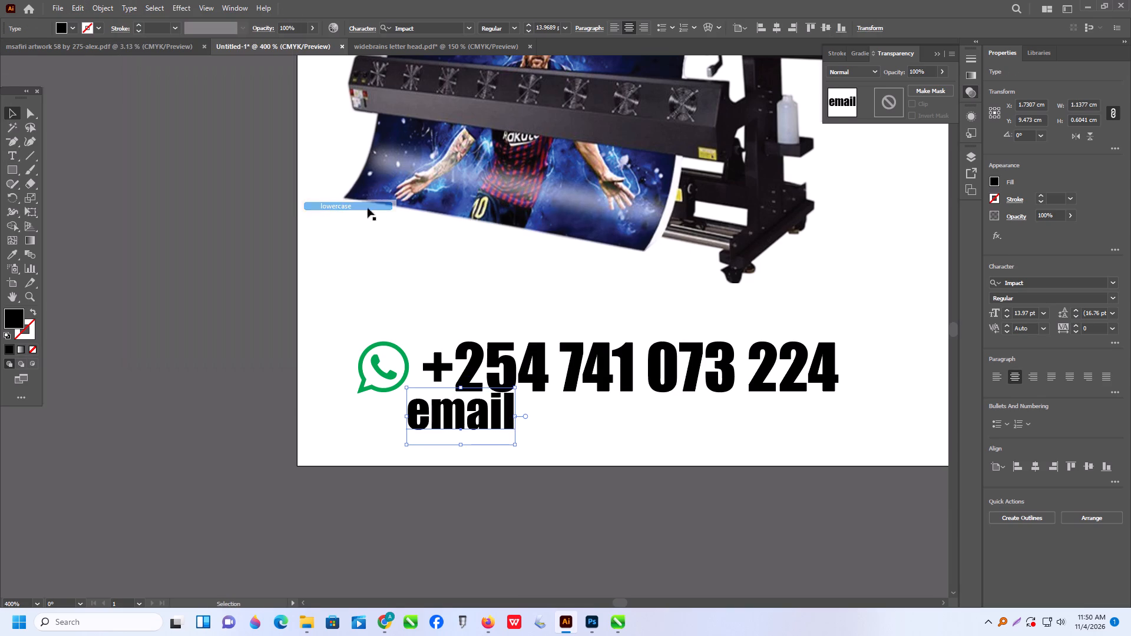
pyautogui.moveTo(459, 422); pyautogui.dragTo(484, 429)
# Set the font of both the email text and the contact number to Poppins ExtraBold.
pyautogui.keyDown('shift'); pyautogui.click(467, 372); pyautogui.keyUp('shift')
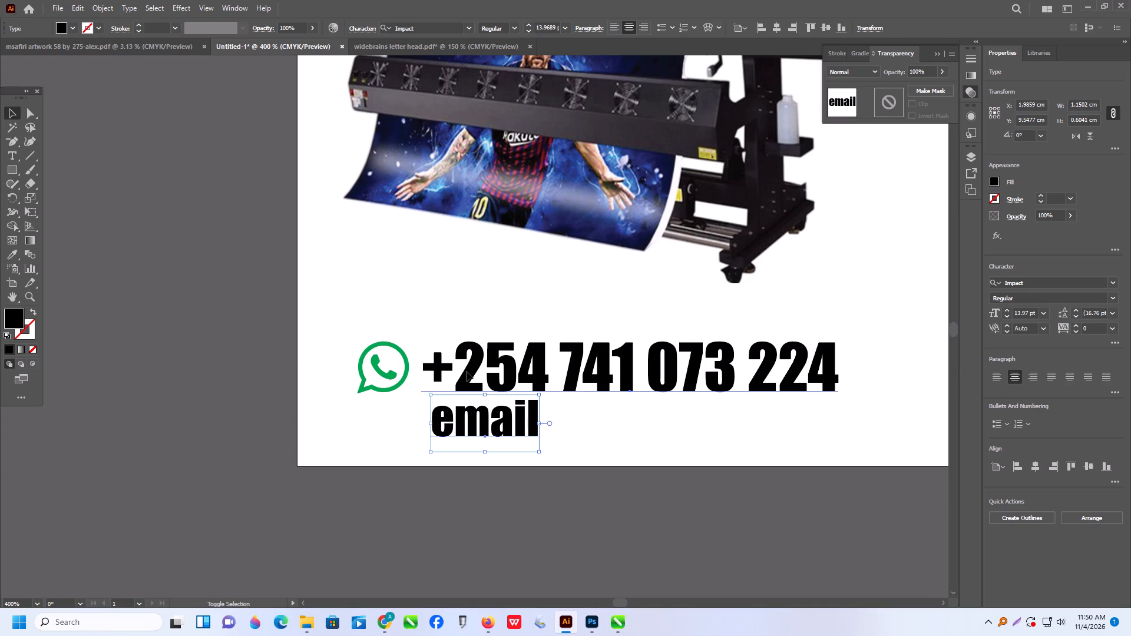
pyautogui.click(472, 31)
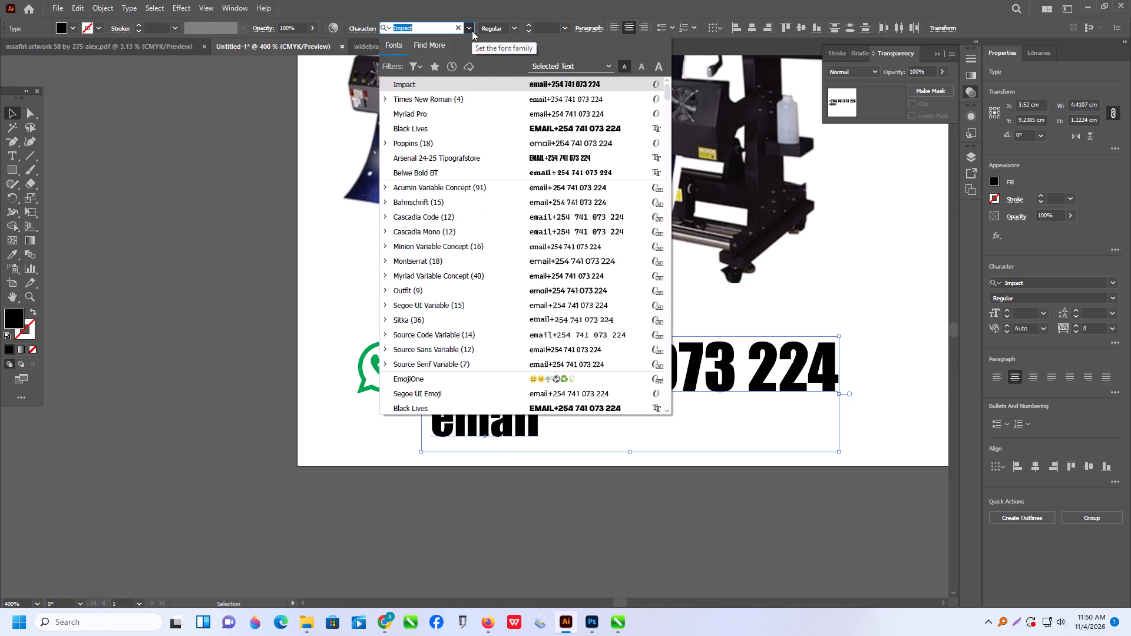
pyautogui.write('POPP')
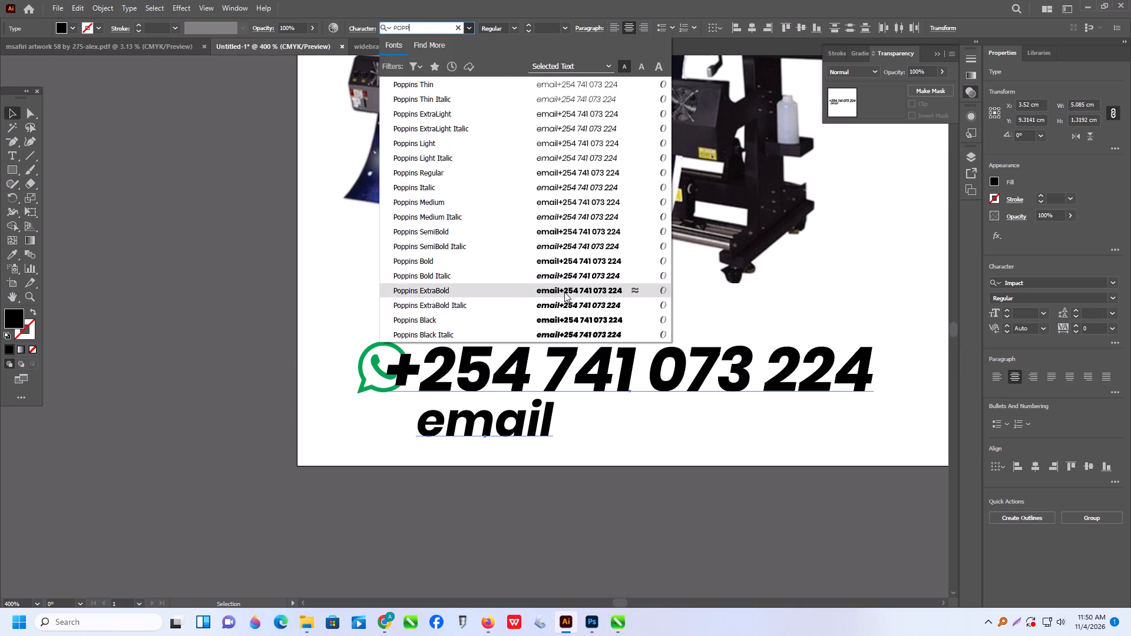
pyautogui.click(580, 294)
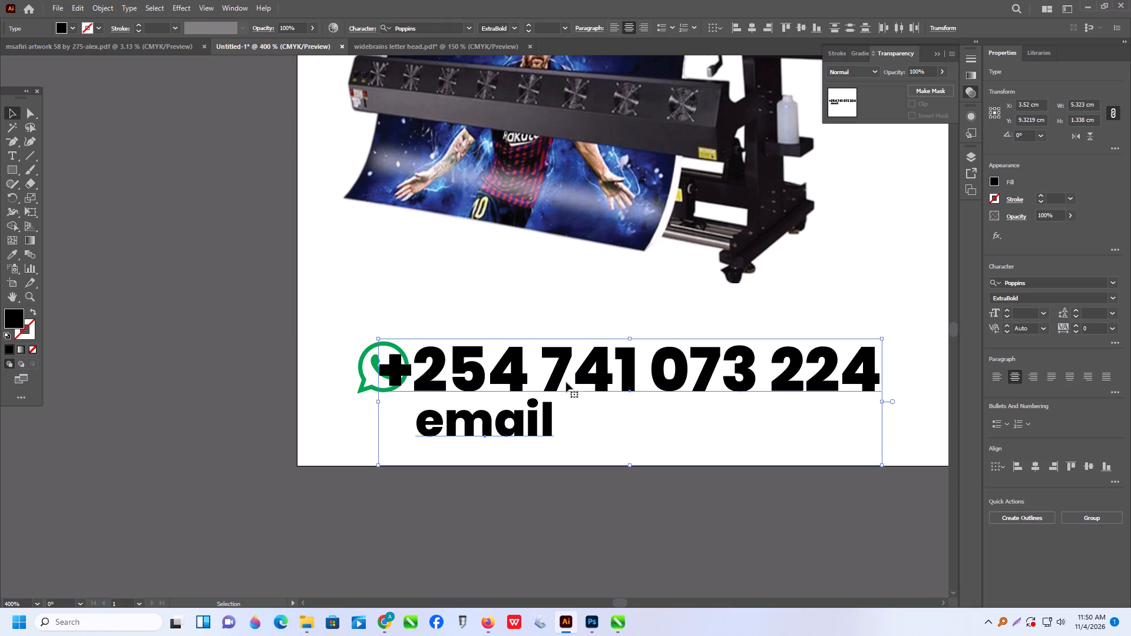
# Left-align the contact number to the email text as key object and place both just right of the WhatsApp icon.
pyautogui.moveTo(549, 377); pyautogui.dragTo(558, 378)
pyautogui.moveTo(572, 378); pyautogui.dragTo(600, 373)
pyautogui.click(990, 464)
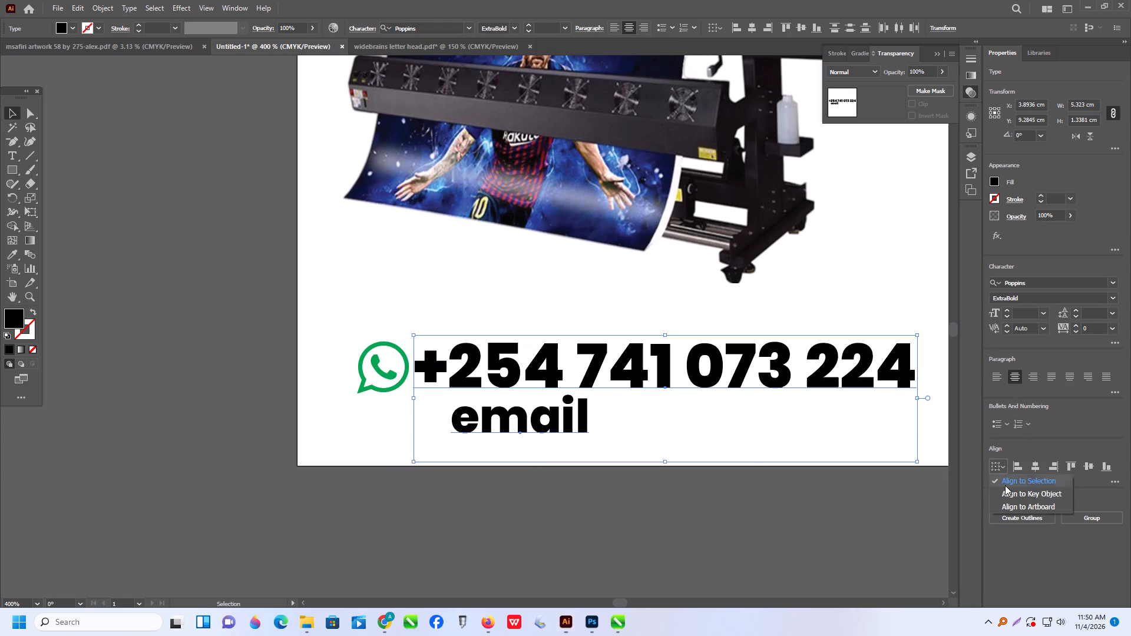
pyautogui.click(1015, 492)
pyautogui.click(1020, 468)
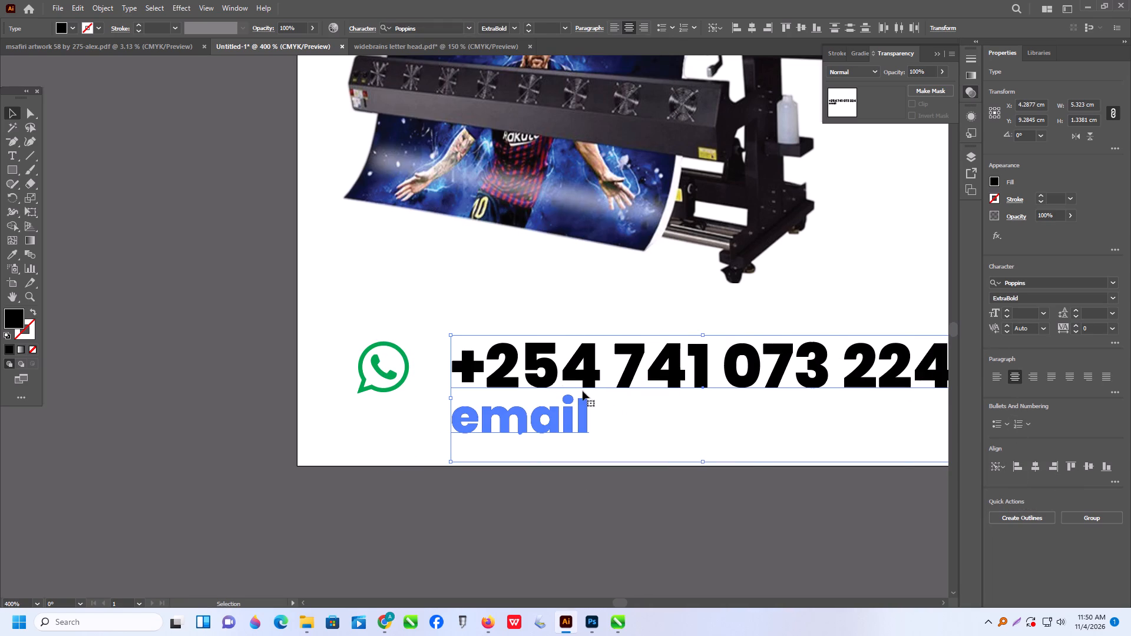
pyautogui.moveTo(544, 377); pyautogui.dragTo(525, 370)
pyautogui.moveTo(521, 370); pyautogui.dragTo(508, 365)
pyautogui.scroll(-2, 516, 424)
pyautogui.click(585, 526)
# Append a colon and WIDEBRAIN to the email text beneath the contact number.
pyautogui.keyDown('alt'); pyautogui.scroll(2, 555, 439); pyautogui.keyUp('alt')
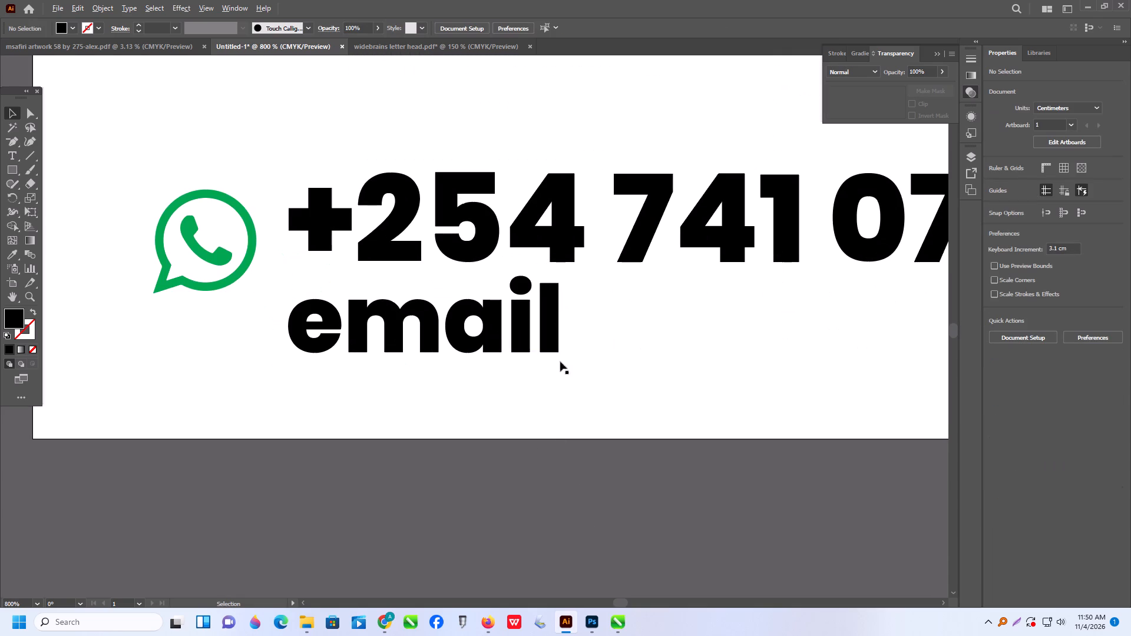
pyautogui.click(559, 325)
pyautogui.doubleClick(558, 319)
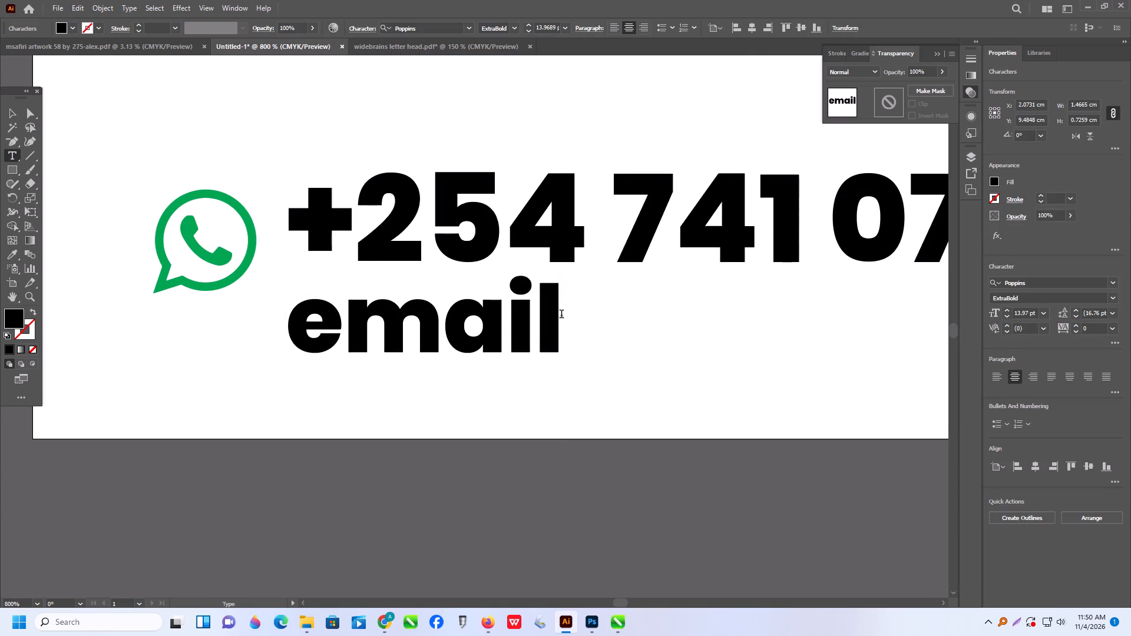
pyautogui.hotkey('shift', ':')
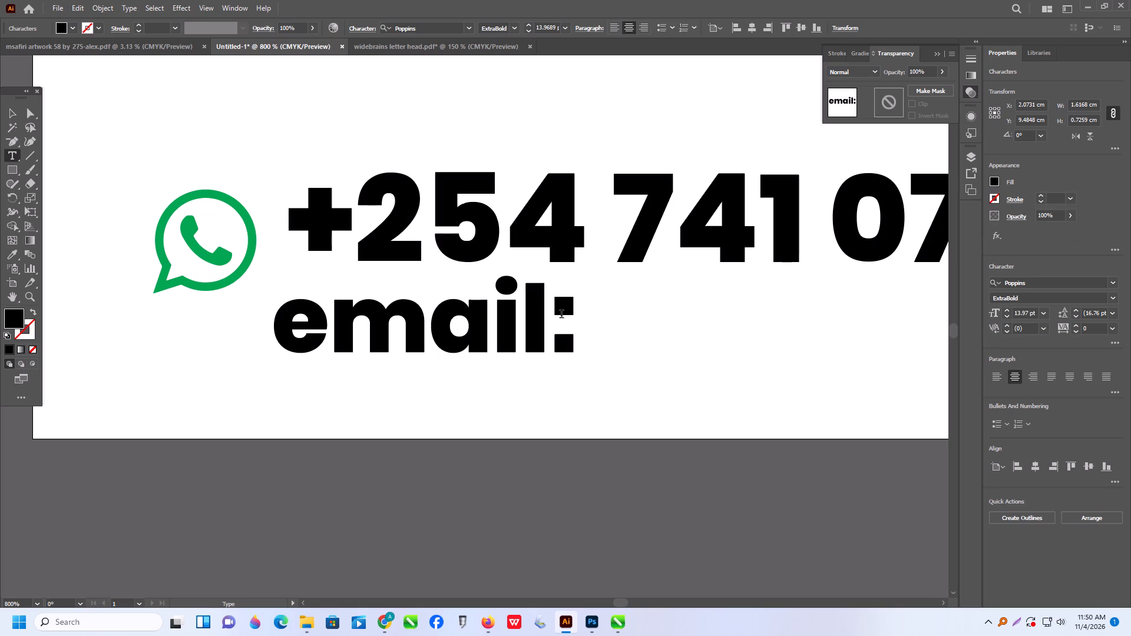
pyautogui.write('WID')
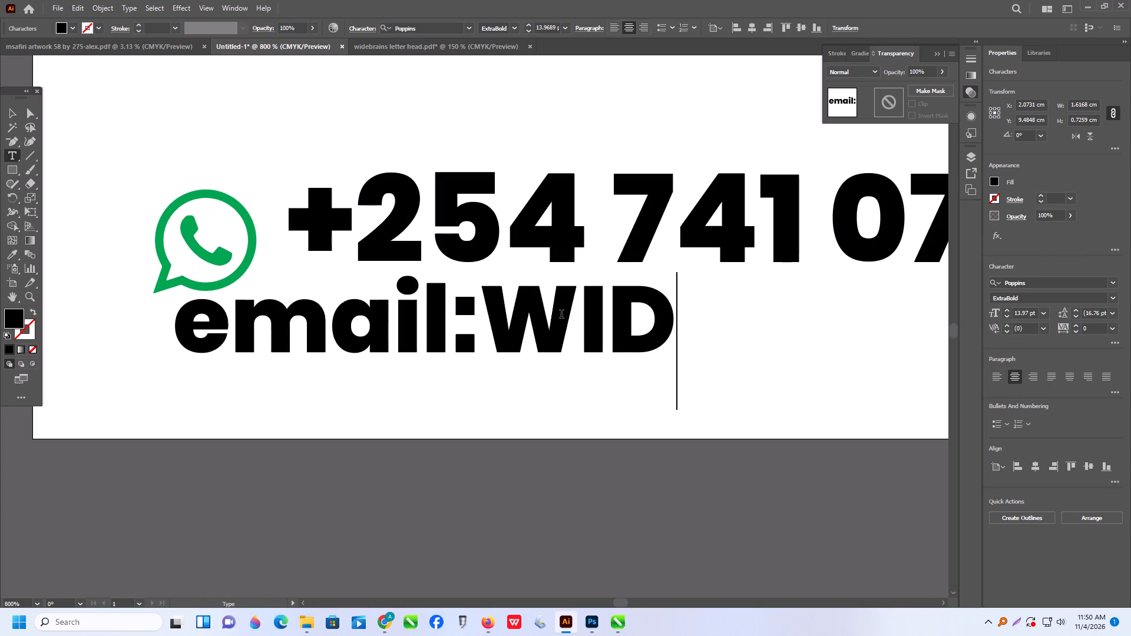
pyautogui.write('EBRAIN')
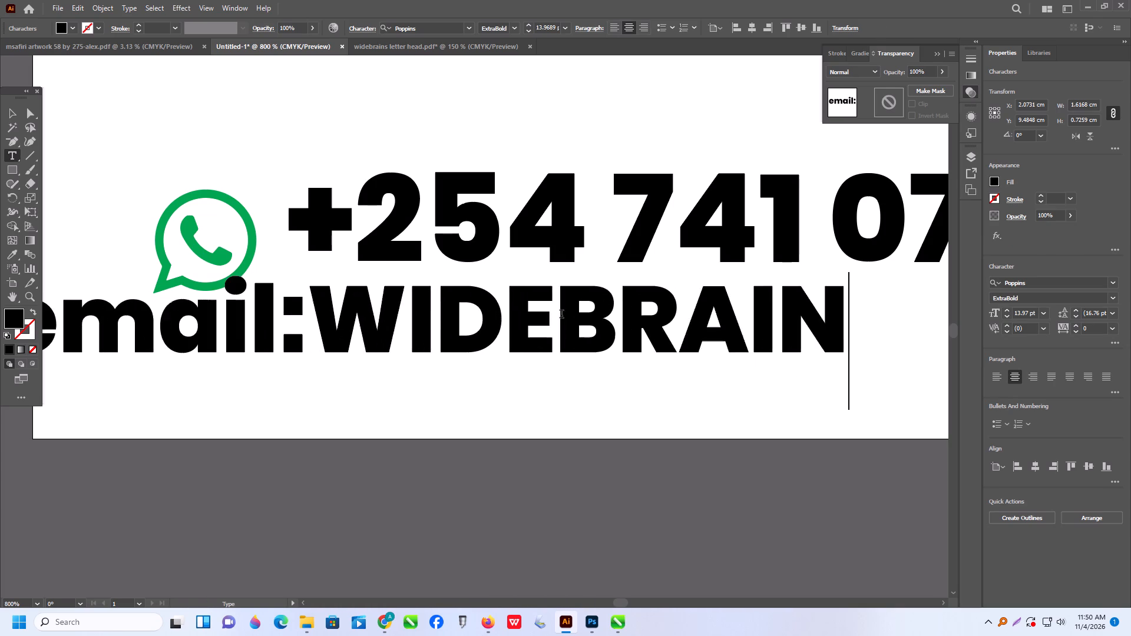
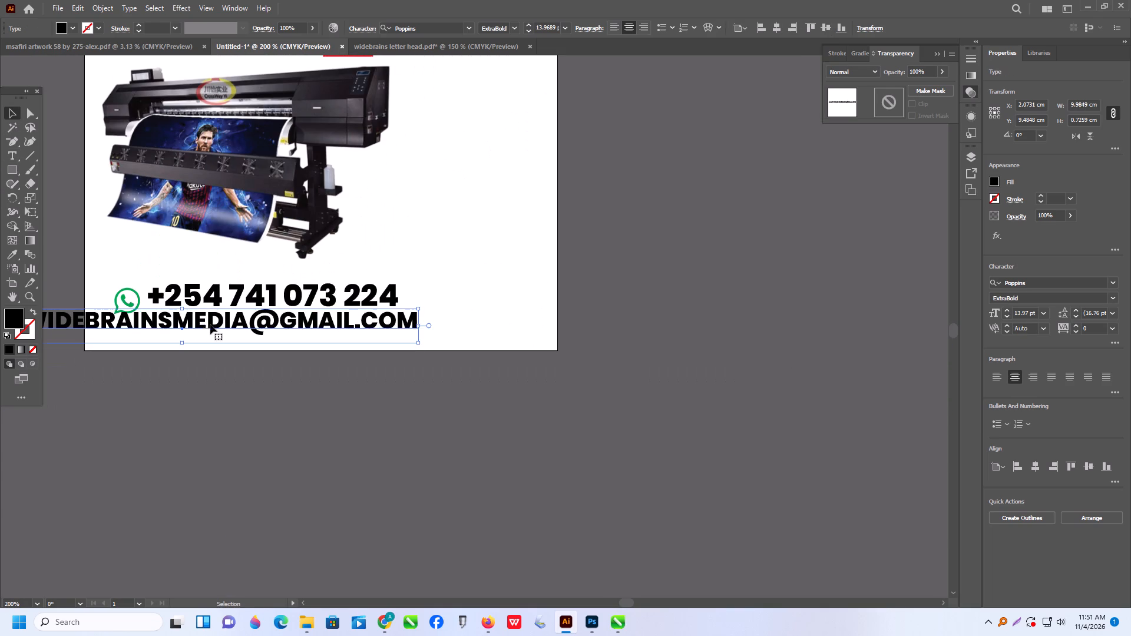
# Place the email line directly under the phone number, left-aligned with it, and scale it down to roughly the phone number's width.
pyautogui.moveTo(210, 324); pyautogui.dragTo(406, 325)
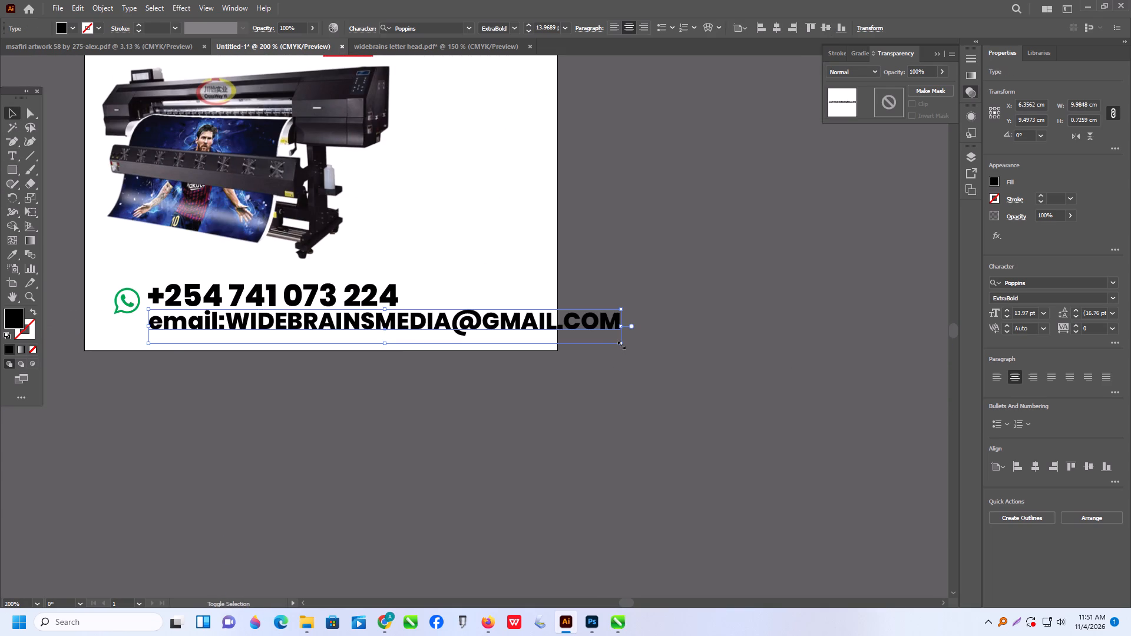
pyautogui.keyDown('shift'); pyautogui.moveTo(620, 344); pyautogui.dragTo(461, 357); pyautogui.keyUp('shift')
pyautogui.keyDown('shift'); pyautogui.click(412, 363); pyautogui.keyUp('shift')
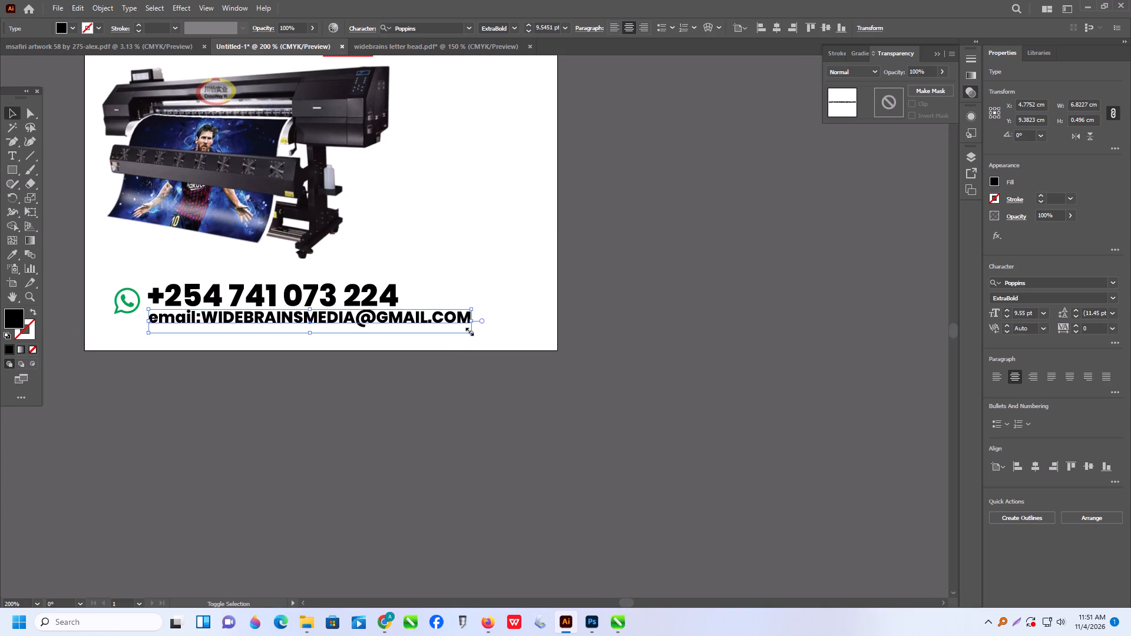
pyautogui.keyDown('shift'); pyautogui.moveTo(468, 330); pyautogui.dragTo(395, 331); pyautogui.keyUp('shift')
# Select the phone number and the email line together for a shared fill colour edit.
pyautogui.moveTo(425, 264); pyautogui.dragTo(376, 424)
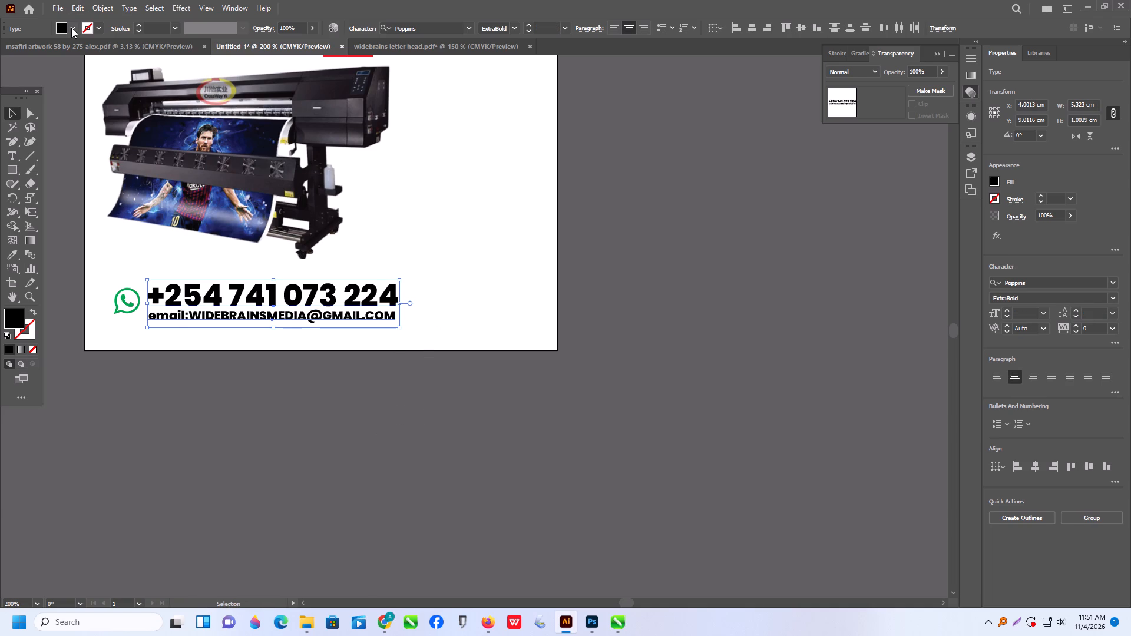
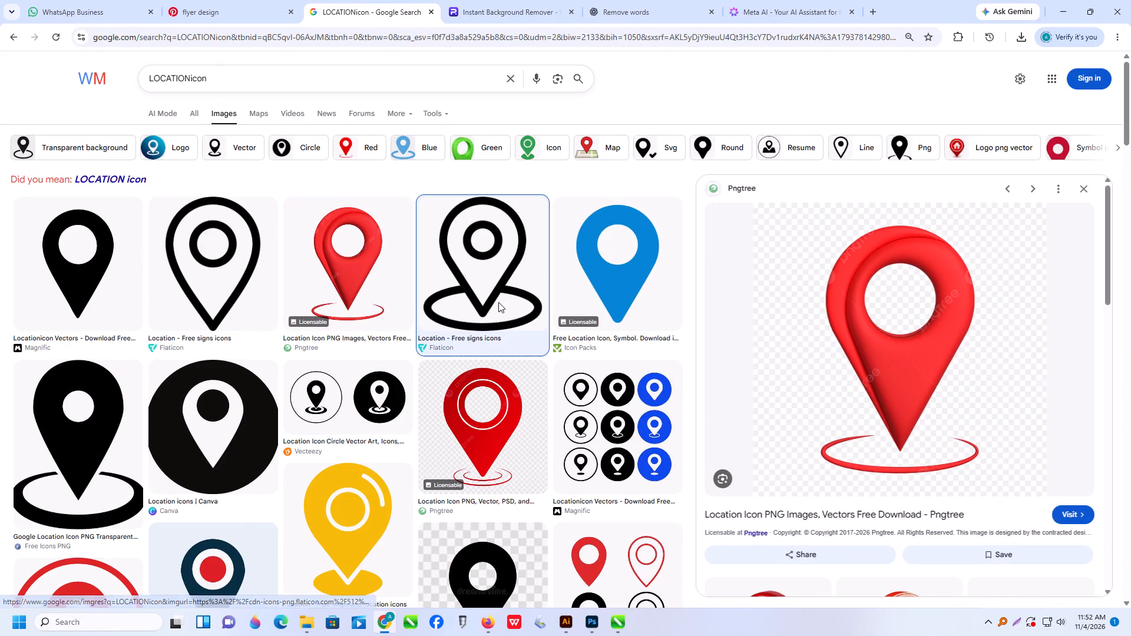
# Save the black outlined location pin with the base ellipse to the Desktop as PNG 535239.
pyautogui.rightClick(834, 309)
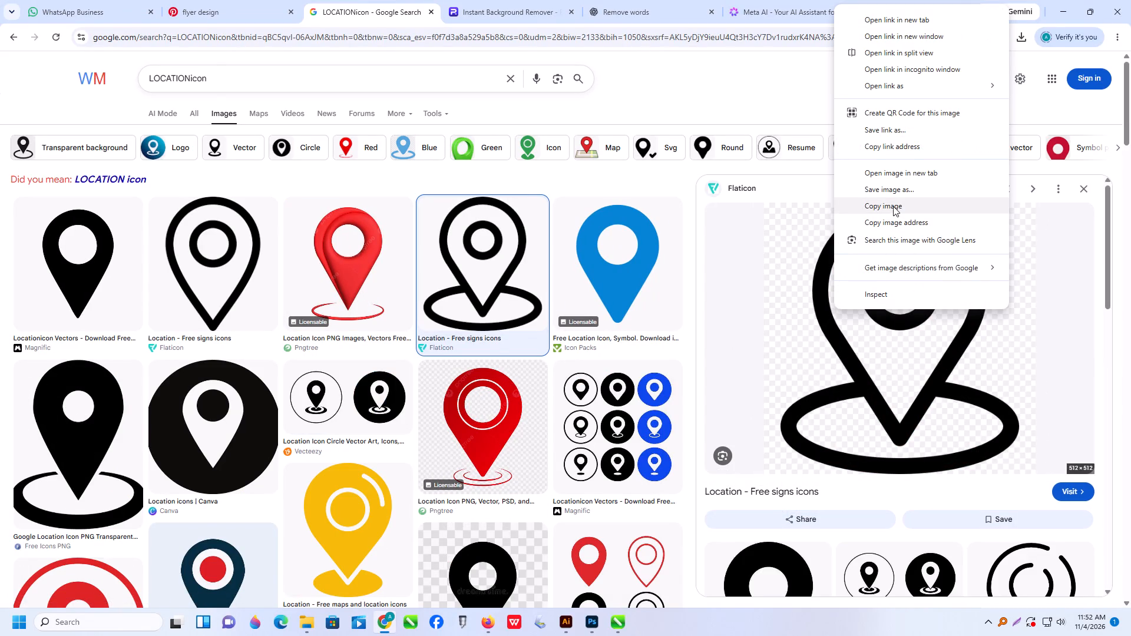
pyautogui.click(894, 194)
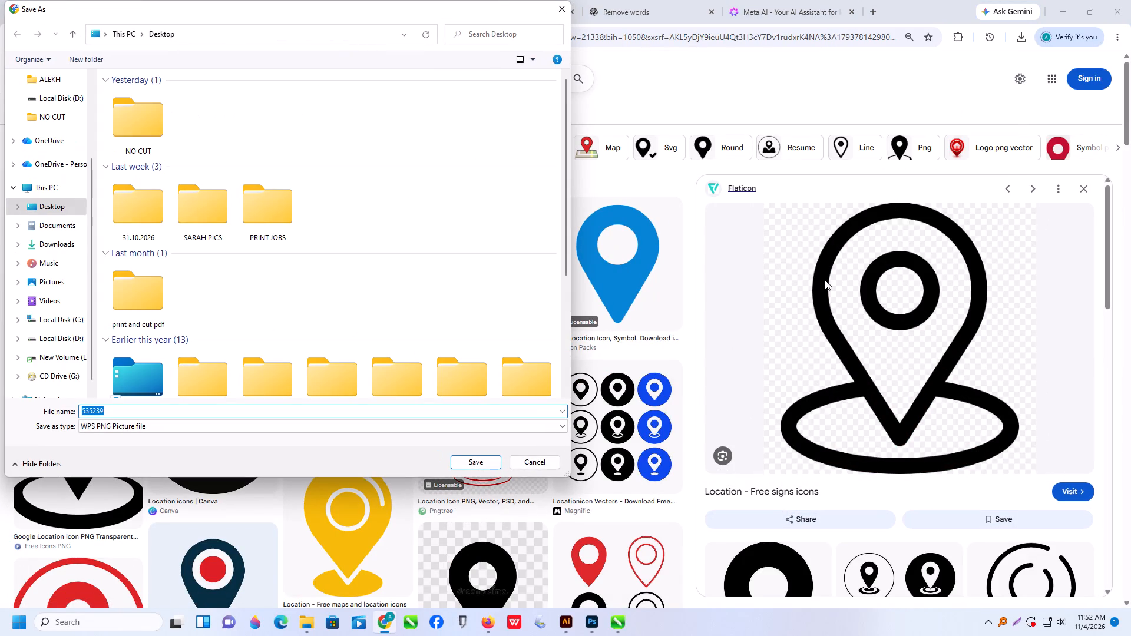
pyautogui.click(468, 459)
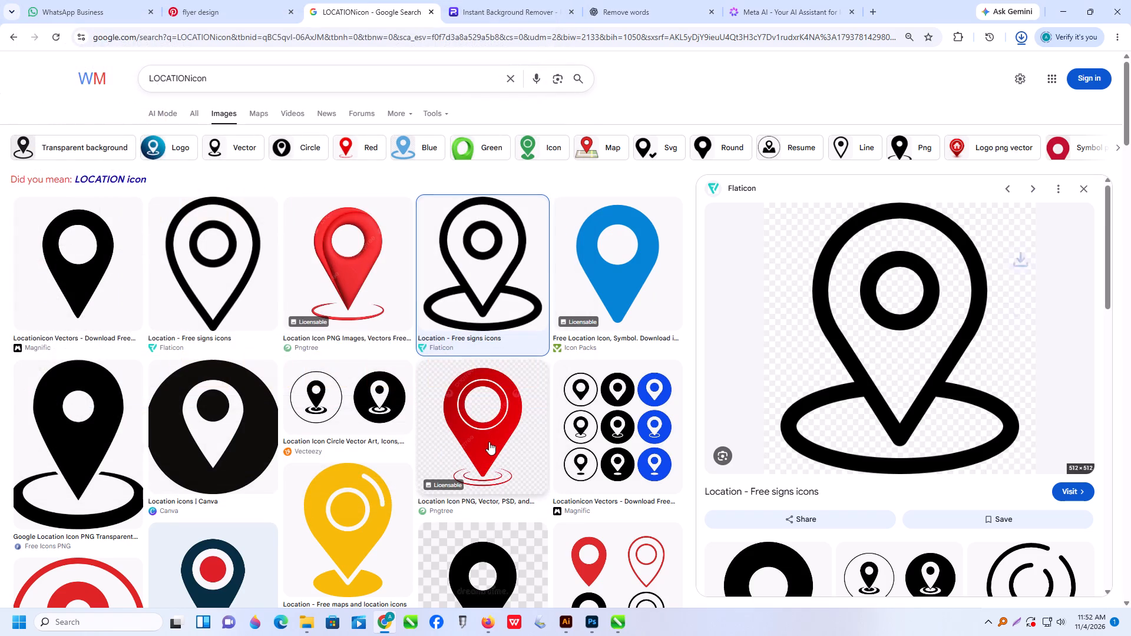
# Show the downloaded 535239.png in its Desktop folder and minimise the browser to bring back the Illustrator poster.
pyautogui.click(1020, 35)
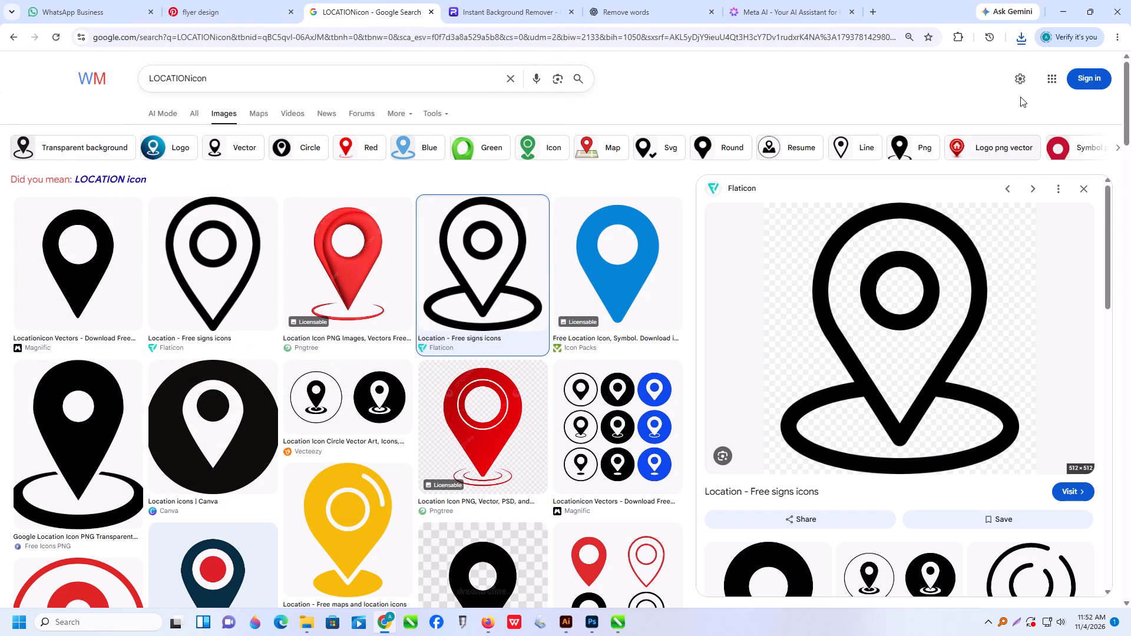
pyautogui.click(1020, 39)
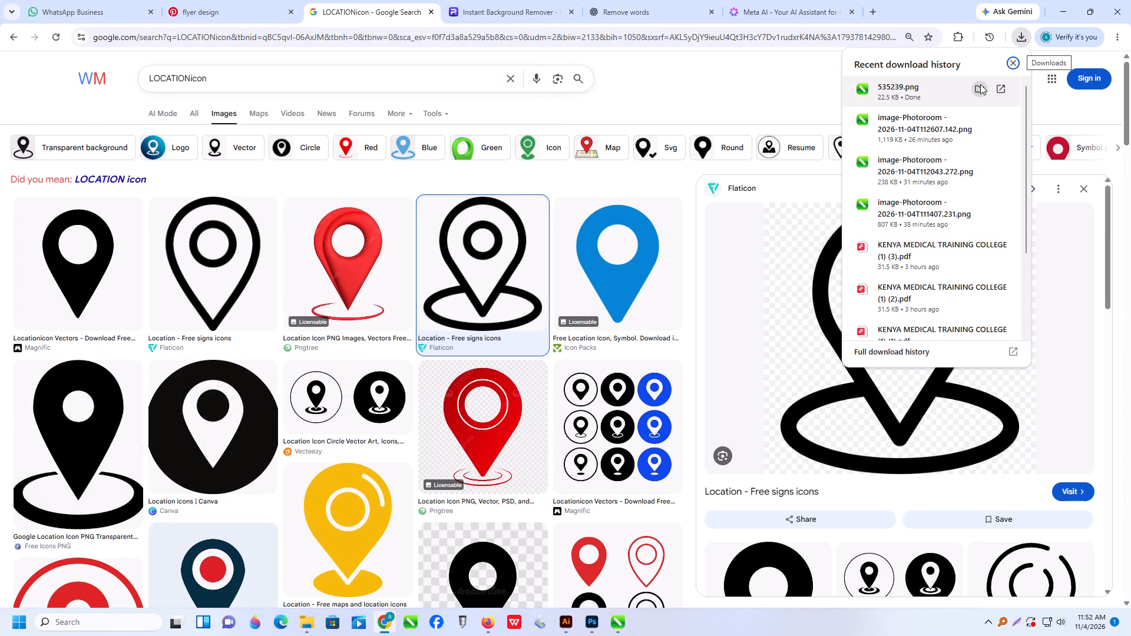
pyautogui.click(980, 84)
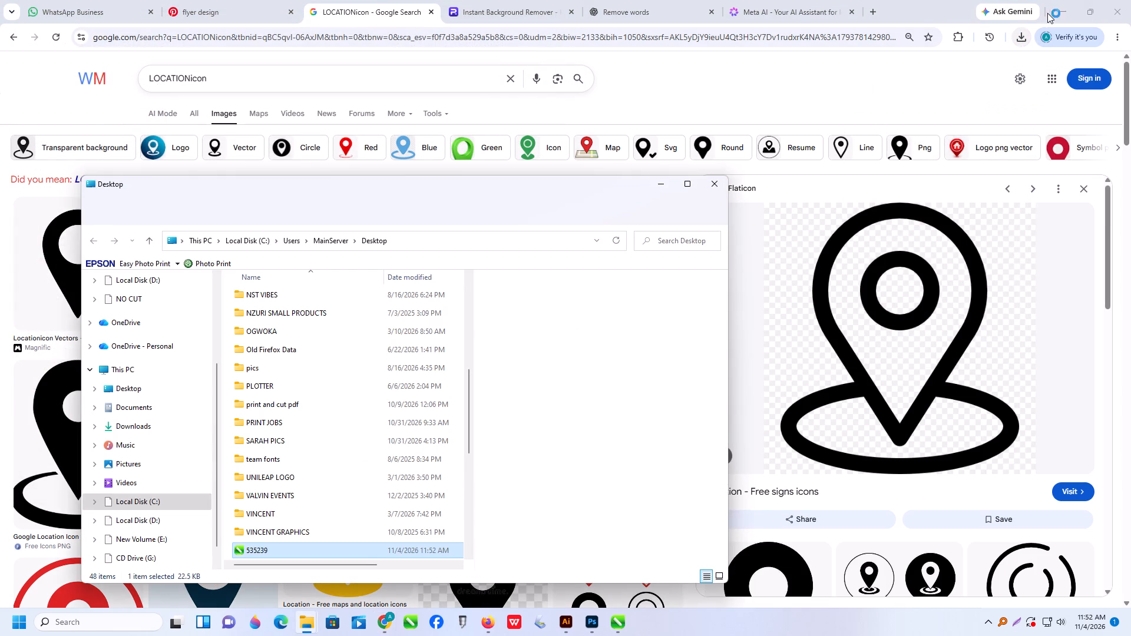
pyautogui.click(1057, 11)
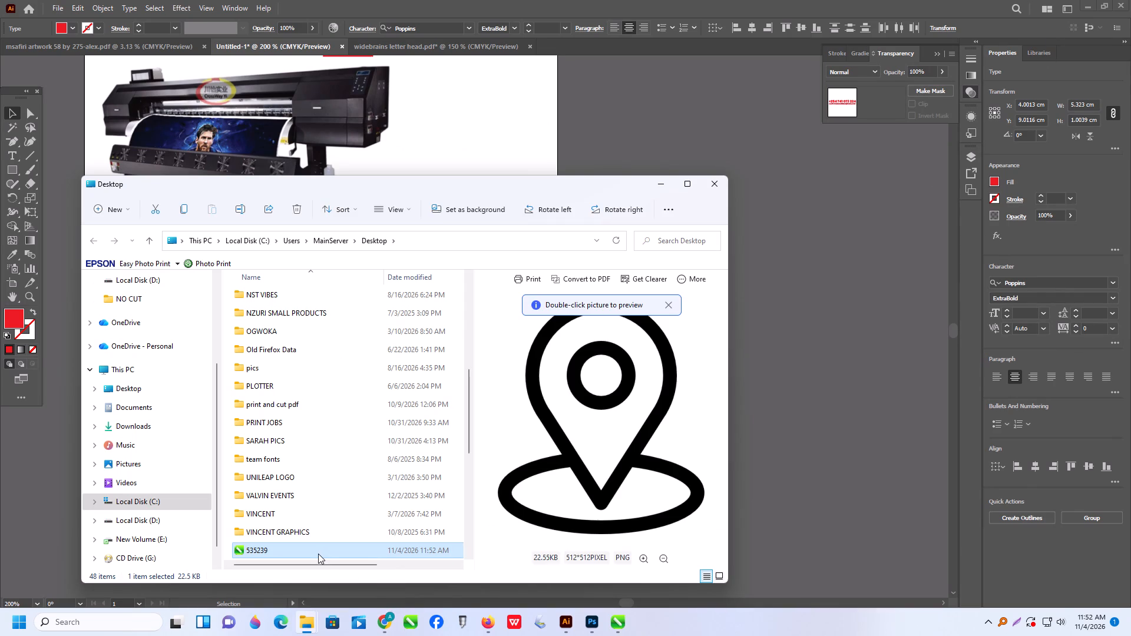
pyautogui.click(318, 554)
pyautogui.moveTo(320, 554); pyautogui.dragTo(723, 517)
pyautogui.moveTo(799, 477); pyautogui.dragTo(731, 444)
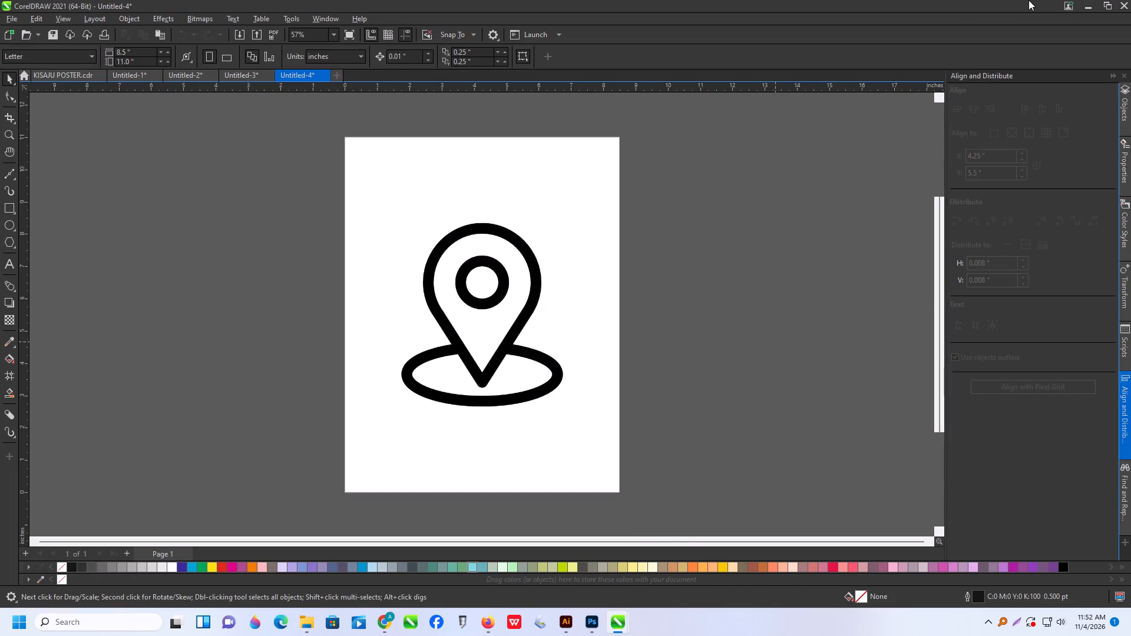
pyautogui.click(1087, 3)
# Place the 535239 location pin image from the Desktop folder into the Illustrator poster document.
pyautogui.moveTo(326, 553); pyautogui.dragTo(338, 556)
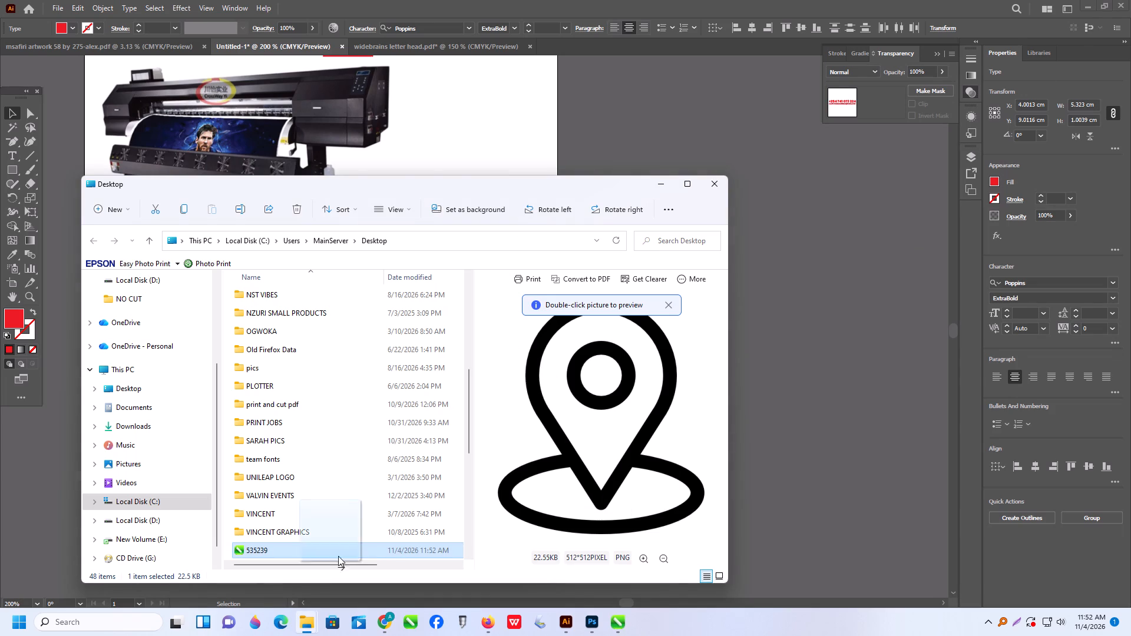
pyautogui.moveTo(338, 556); pyautogui.dragTo(778, 426)
pyautogui.click(788, 463)
pyautogui.moveTo(792, 376); pyautogui.dragTo(653, 379)
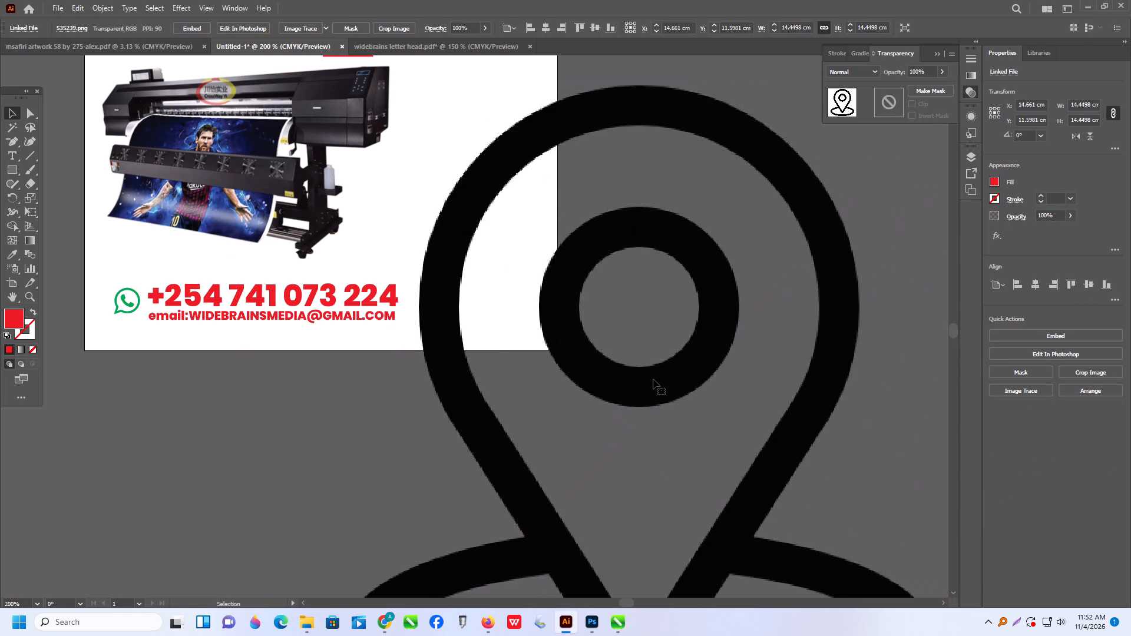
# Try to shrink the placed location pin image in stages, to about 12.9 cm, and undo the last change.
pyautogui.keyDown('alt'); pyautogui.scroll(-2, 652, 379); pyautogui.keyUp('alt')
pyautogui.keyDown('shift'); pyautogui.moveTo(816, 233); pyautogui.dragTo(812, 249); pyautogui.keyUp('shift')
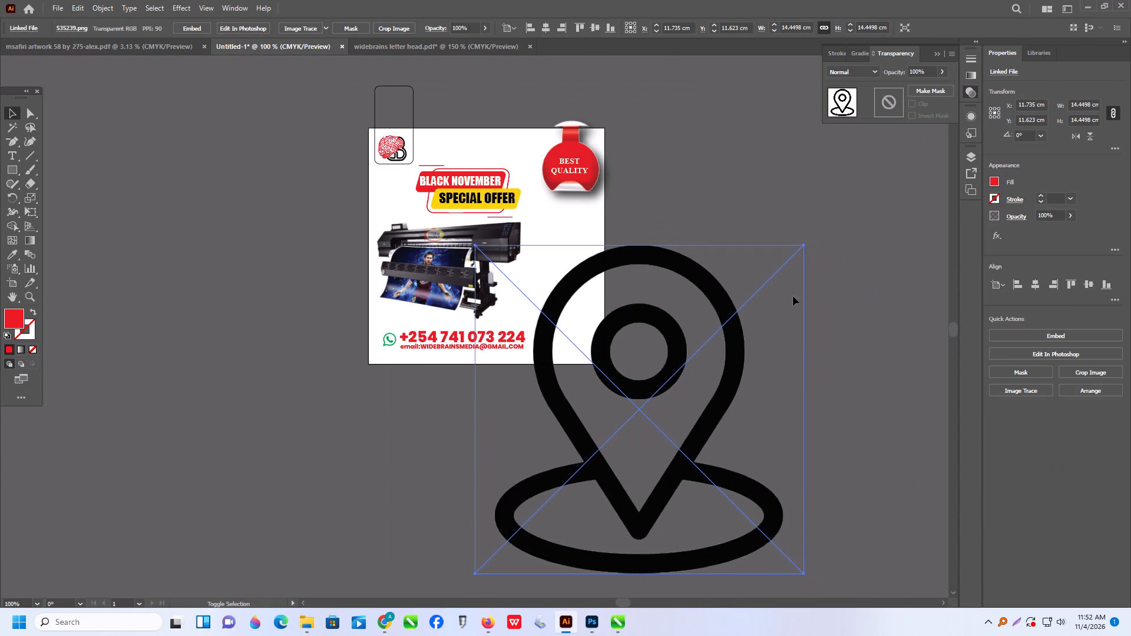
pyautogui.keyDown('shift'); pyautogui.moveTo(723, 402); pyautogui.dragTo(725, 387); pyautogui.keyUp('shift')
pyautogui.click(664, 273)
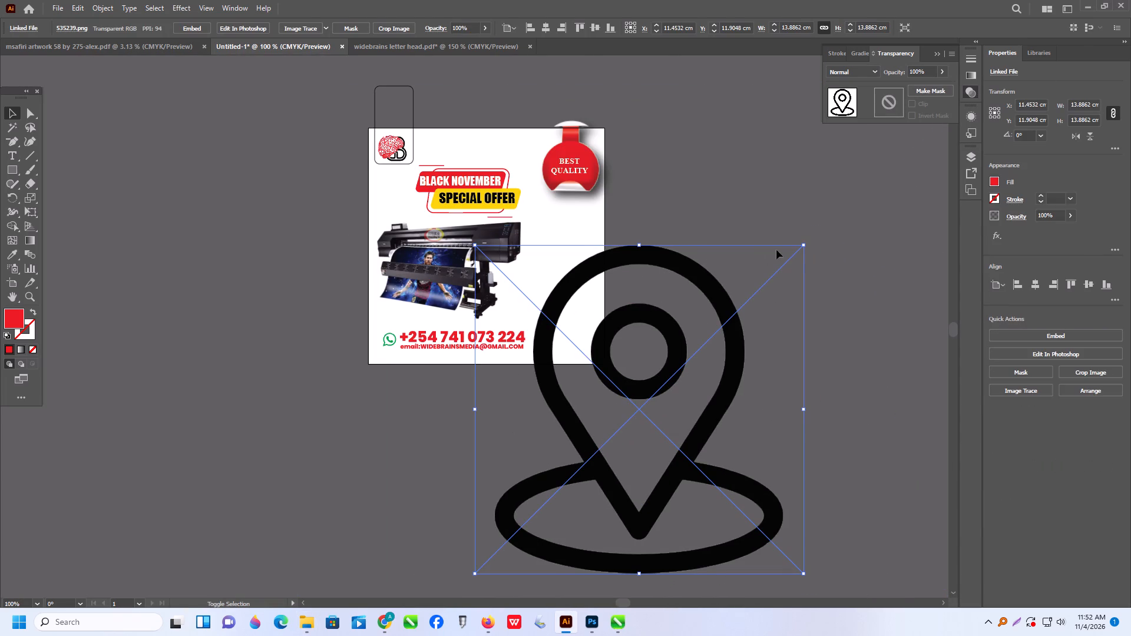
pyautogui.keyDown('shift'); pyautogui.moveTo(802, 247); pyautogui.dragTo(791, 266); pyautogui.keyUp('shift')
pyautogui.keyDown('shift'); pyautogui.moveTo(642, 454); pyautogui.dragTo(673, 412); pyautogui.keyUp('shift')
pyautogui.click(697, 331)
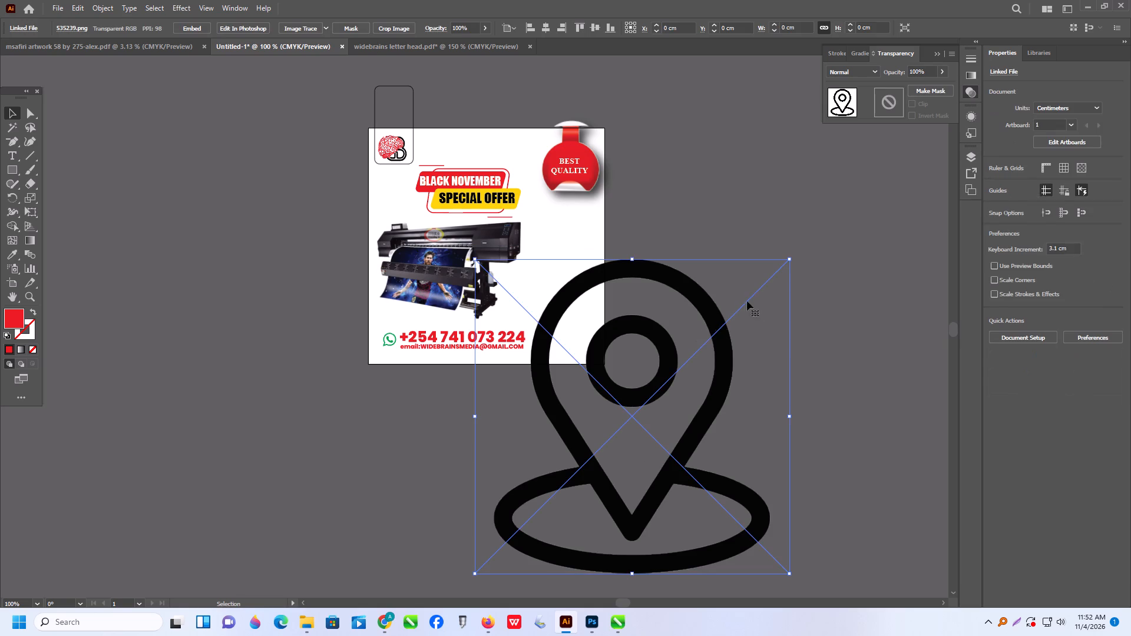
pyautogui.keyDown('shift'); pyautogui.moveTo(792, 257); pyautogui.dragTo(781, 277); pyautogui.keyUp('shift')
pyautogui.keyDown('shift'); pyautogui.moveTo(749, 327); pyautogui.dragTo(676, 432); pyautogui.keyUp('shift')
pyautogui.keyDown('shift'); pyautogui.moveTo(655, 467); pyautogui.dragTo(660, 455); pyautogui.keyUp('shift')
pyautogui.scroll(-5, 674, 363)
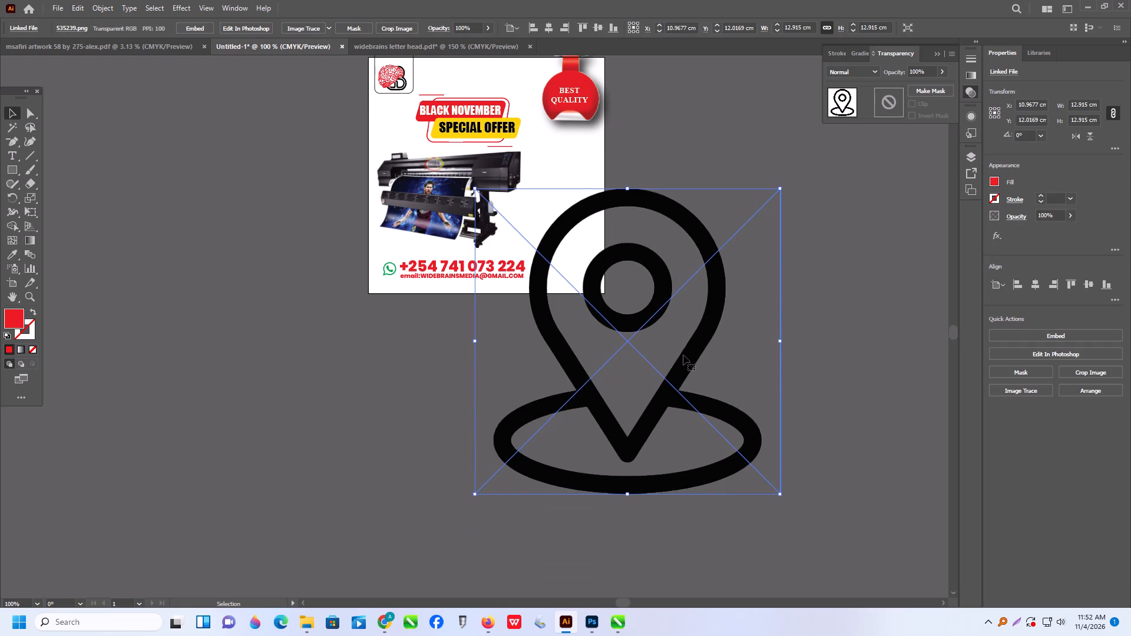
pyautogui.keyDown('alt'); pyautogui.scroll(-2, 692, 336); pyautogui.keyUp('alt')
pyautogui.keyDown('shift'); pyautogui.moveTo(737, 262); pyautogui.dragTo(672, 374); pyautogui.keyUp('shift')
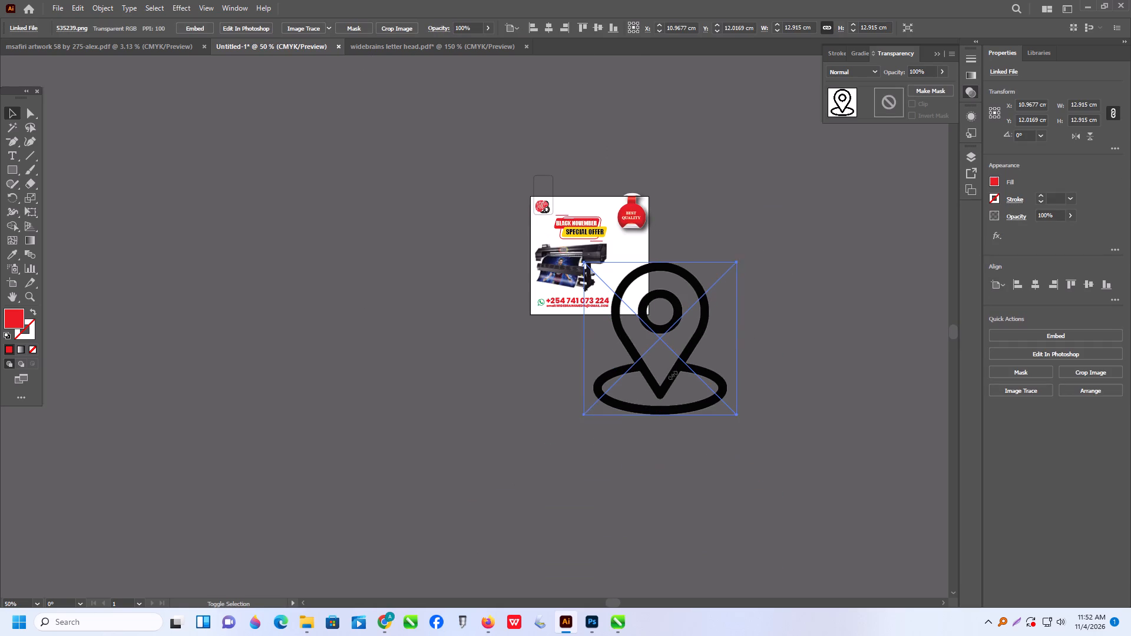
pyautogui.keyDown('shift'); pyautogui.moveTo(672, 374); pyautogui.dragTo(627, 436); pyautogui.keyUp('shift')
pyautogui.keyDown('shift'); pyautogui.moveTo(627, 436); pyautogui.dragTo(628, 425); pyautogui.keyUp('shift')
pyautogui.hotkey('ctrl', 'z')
# Scale the location pin image to about 1.7 cm and move it just below the poster's contact details.
pyautogui.keyDown('shift'); pyautogui.moveTo(735, 259); pyautogui.dragTo(657, 395); pyautogui.keyUp('shift')
pyautogui.keyDown('shift'); pyautogui.click(657, 395); pyautogui.keyUp('shift')
pyautogui.moveTo(594, 407); pyautogui.dragTo(550, 335)
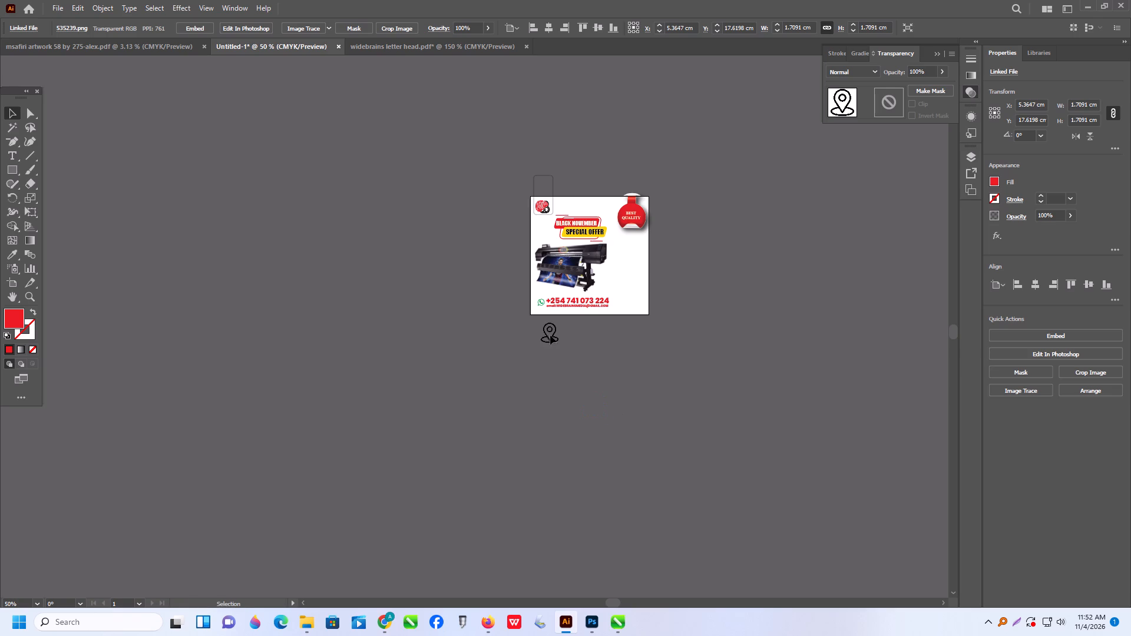
pyautogui.moveTo(550, 335); pyautogui.dragTo(547, 334)
# Trace the location pin image with the default Image Trace preset and expand it into vector paths.
pyautogui.keyDown('alt'); pyautogui.scroll(3, 543, 332); pyautogui.keyUp('alt')
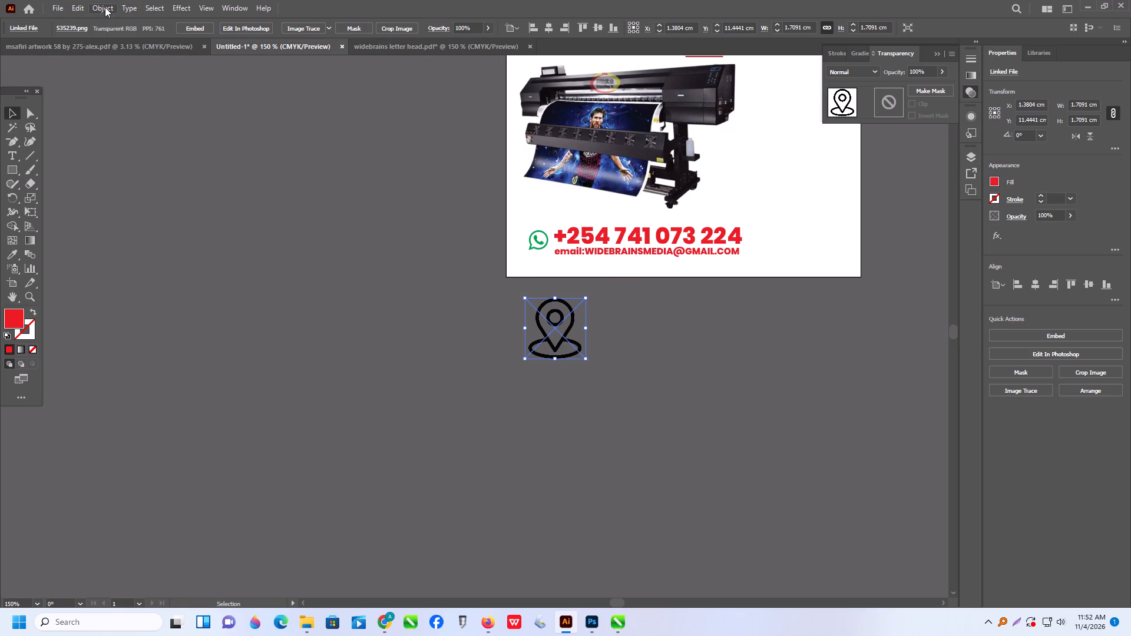
pyautogui.click(300, 22)
pyautogui.click(302, 28)
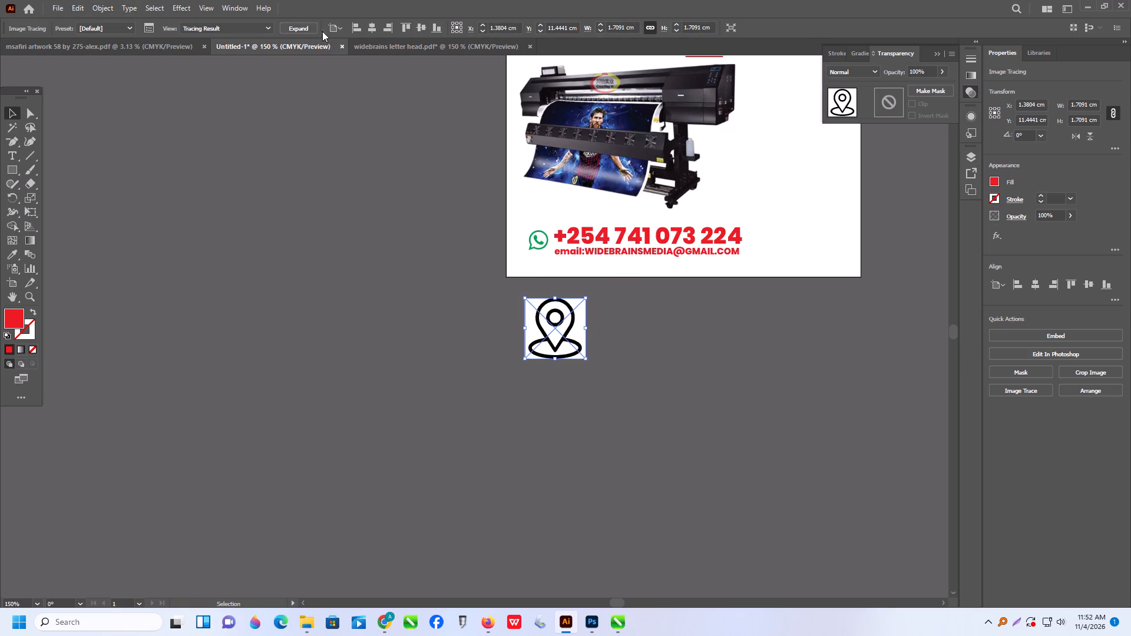
pyautogui.click(296, 29)
# Ungroup the expanded location pin tracing and deselect it.
pyautogui.rightClick(545, 322)
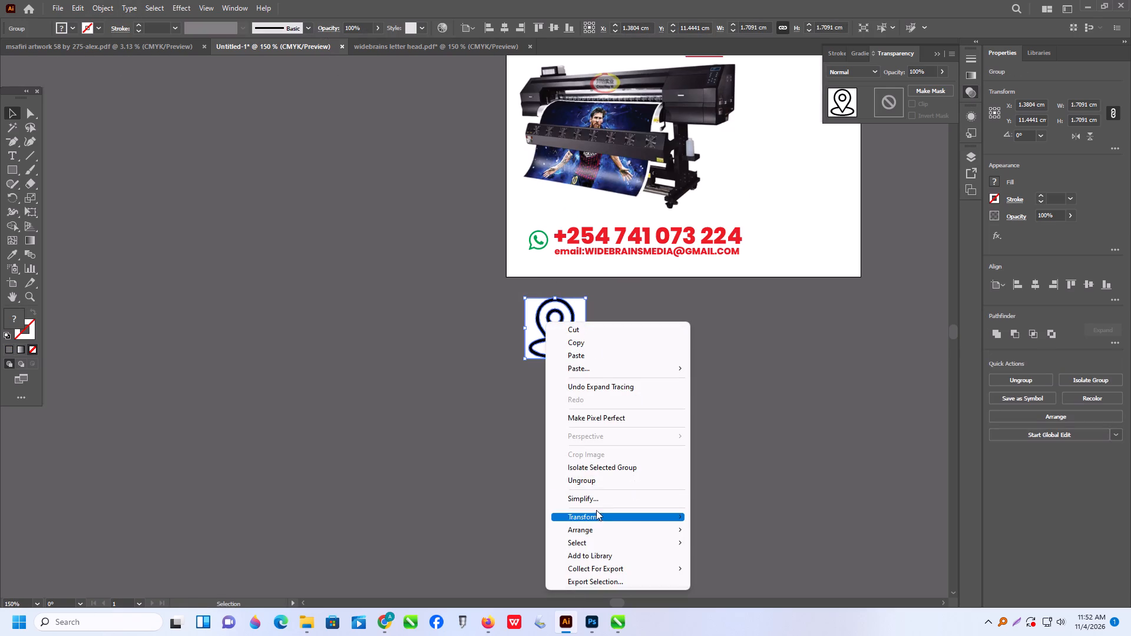
pyautogui.click(594, 479)
pyautogui.click(675, 504)
# Delete the traced icon's white background and the white shapes inside the pin body and base ellipse.
pyautogui.keyDown('alt'); pyautogui.scroll(2, 680, 472); pyautogui.keyUp('alt')
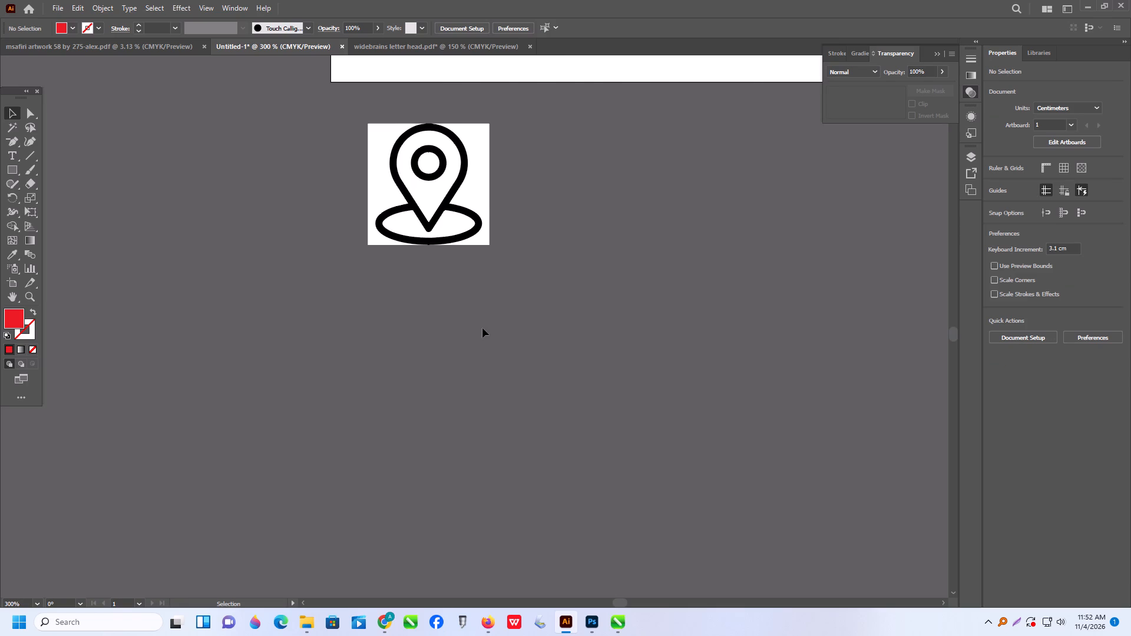
pyautogui.scroll(6, 482, 328)
pyautogui.moveTo(482, 246); pyautogui.dragTo(494, 256)
pyautogui.moveTo(603, 293); pyautogui.dragTo(607, 287)
pyautogui.moveTo(468, 262); pyautogui.dragTo(523, 284)
pyautogui.moveTo(655, 312); pyautogui.dragTo(650, 306)
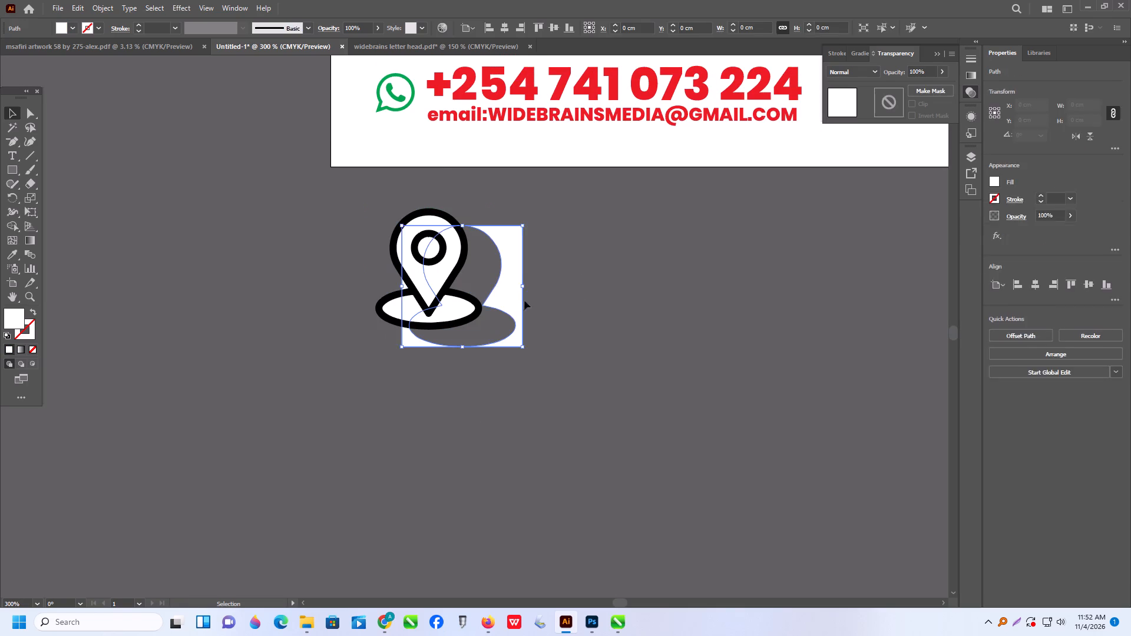
pyautogui.click(491, 263)
pyautogui.click(500, 262)
pyautogui.click(517, 280)
pyautogui.press('Delete')
pyautogui.click(428, 274)
pyautogui.press('Delete')
pyautogui.click(453, 309)
pyautogui.press('Delete')
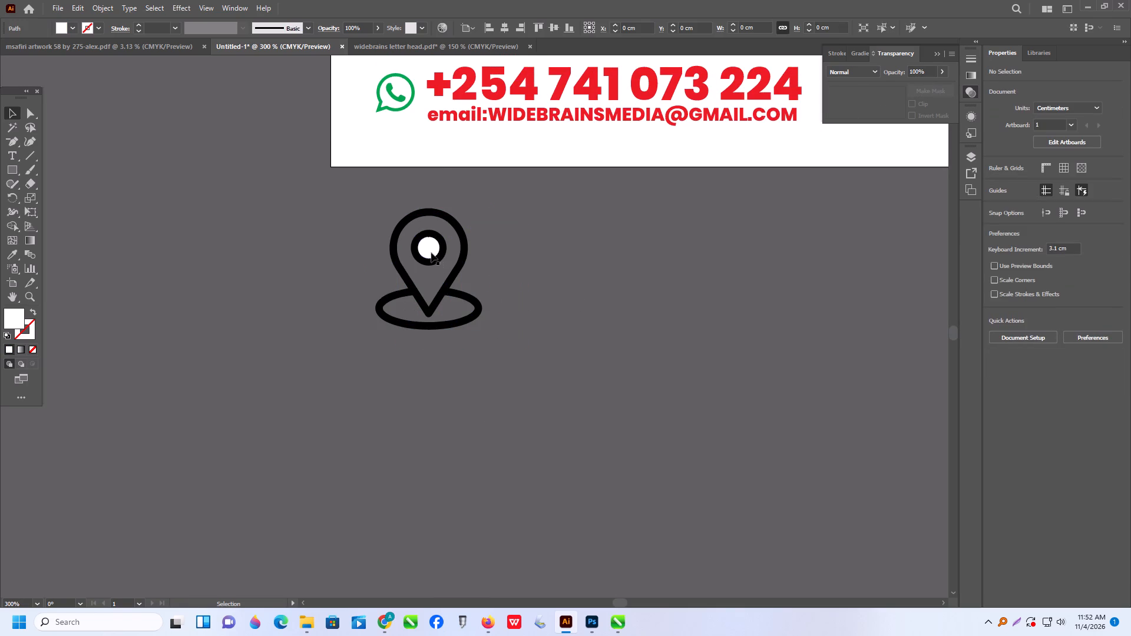
# Delete the white circle inside the location pin's centre ring.
pyautogui.click(431, 253)
pyautogui.press('Delete')
# Select all the remaining black shapes of the location pin icon and group them.
pyautogui.scroll(6, 440, 297)
pyautogui.moveTo(264, 292); pyautogui.dragTo(632, 474)
pyautogui.moveTo(641, 476); pyautogui.dragTo(639, 471)
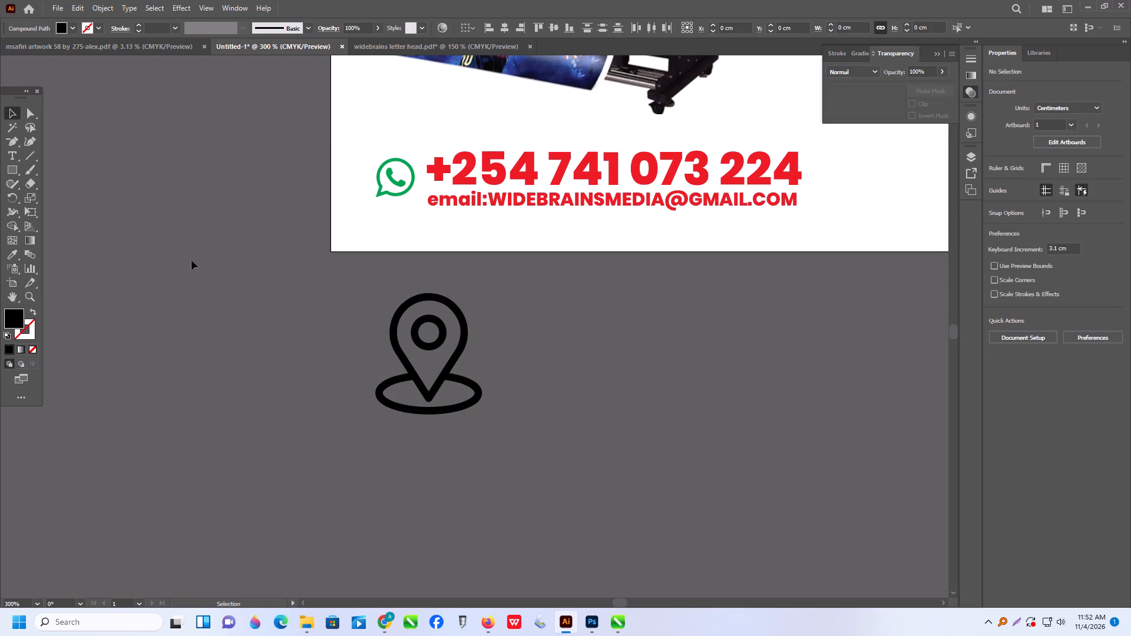
pyautogui.moveTo(218, 277); pyautogui.dragTo(500, 462)
pyautogui.click(540, 479)
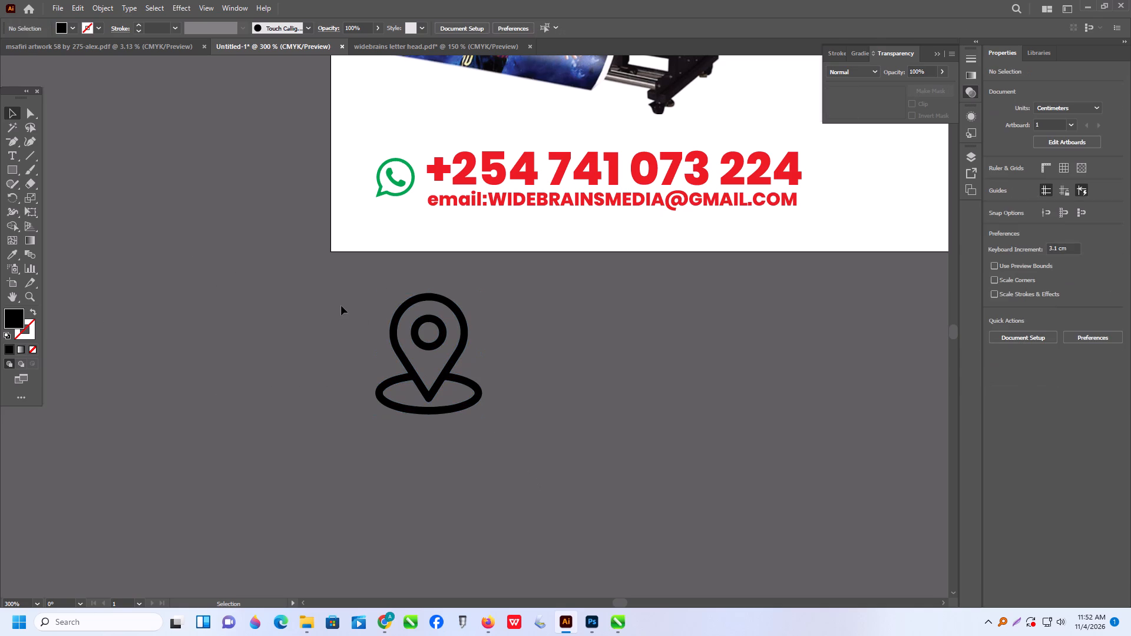
pyautogui.moveTo(342, 296); pyautogui.dragTo(501, 461)
pyautogui.click(501, 461)
pyautogui.moveTo(323, 261); pyautogui.dragTo(567, 491)
pyautogui.hotkey('ctrl', 'g')
# Move the pin group onto the poster, scale it to about 0.51 x 0.58 cm, and place it beneath the WhatsApp icon.
pyautogui.scroll(3, 456, 346)
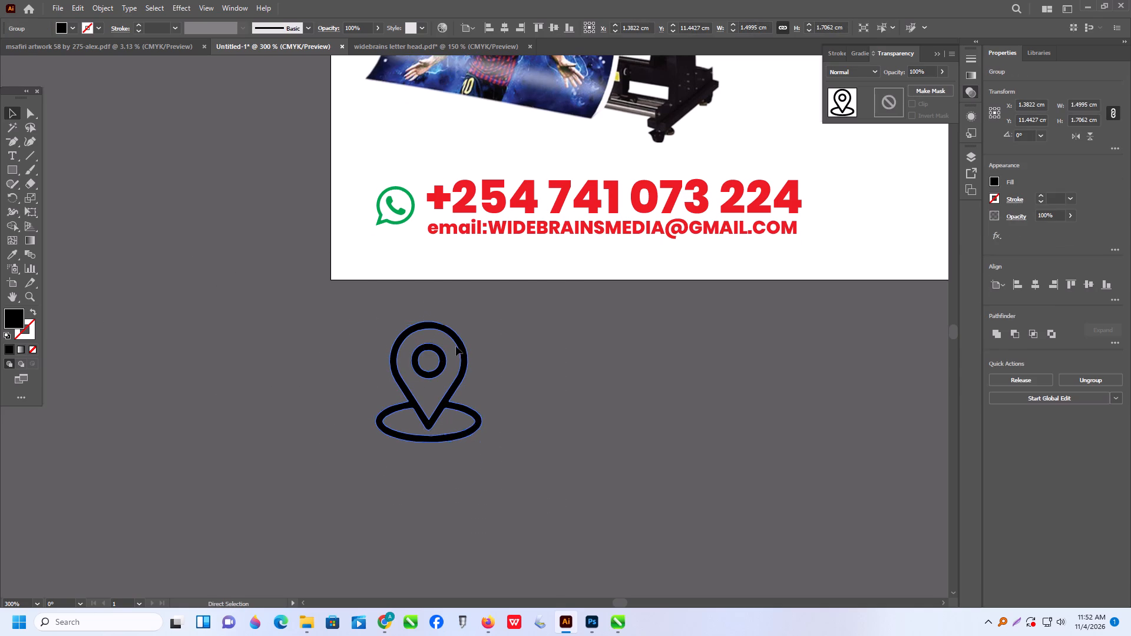
pyautogui.moveTo(466, 374); pyautogui.dragTo(445, 291)
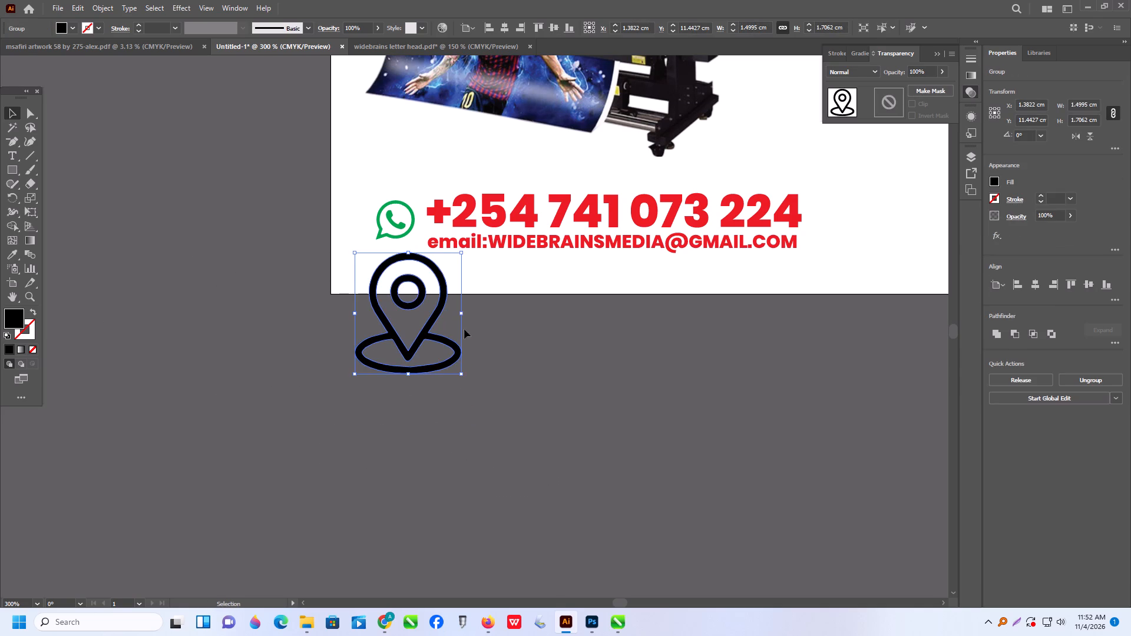
pyautogui.keyDown('shift'); pyautogui.moveTo(461, 376); pyautogui.dragTo(391, 309); pyautogui.keyUp('shift')
pyautogui.moveTo(375, 279); pyautogui.dragTo(399, 277)
pyautogui.moveTo(370, 282); pyautogui.dragTo(398, 282)
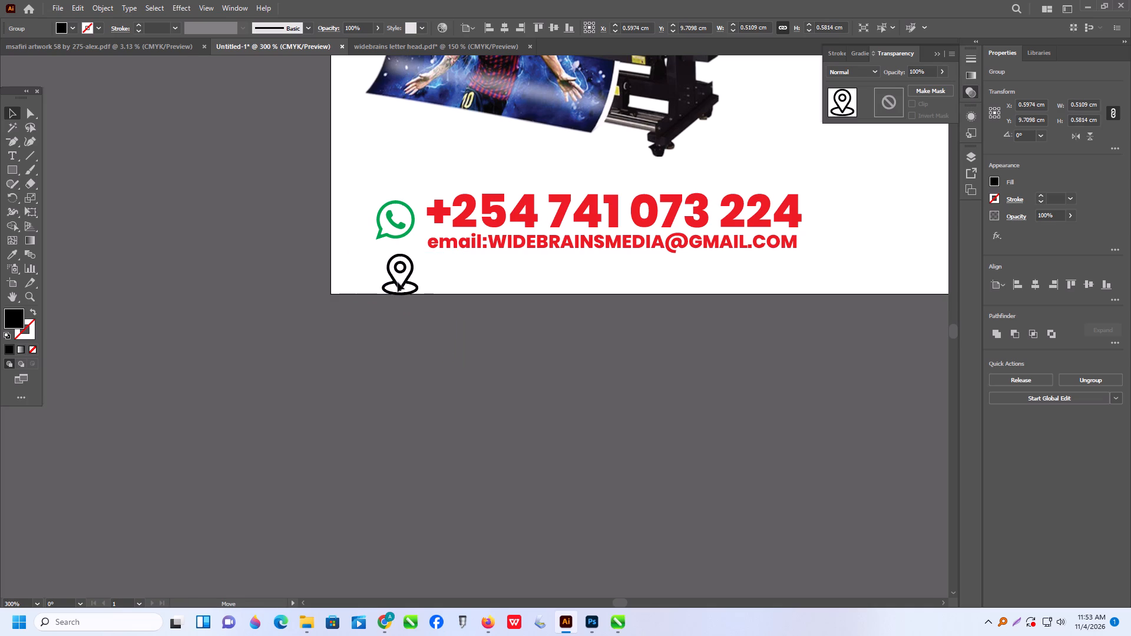
pyautogui.moveTo(398, 282); pyautogui.dragTo(395, 274)
# Shift the phone number, email line and both icons slightly up together, leaving a small gap between the WhatsApp icon and the pin.
pyautogui.moveTo(265, 198); pyautogui.dragTo(664, 339)
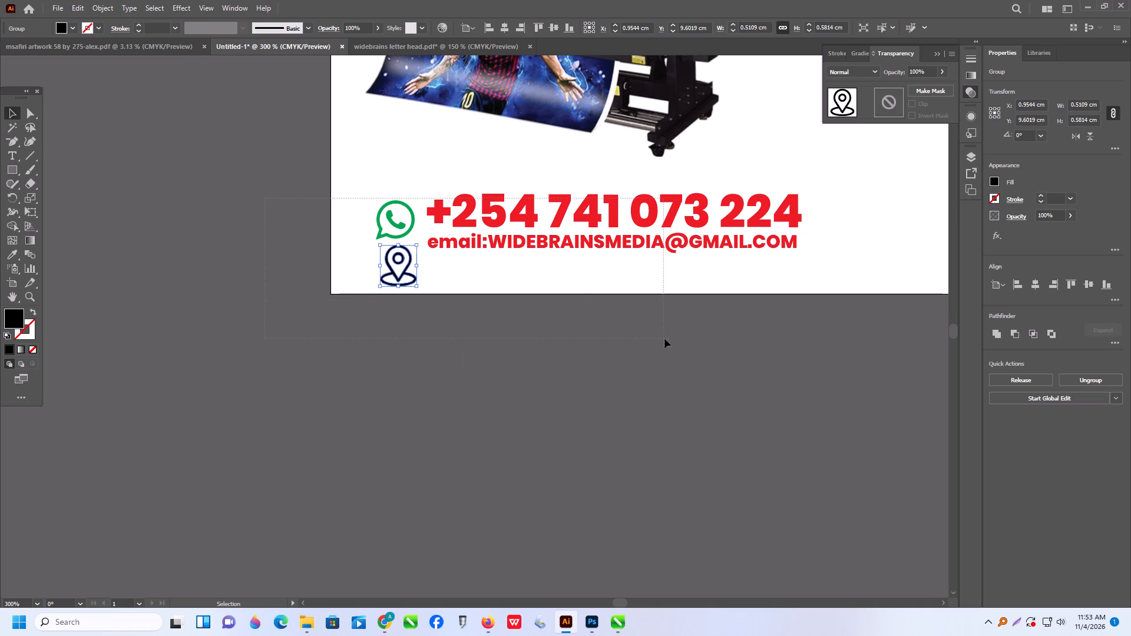
pyautogui.moveTo(664, 339); pyautogui.dragTo(663, 339)
pyautogui.moveTo(535, 240); pyautogui.dragTo(535, 221)
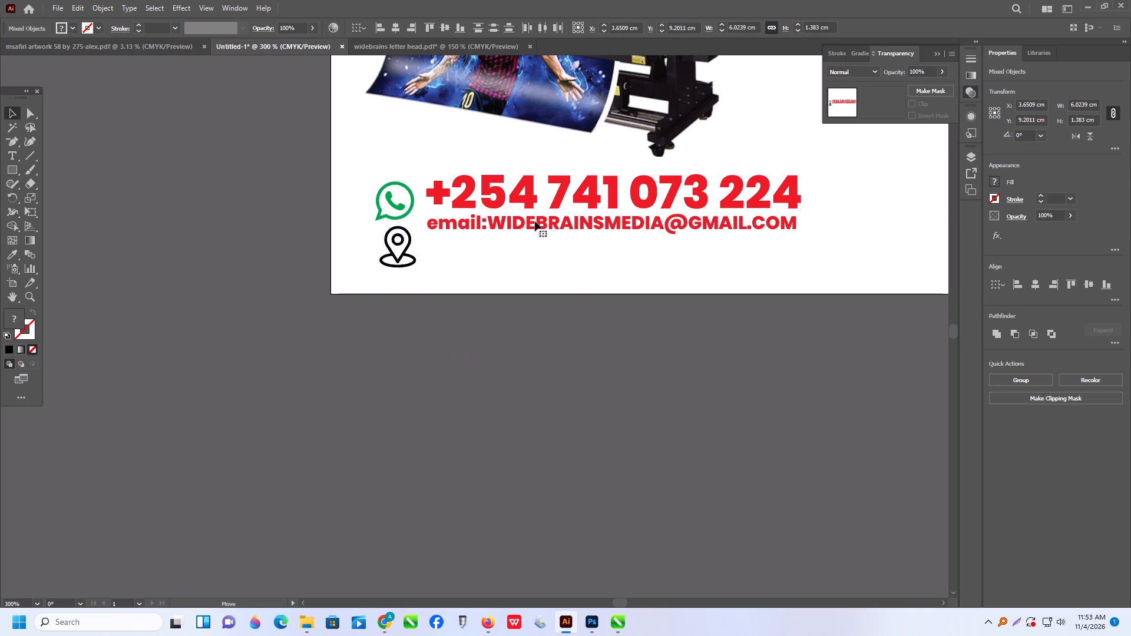
pyautogui.moveTo(507, 345); pyautogui.dragTo(501, 340)
pyautogui.moveTo(401, 255); pyautogui.dragTo(400, 264)
# Fill the location pin icon with the red swatch and deselect it.
pyautogui.click(400, 264)
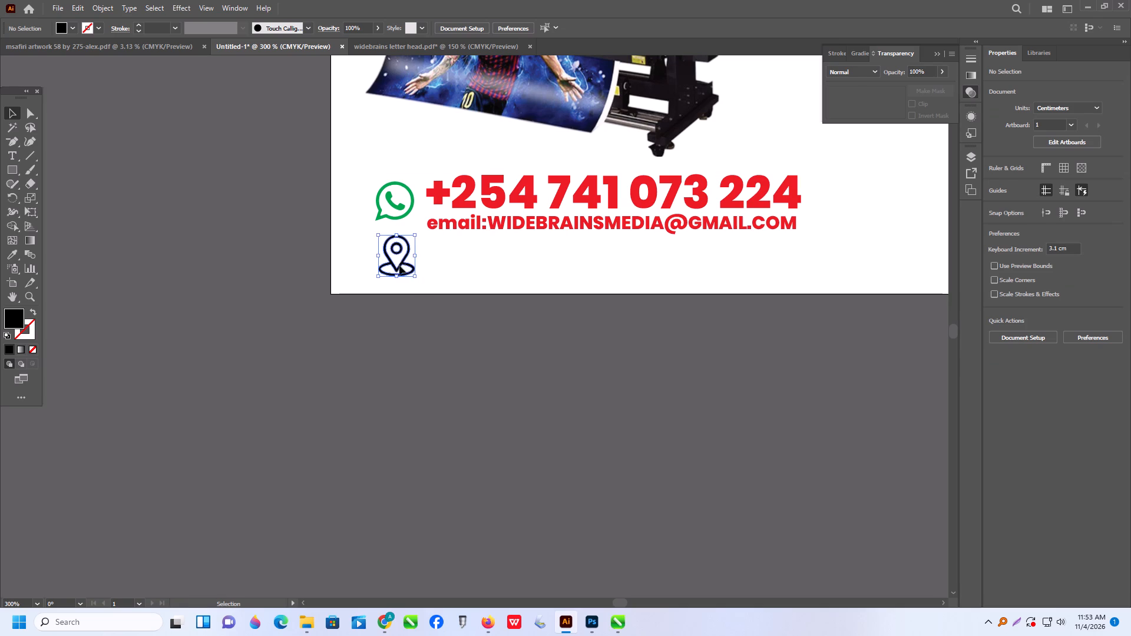
pyautogui.click(69, 25)
pyautogui.click(40, 45)
pyautogui.click(150, 201)
pyautogui.click(161, 217)
pyautogui.scroll(3, 389, 354)
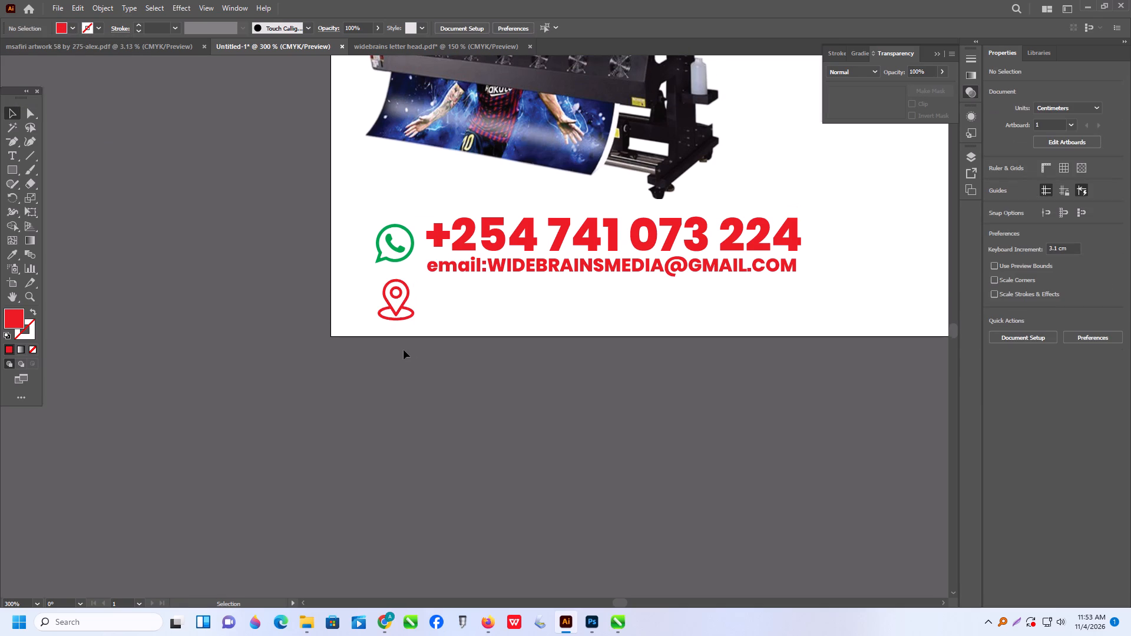
pyautogui.scroll(1, 404, 350)
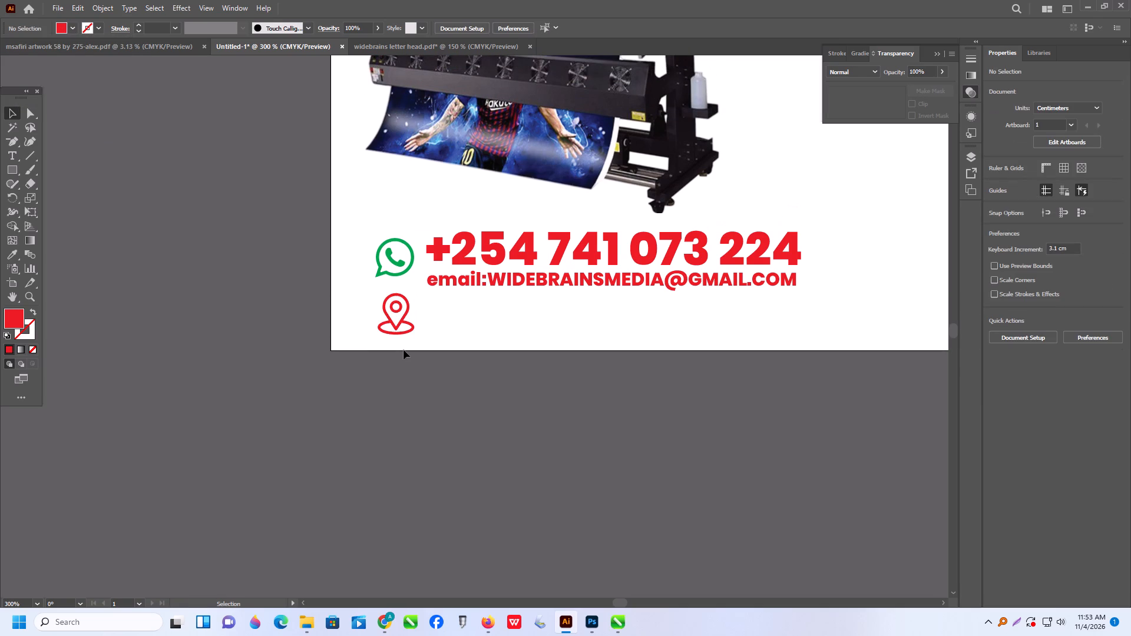
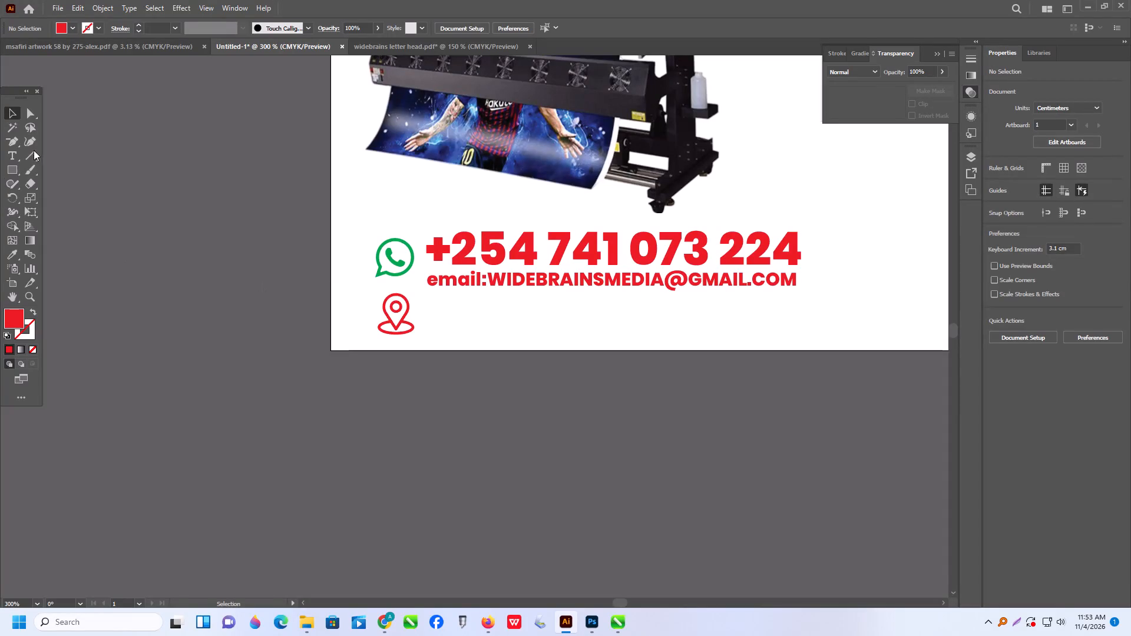
# Add a two-line text below the poster giving the business's town and building, and its floor and room number.
pyautogui.click(14, 154)
pyautogui.click(339, 420)
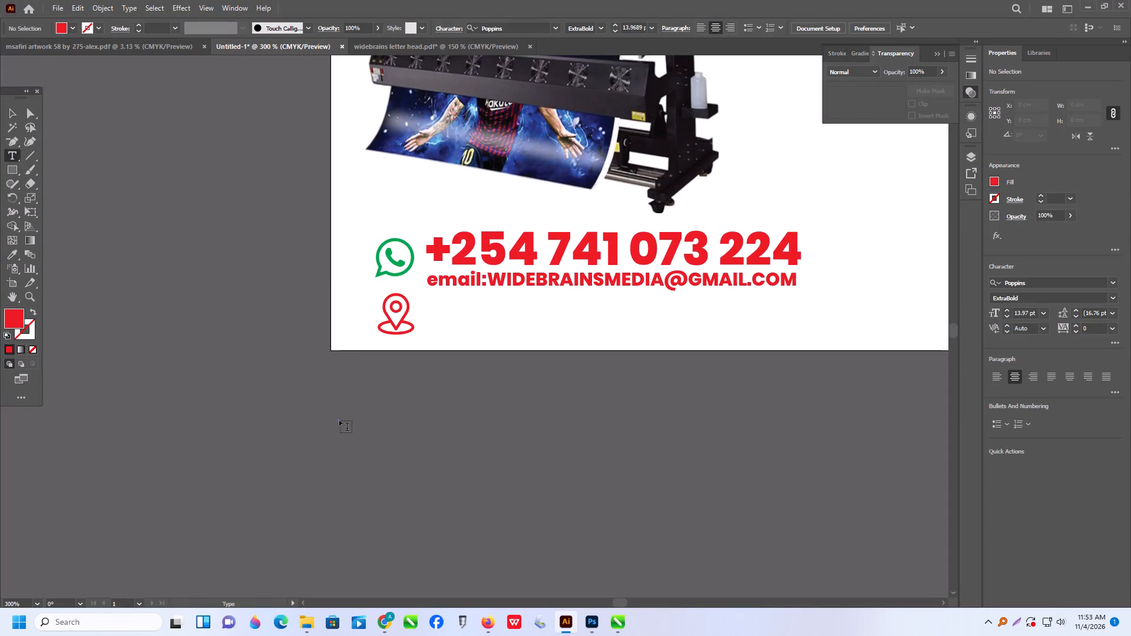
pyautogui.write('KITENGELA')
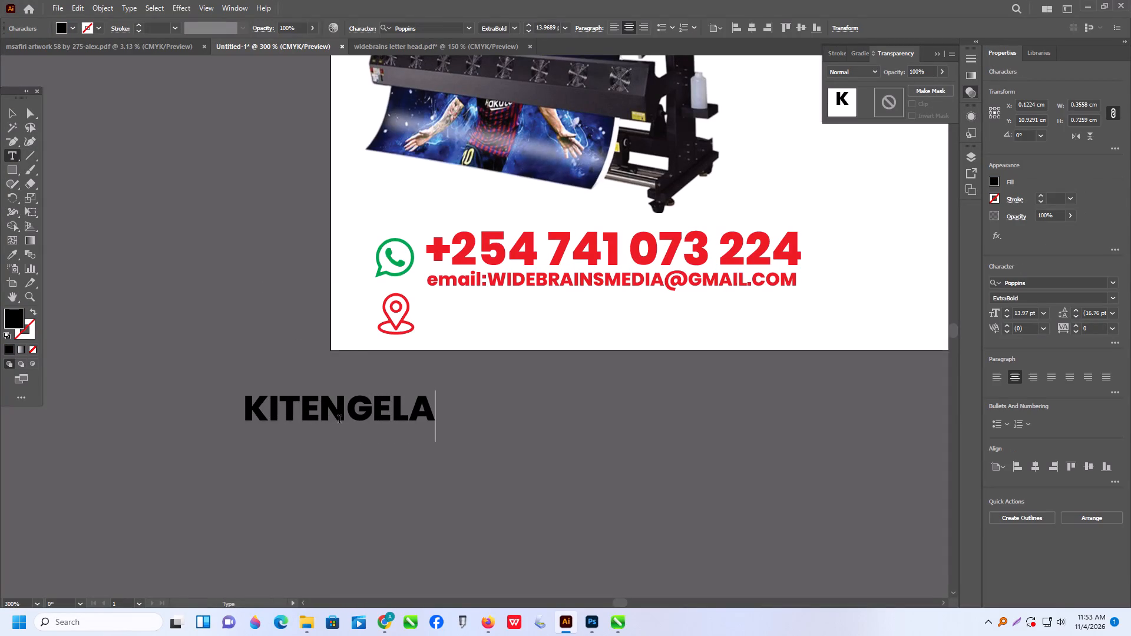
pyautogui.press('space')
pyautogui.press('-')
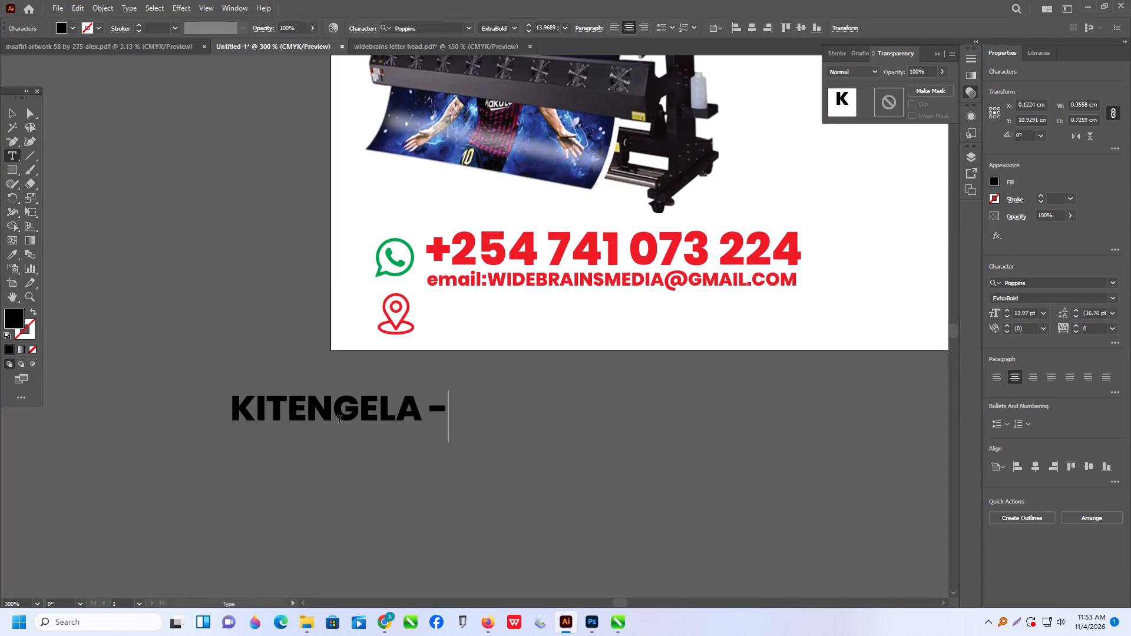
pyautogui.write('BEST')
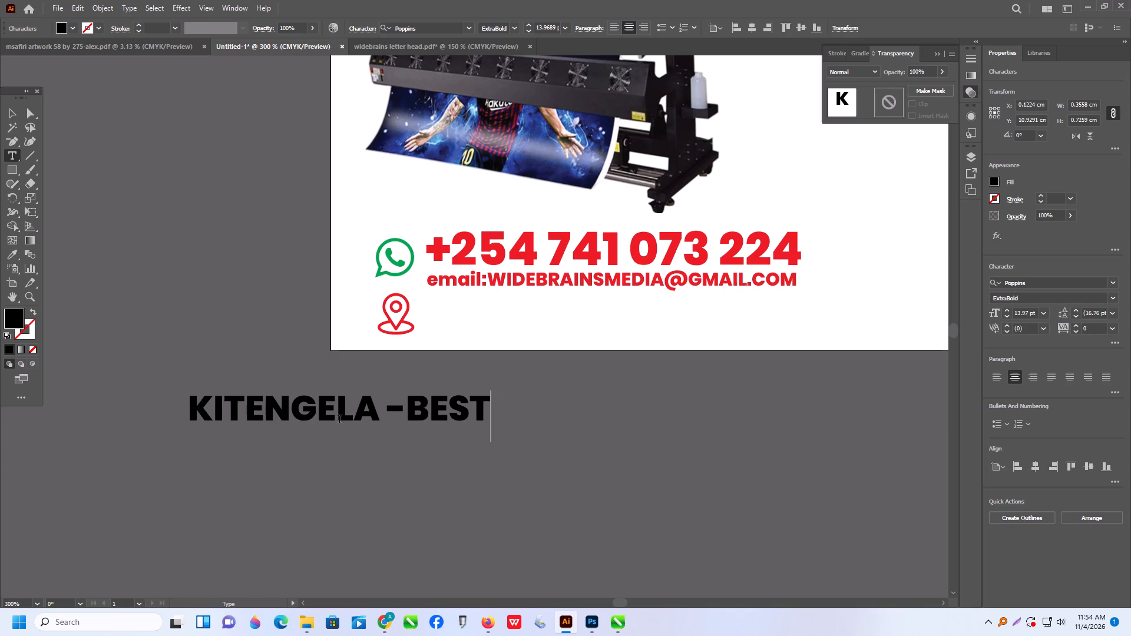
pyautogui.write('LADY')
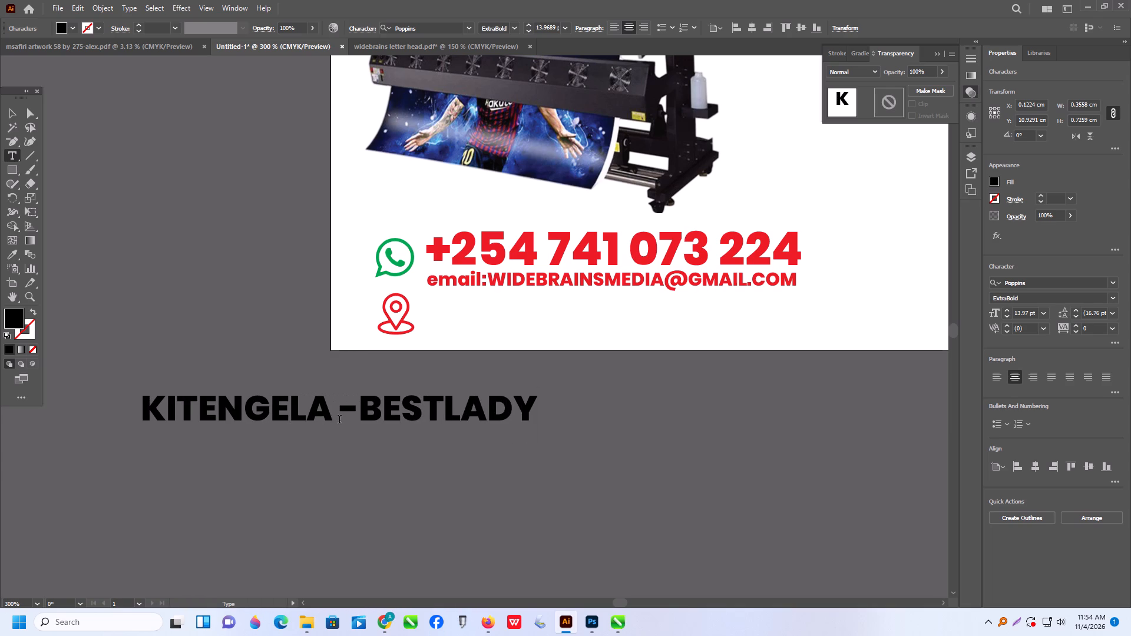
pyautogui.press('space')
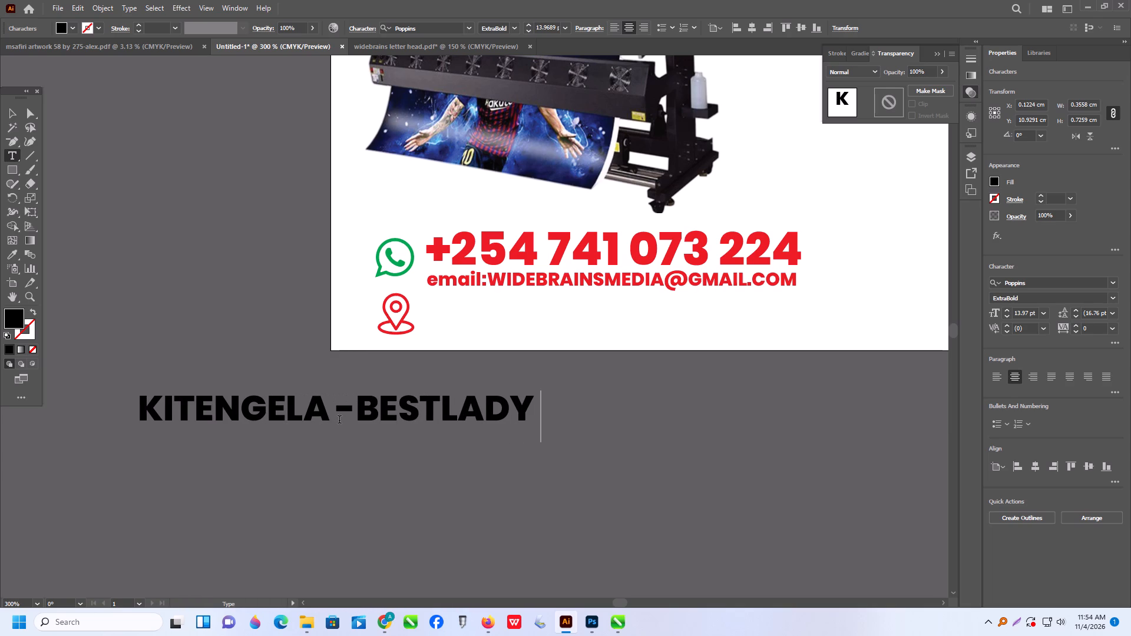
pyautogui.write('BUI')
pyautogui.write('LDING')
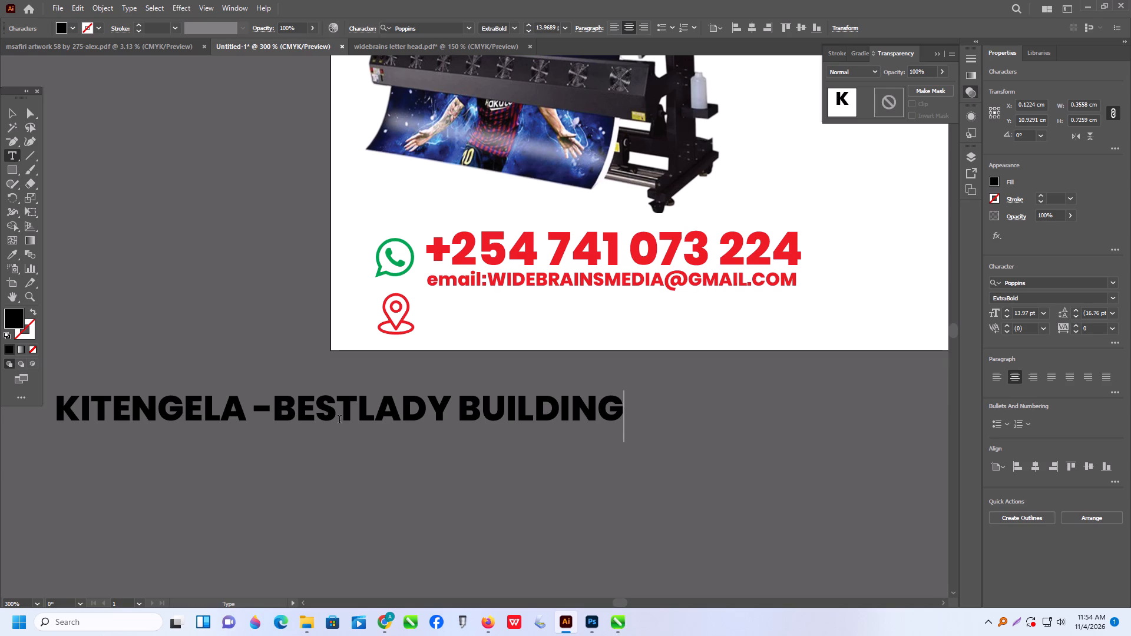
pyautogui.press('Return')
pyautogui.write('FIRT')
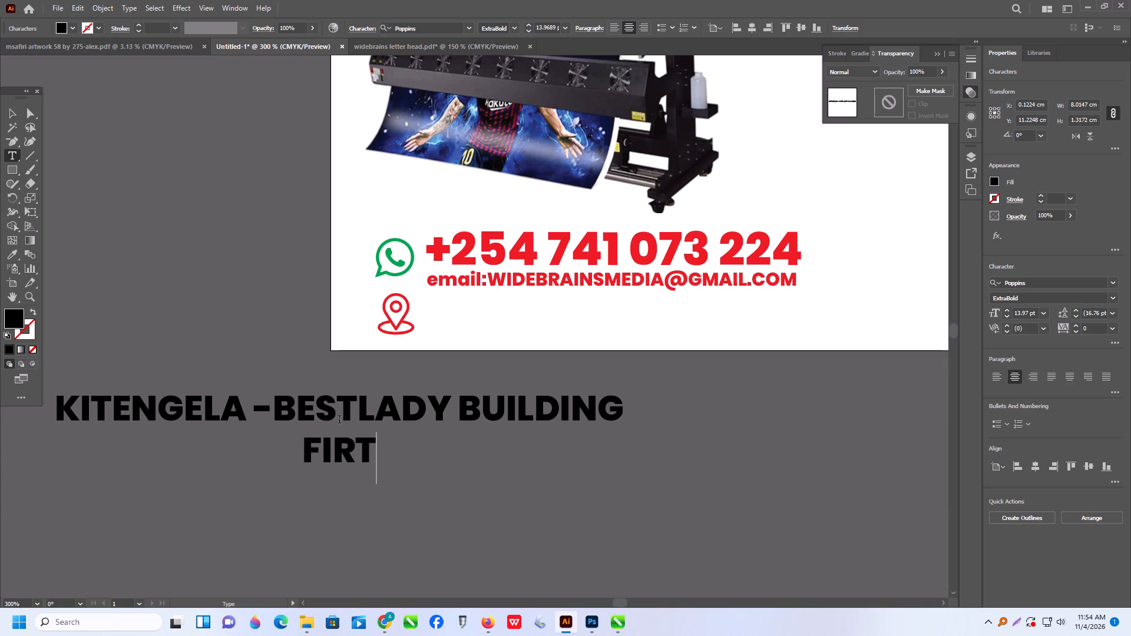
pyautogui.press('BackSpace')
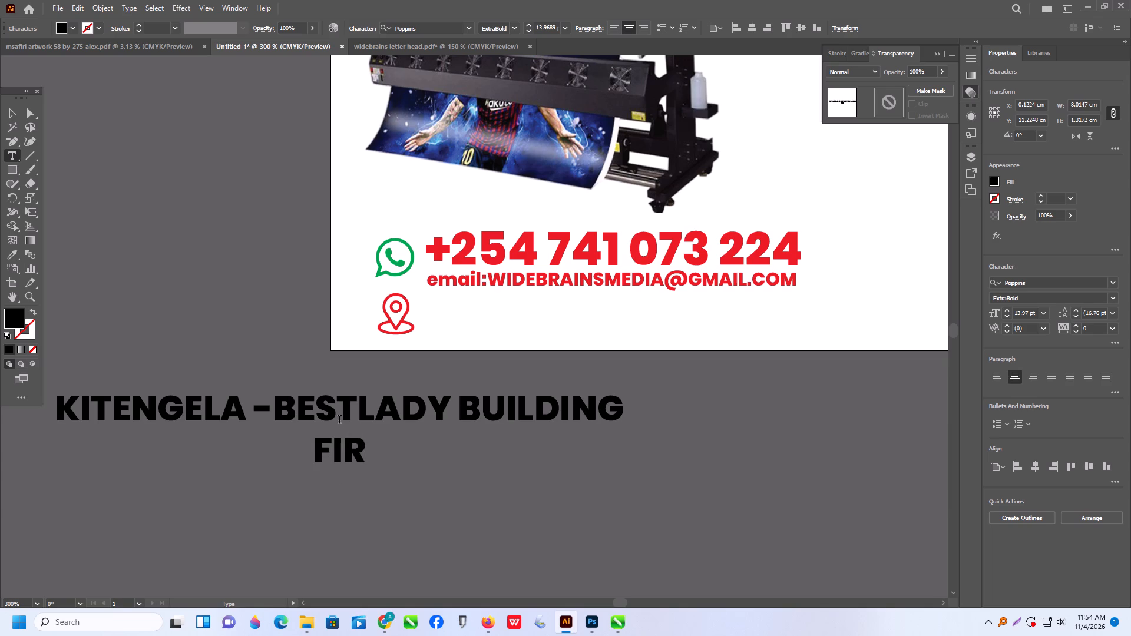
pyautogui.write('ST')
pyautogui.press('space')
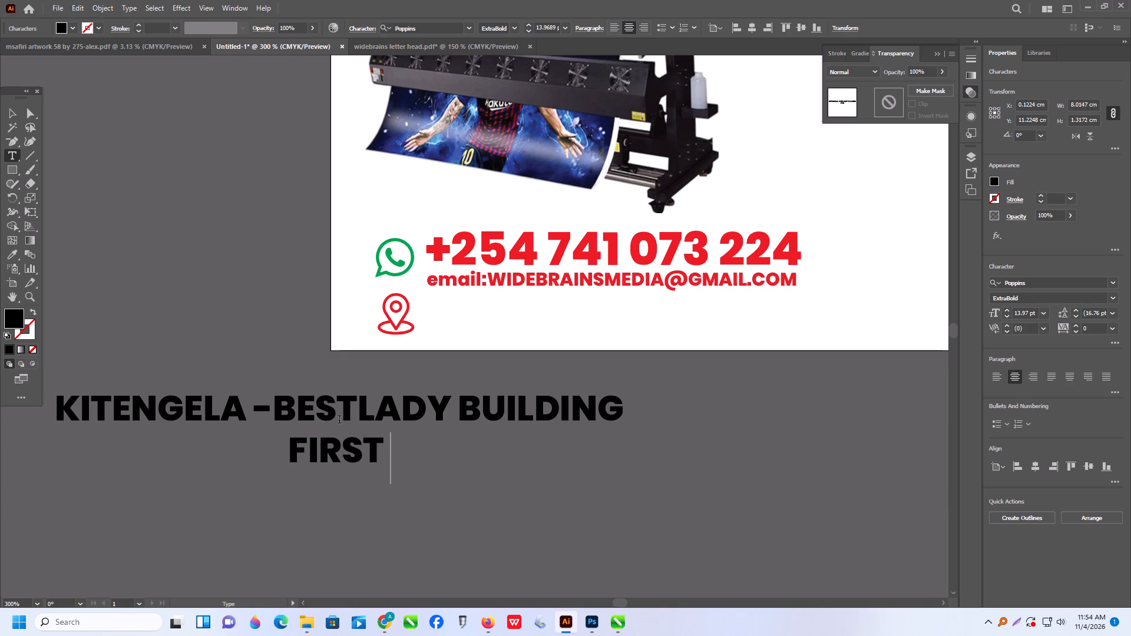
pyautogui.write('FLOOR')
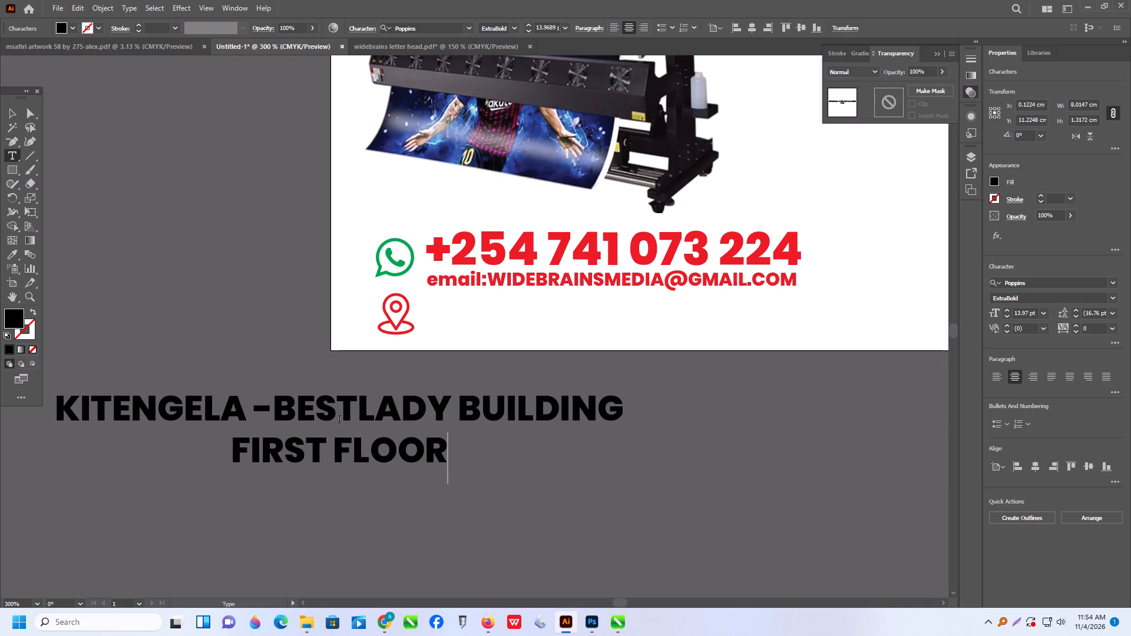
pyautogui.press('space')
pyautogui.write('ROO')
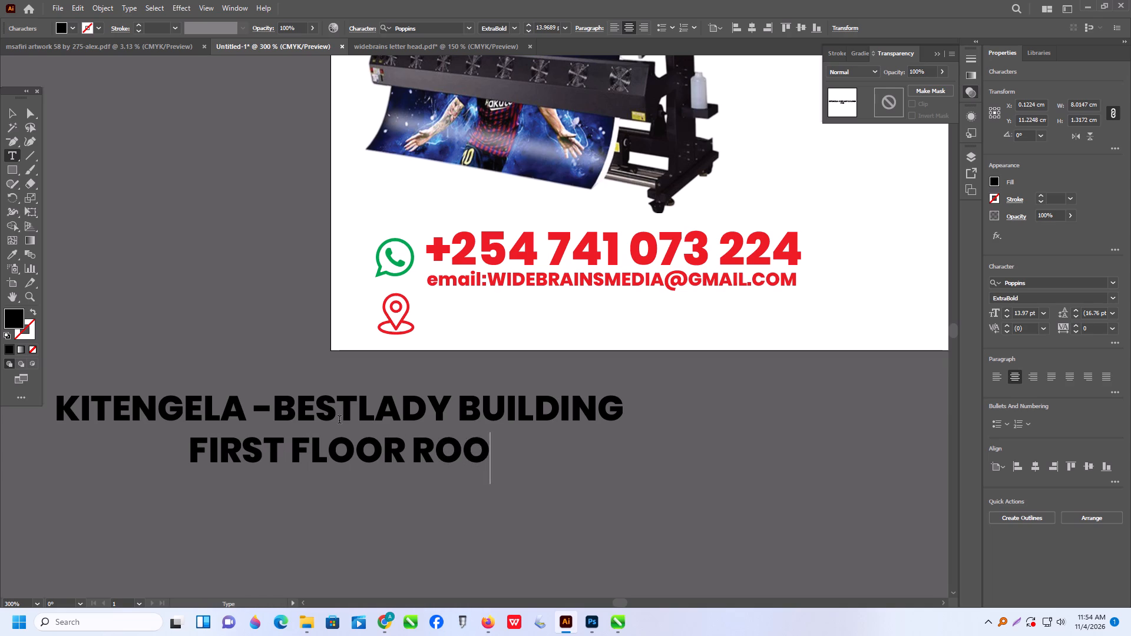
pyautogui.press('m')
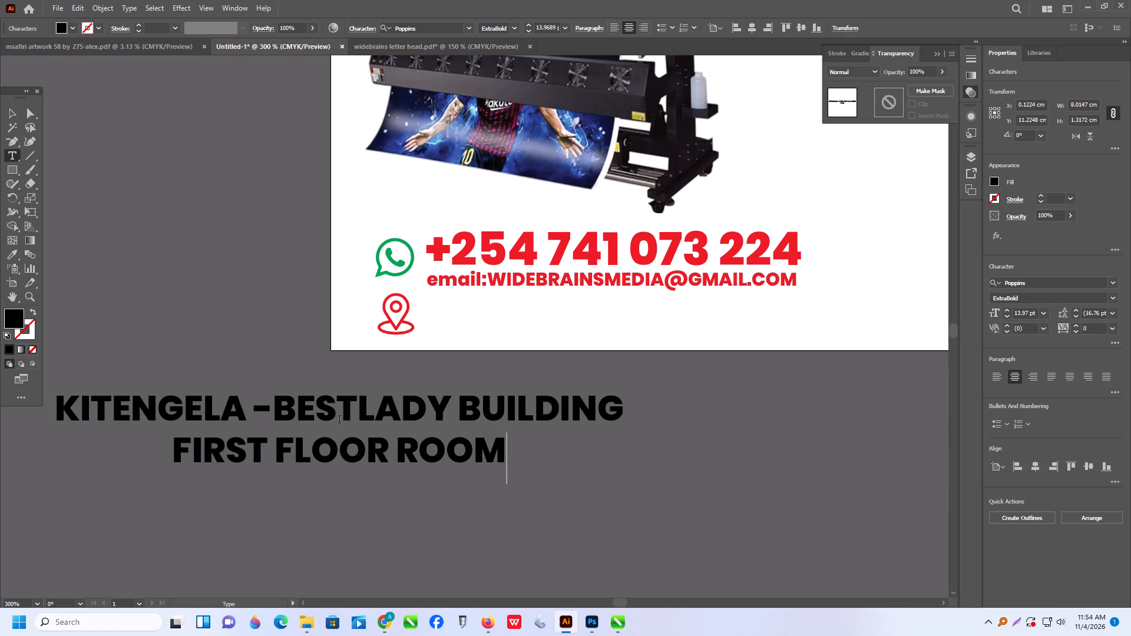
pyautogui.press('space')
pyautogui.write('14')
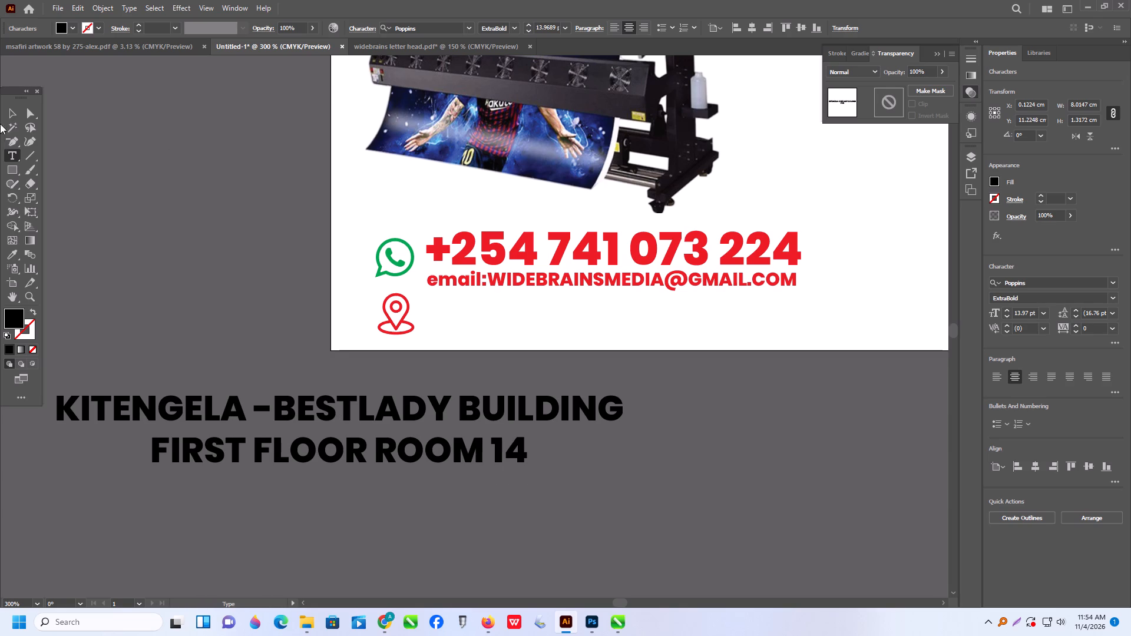
# Move the address text beside the location pin and scale it proportionally to about 5.2 cm wide.
pyautogui.click(13, 114)
pyautogui.moveTo(405, 416); pyautogui.dragTo(731, 355)
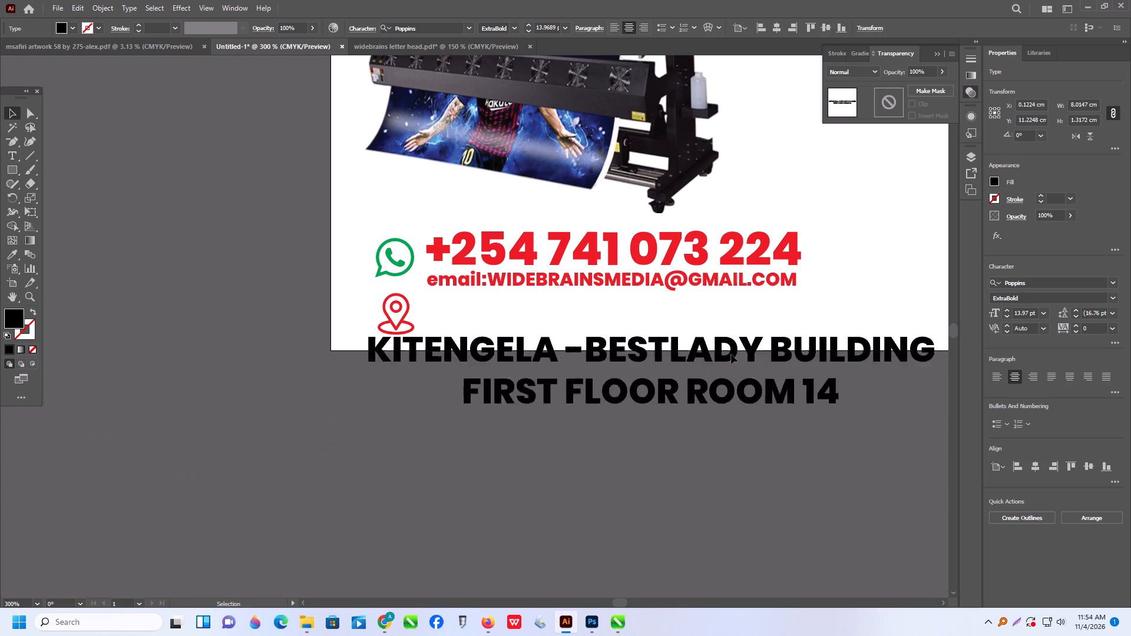
pyautogui.moveTo(731, 355); pyautogui.dragTo(779, 323)
pyautogui.keyDown('alt'); pyautogui.scroll(-2, 34, 357); pyautogui.keyUp('alt')
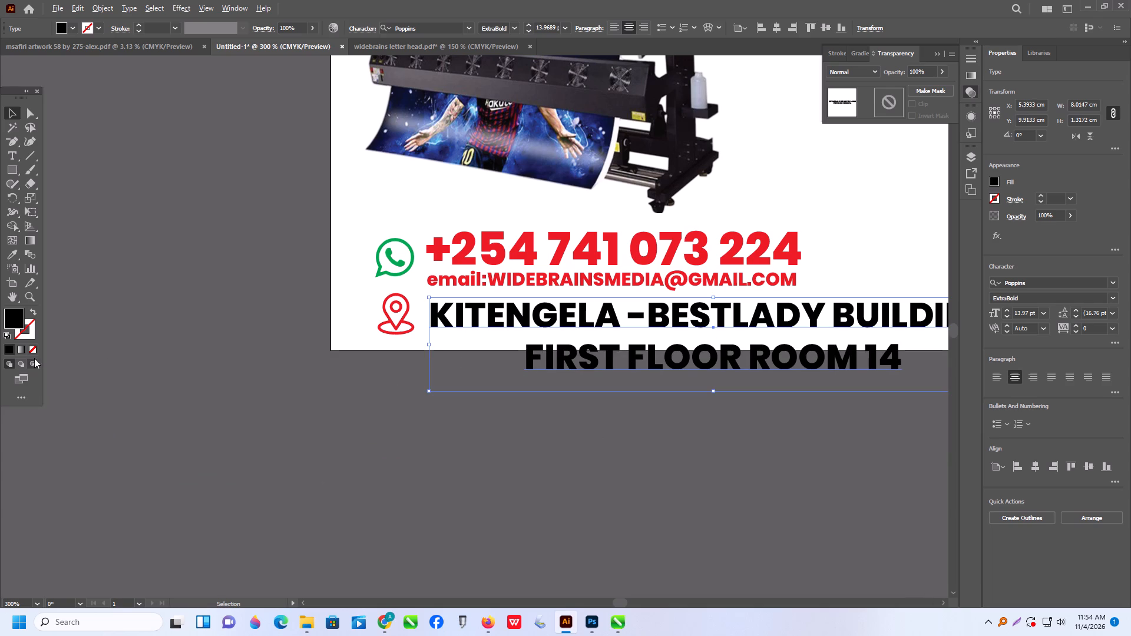
pyautogui.keyDown('alt'); pyautogui.scroll(-2, 346, 371); pyautogui.keyUp('alt')
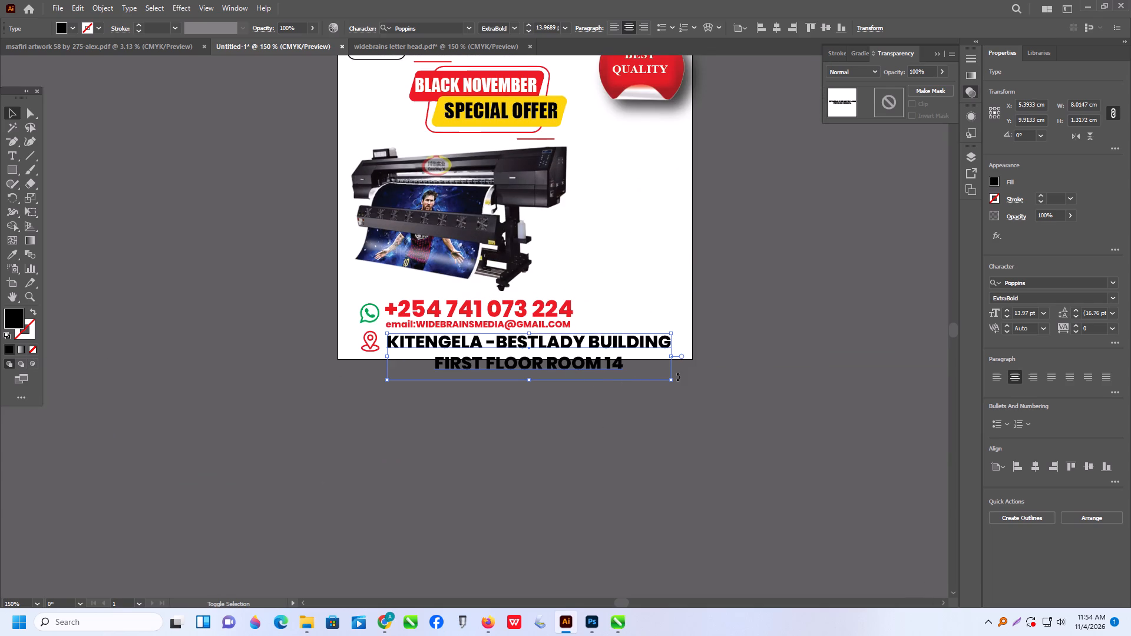
pyautogui.keyDown('shift'); pyautogui.moveTo(673, 379); pyautogui.dragTo(588, 363); pyautogui.keyUp('shift')
pyautogui.keyDown('alt'); pyautogui.scroll(1, 498, 360); pyautogui.keyUp('alt')
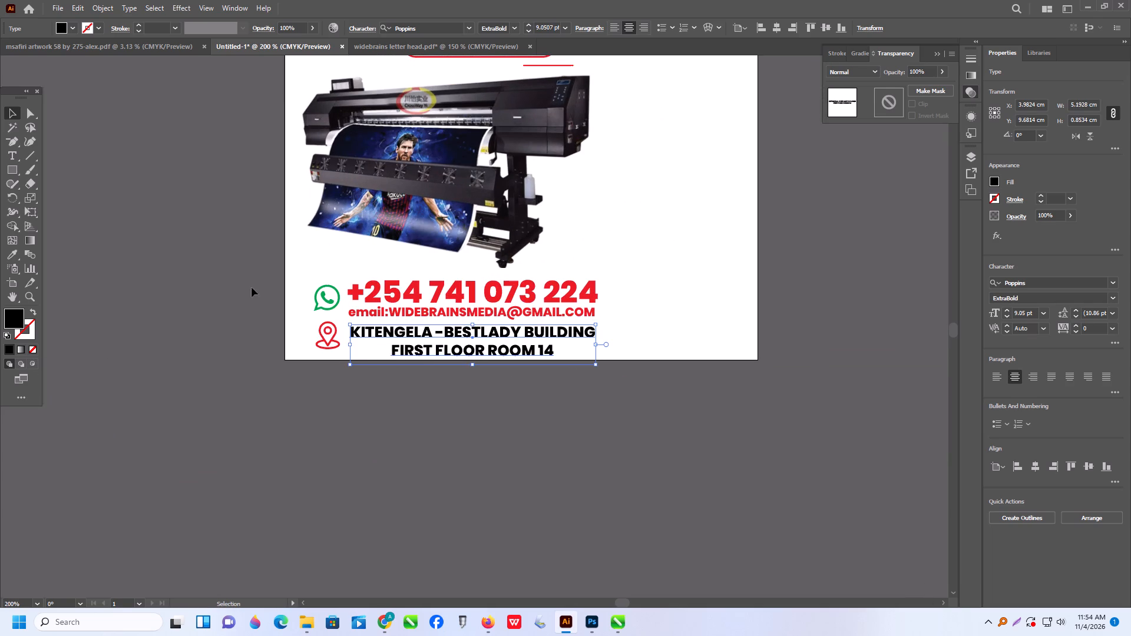
pyautogui.click(243, 284)
# Add an extra space before the room number in the address text and colour the room number red.
pyautogui.tripleClick(491, 357)
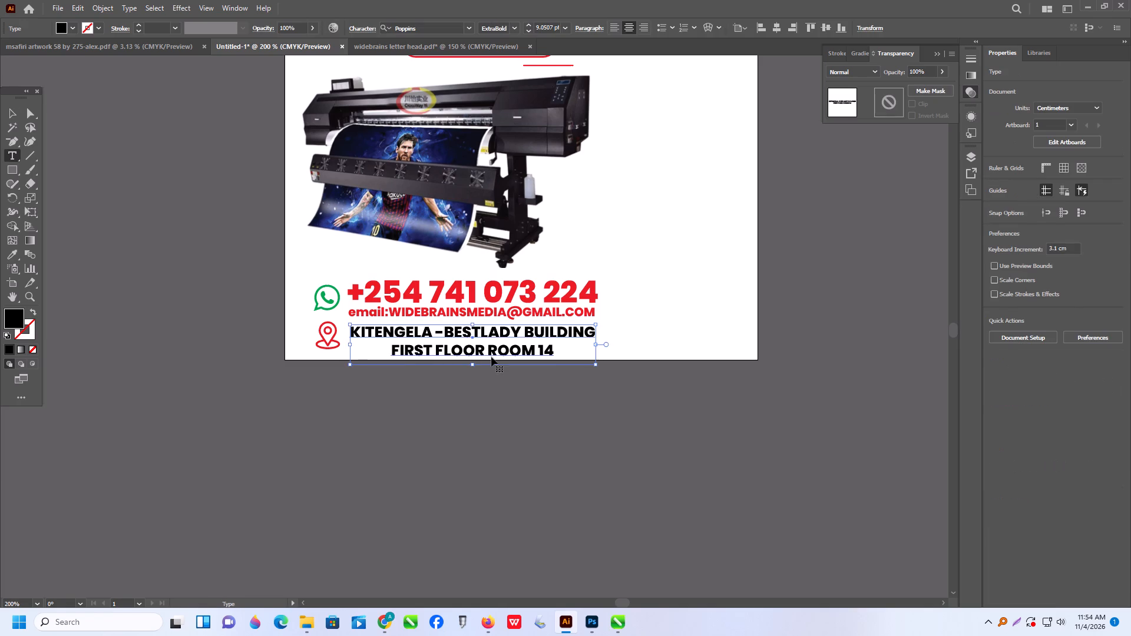
pyautogui.click(487, 353)
pyautogui.press('space')
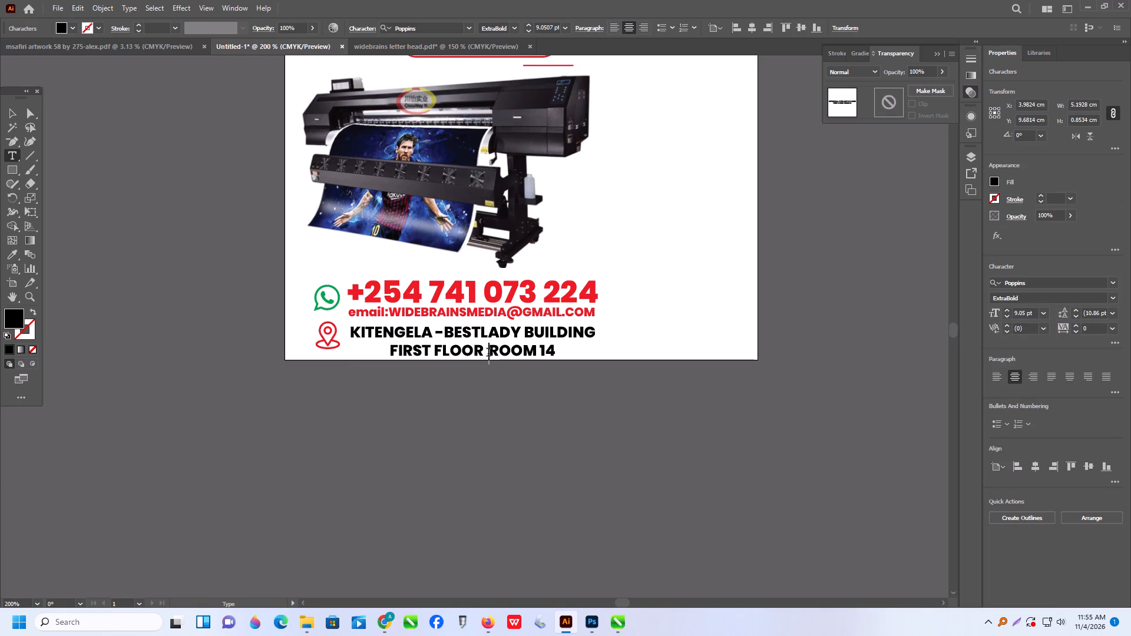
pyautogui.moveTo(488, 353); pyautogui.dragTo(555, 356)
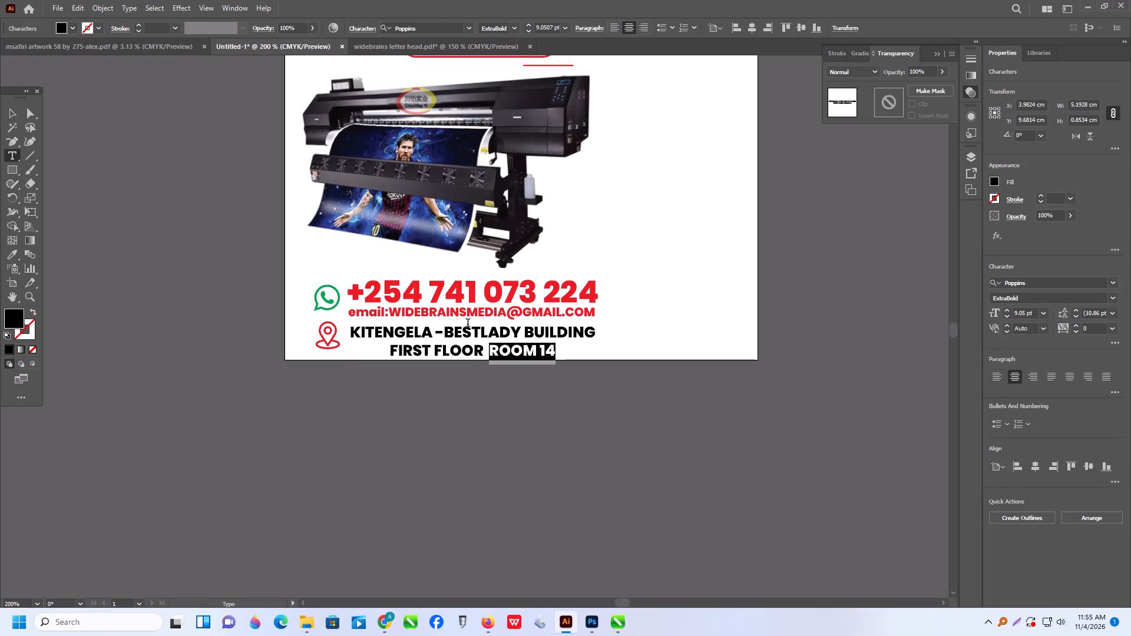
pyautogui.click(72, 32)
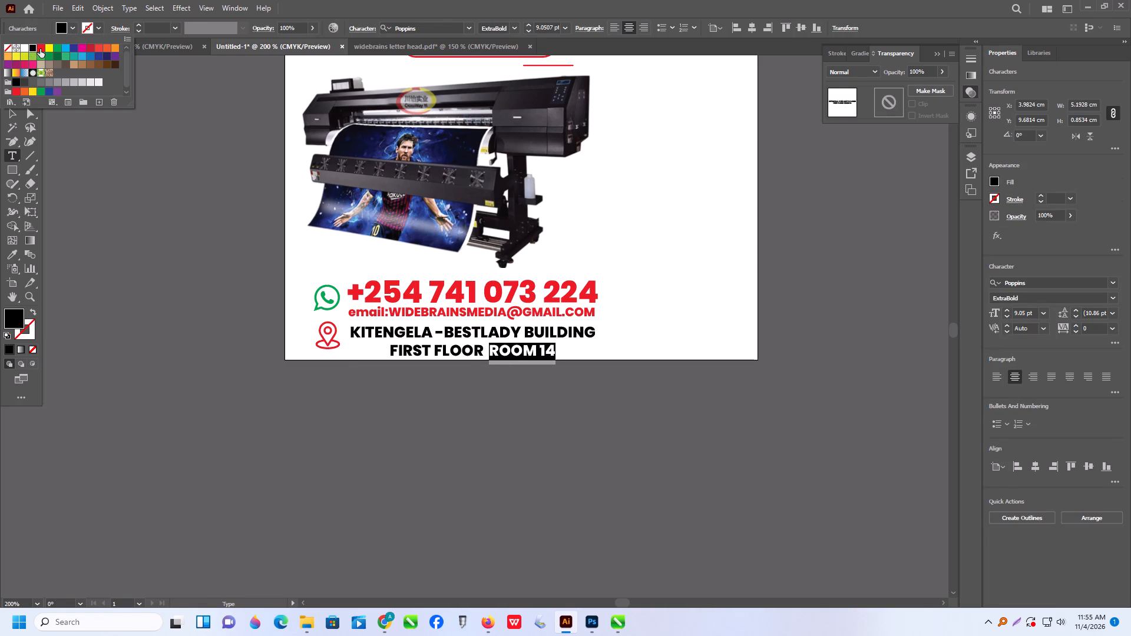
pyautogui.click(40, 49)
pyautogui.click(98, 170)
pyautogui.click(14, 111)
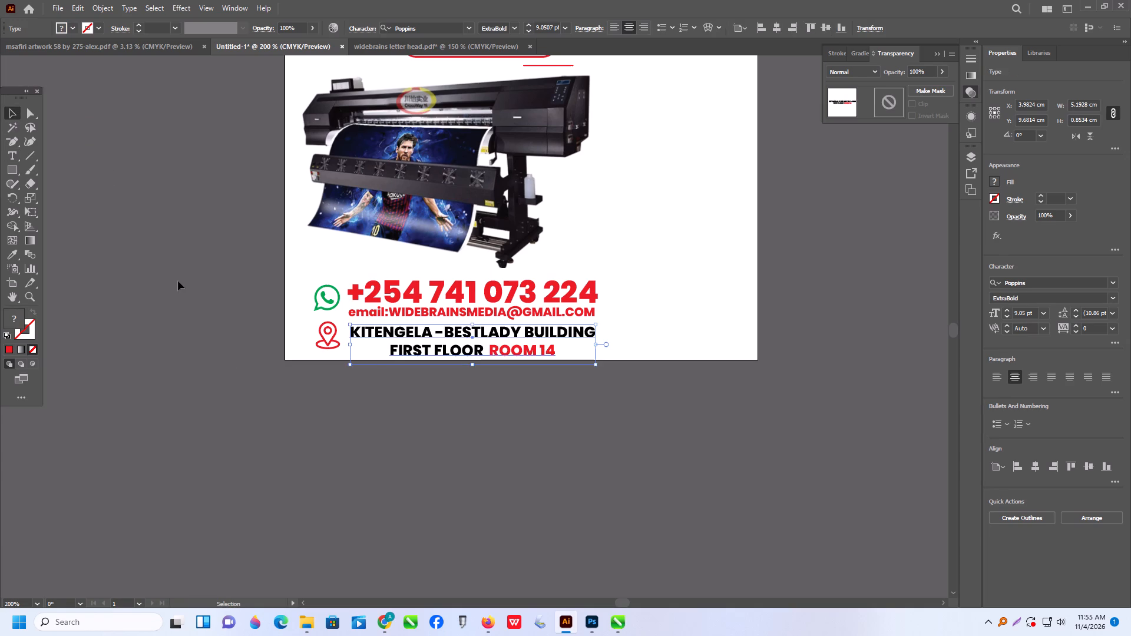
pyautogui.click(264, 406)
# Move the phone, email and address texts with their two icons up together by about 0.1 cm.
pyautogui.moveTo(252, 284); pyautogui.dragTo(335, 334)
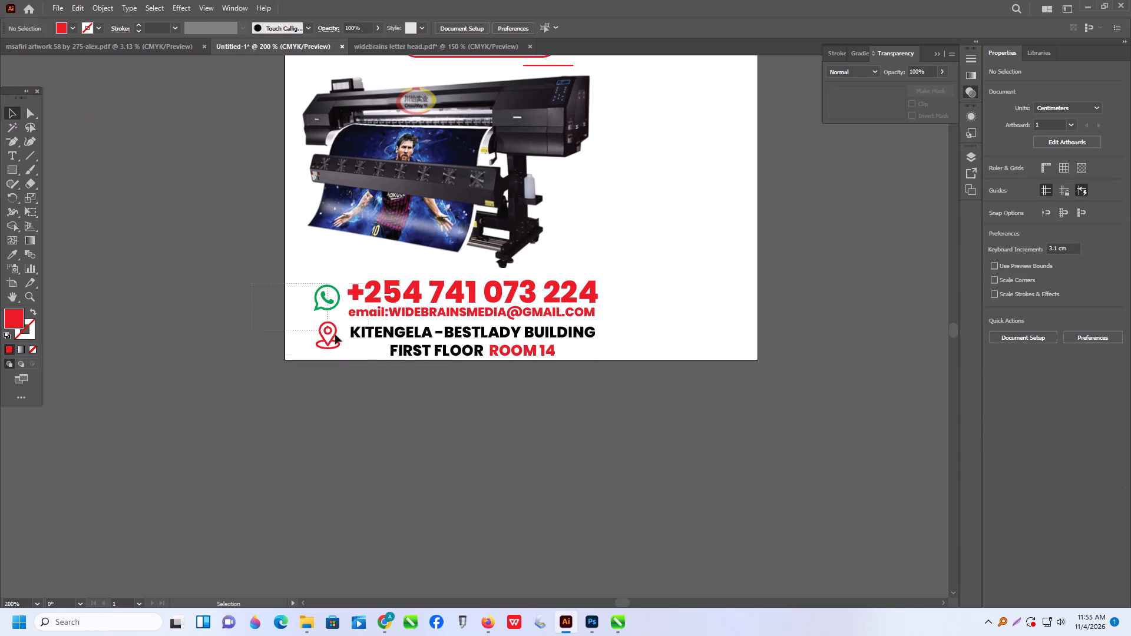
pyautogui.moveTo(335, 334); pyautogui.dragTo(401, 383)
pyautogui.moveTo(490, 346); pyautogui.dragTo(489, 337)
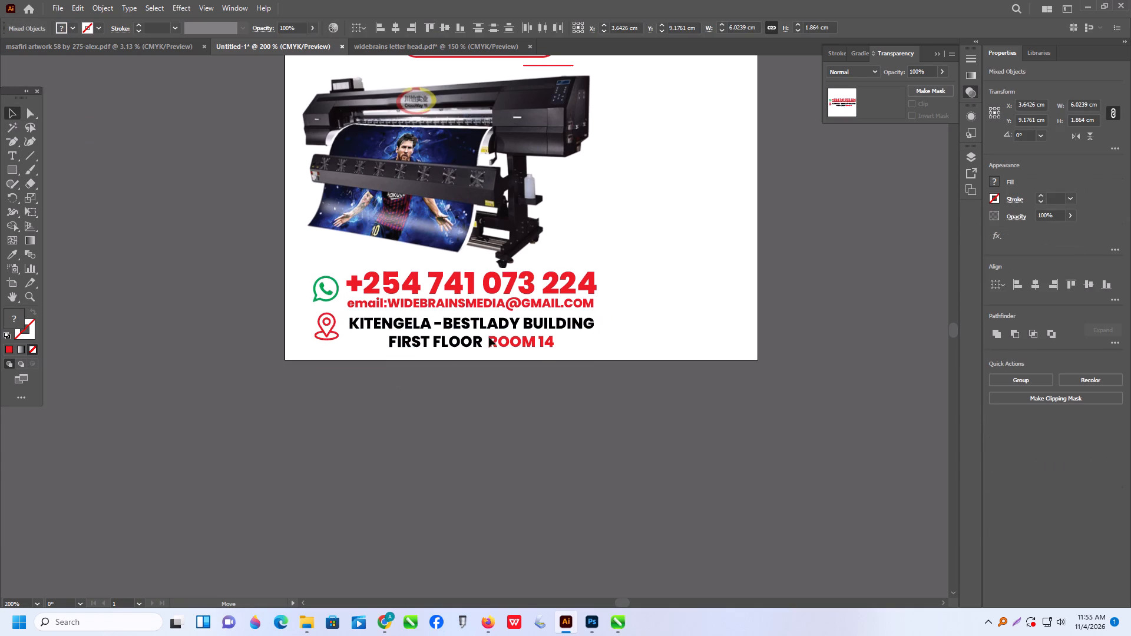
pyautogui.moveTo(489, 337); pyautogui.dragTo(488, 340)
# Align the left edges of the phone, email and address texts using the address text as key object.
pyautogui.scroll(4, 496, 186)
pyautogui.click(511, 187)
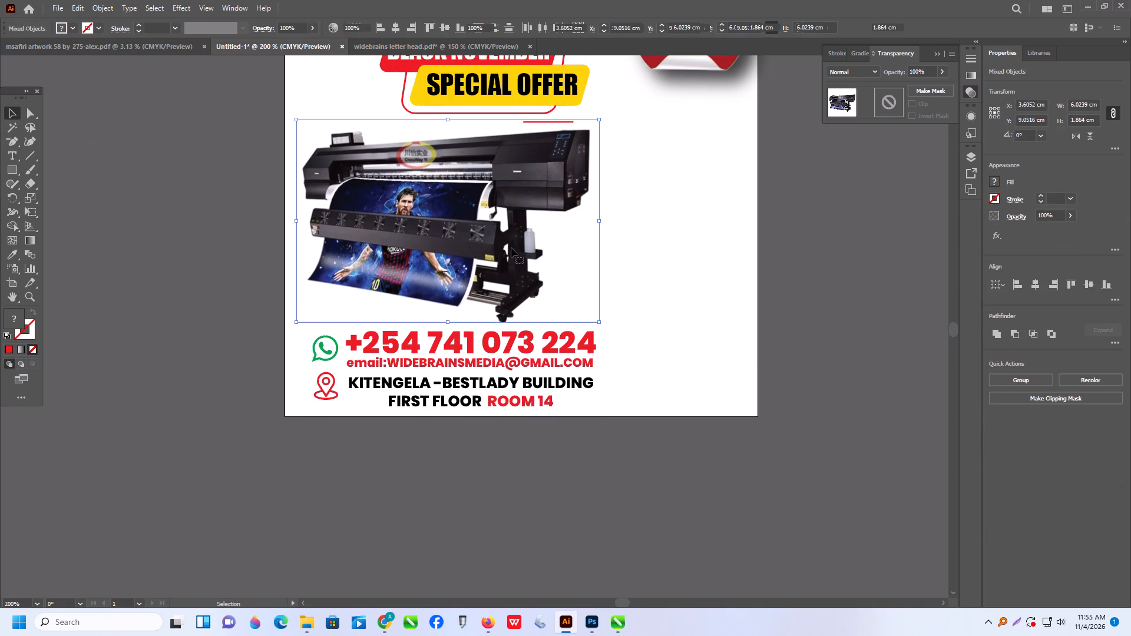
pyautogui.click(621, 350)
pyautogui.moveTo(621, 345); pyautogui.dragTo(553, 432)
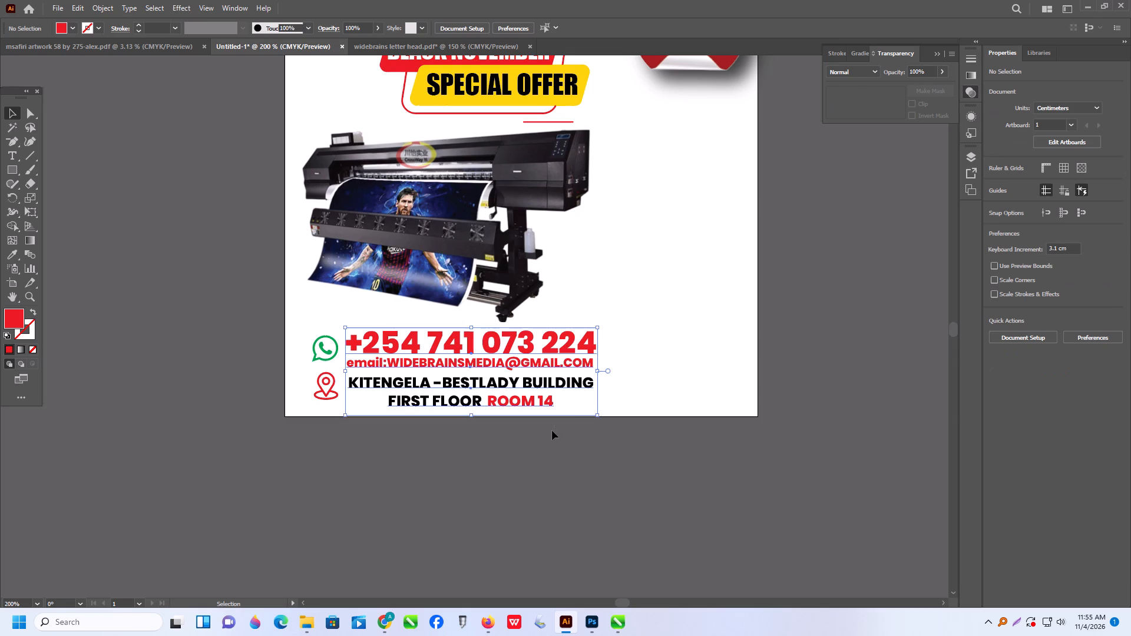
pyautogui.click(993, 471)
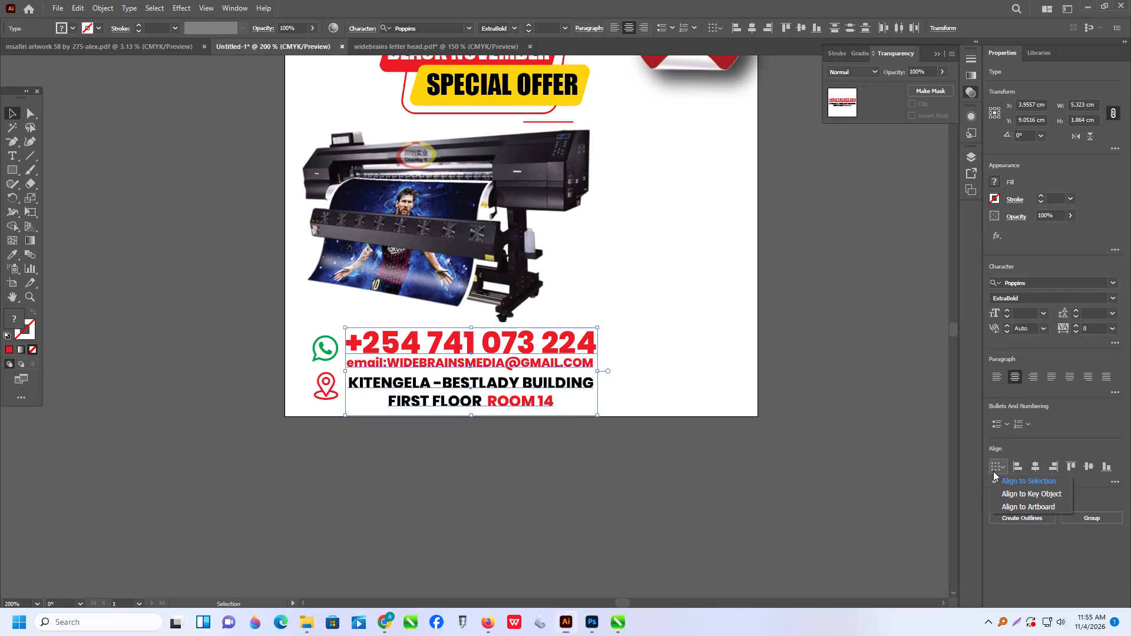
pyautogui.click(1008, 495)
pyautogui.click(1019, 467)
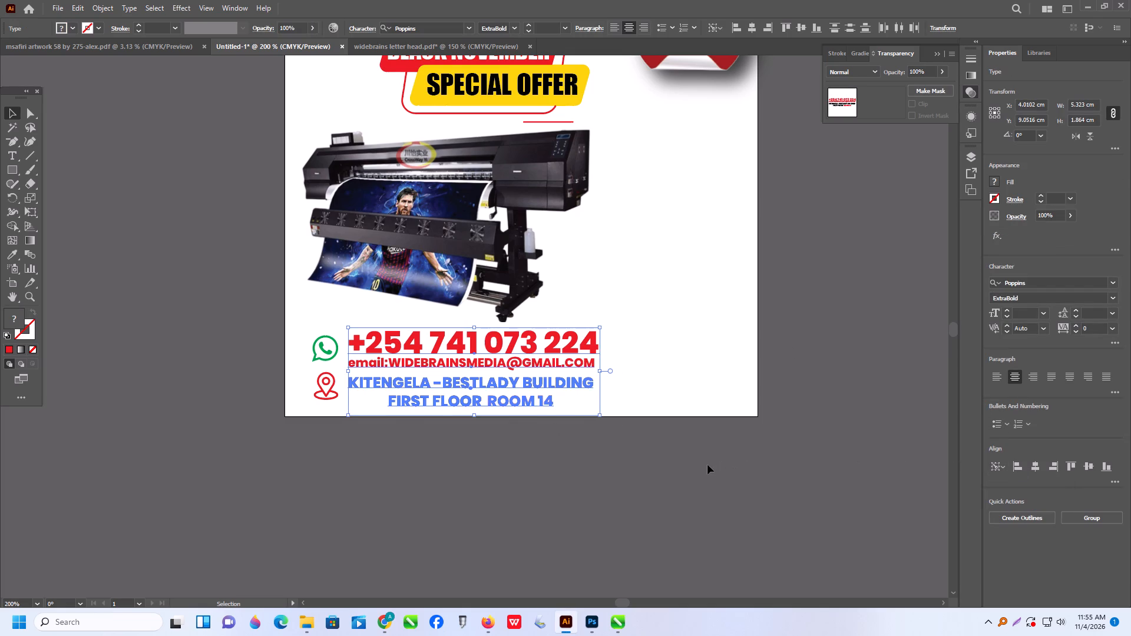
pyautogui.click(707, 465)
# Align the left edges of the WhatsApp icon and location pin using the pin as key object.
pyautogui.moveTo(275, 312); pyautogui.dragTo(316, 458)
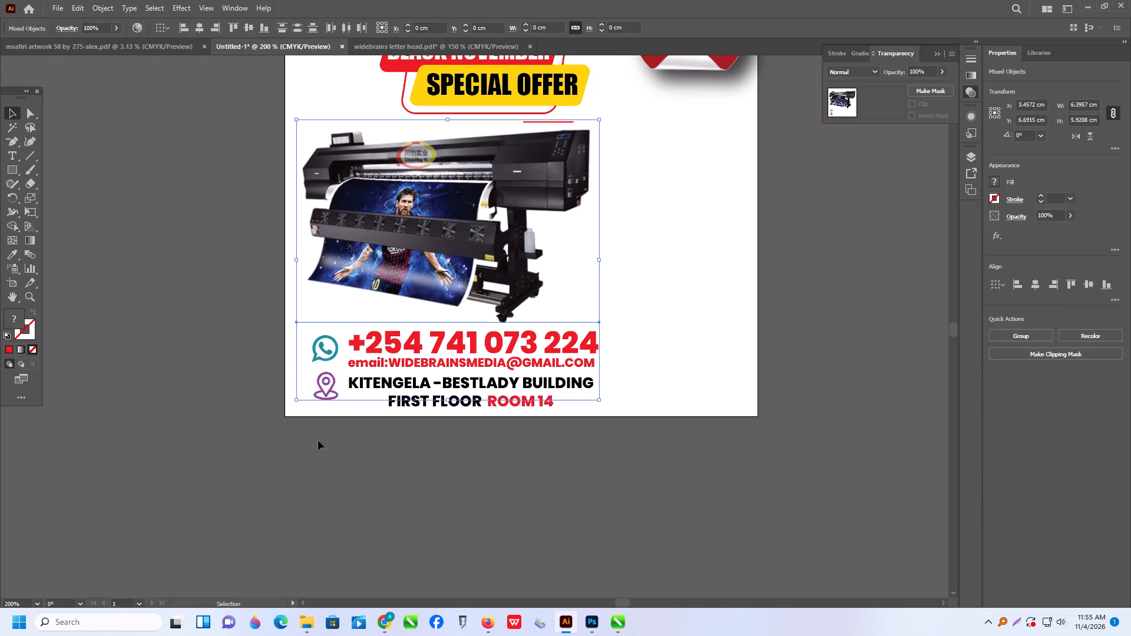
pyautogui.click(307, 444)
pyautogui.moveTo(284, 340); pyautogui.dragTo(322, 409)
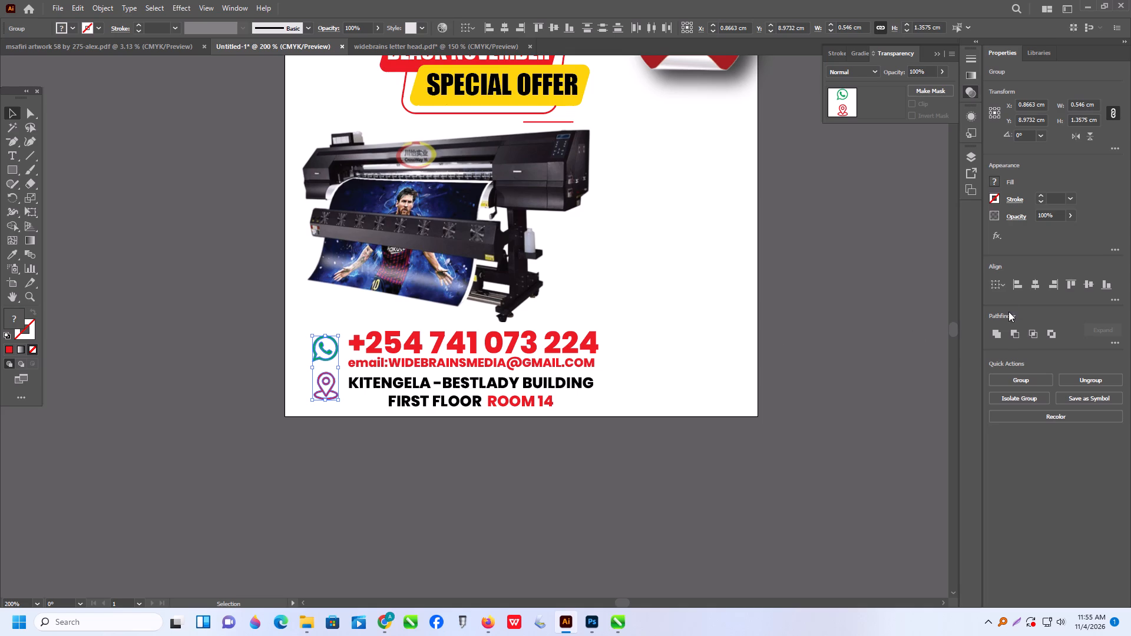
pyautogui.click(998, 284)
pyautogui.click(1004, 307)
pyautogui.click(1016, 287)
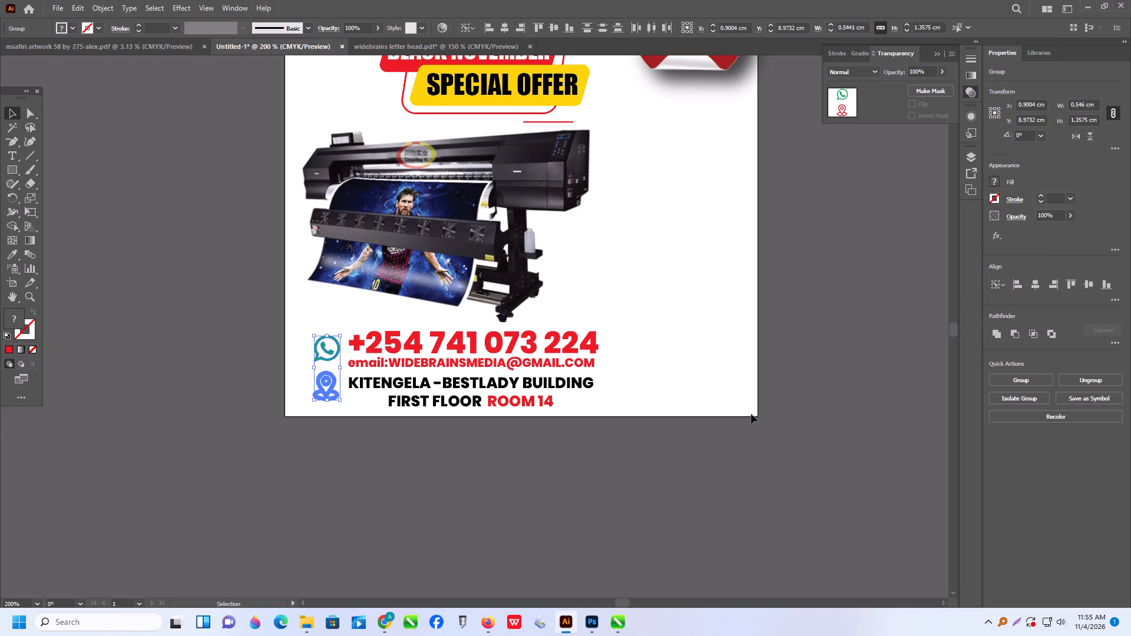
pyautogui.click(751, 414)
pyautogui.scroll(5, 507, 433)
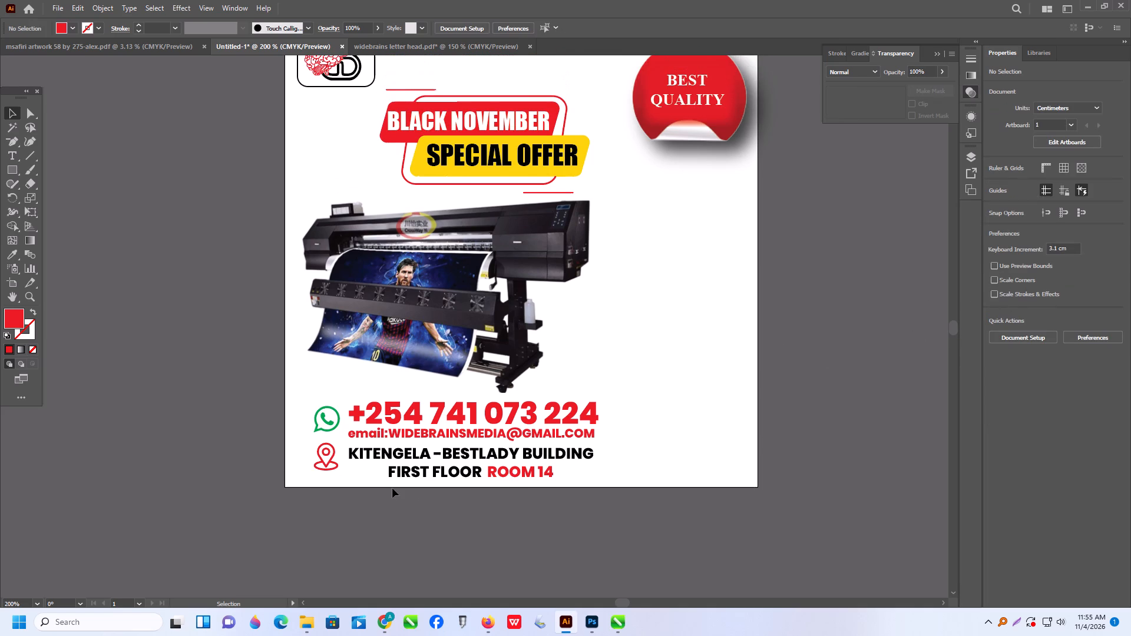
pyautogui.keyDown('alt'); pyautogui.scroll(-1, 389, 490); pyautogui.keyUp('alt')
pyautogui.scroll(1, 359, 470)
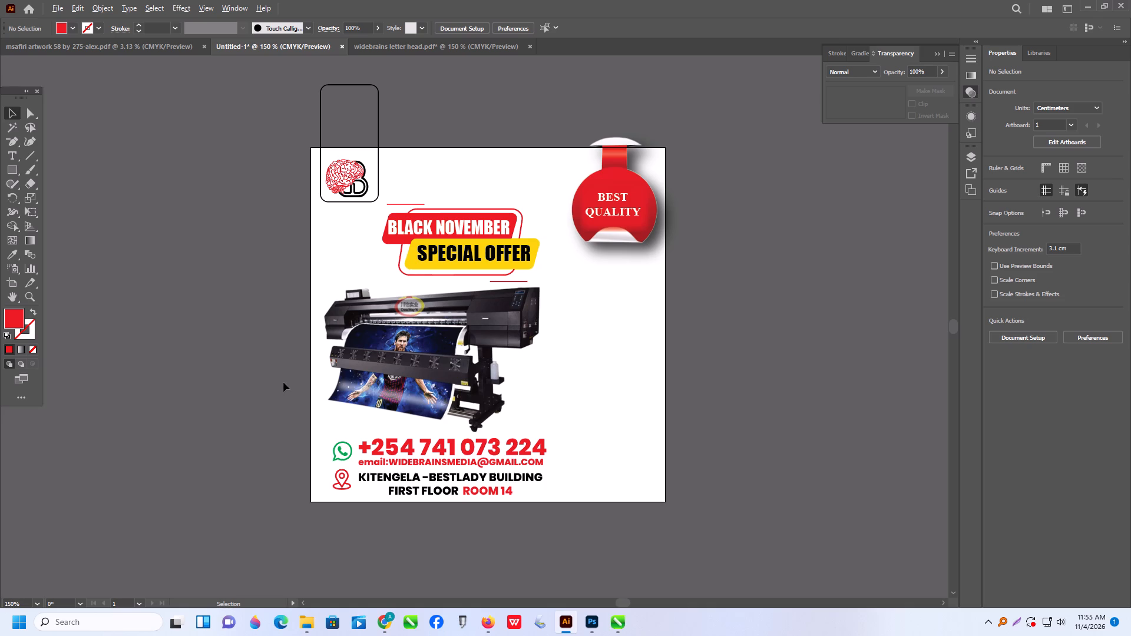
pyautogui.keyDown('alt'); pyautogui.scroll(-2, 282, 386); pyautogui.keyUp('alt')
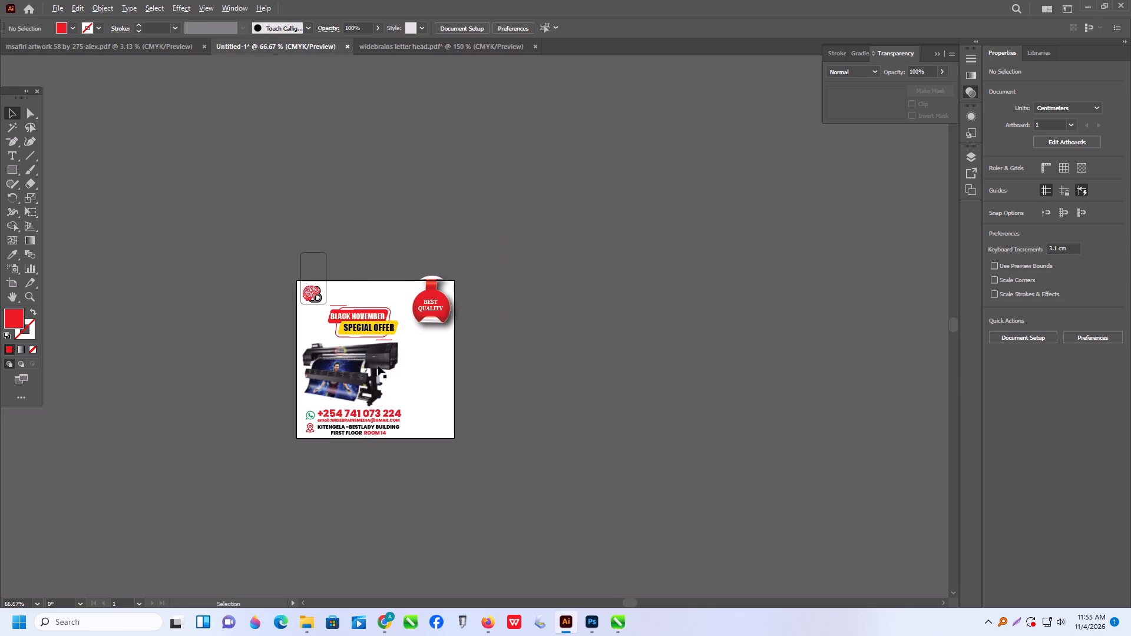
# Scale the printer image down proportionally to about 6.16 x 4.13 cm, keeping its upper-left corner in place.
pyautogui.keyDown('alt'); pyautogui.scroll(2, 378, 366); pyautogui.keyUp('alt')
pyautogui.click(378, 366)
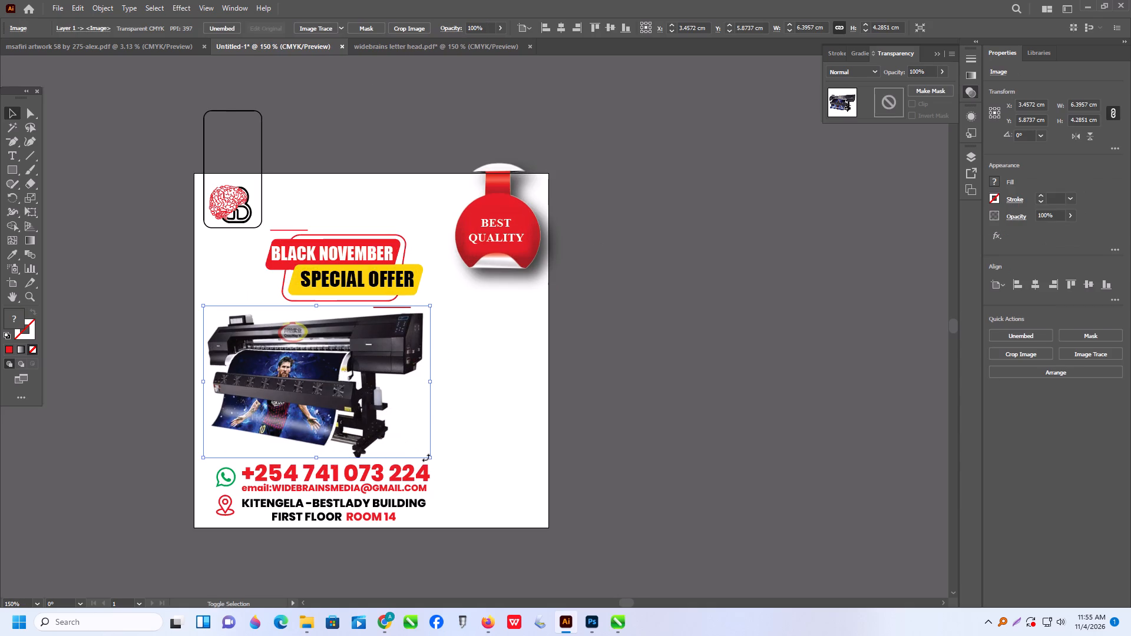
pyautogui.keyDown('shift'); pyautogui.moveTo(427, 458); pyautogui.dragTo(422, 458); pyautogui.keyUp('shift')
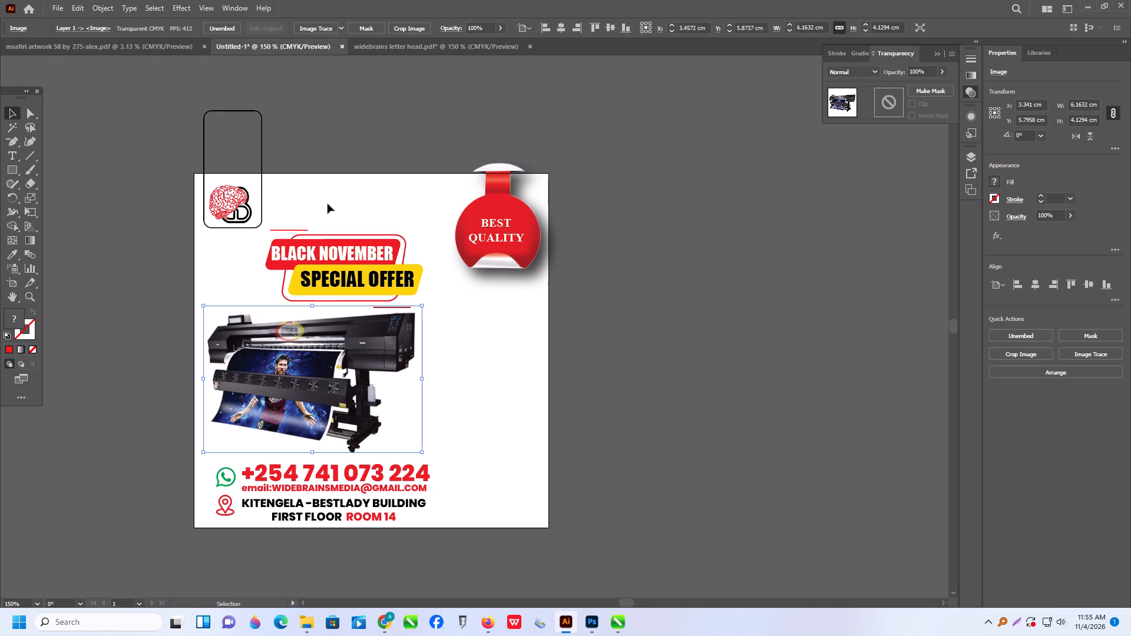
# Examine the Best Quality badge and the brain logo close up.
pyautogui.scroll(3, 482, 201)
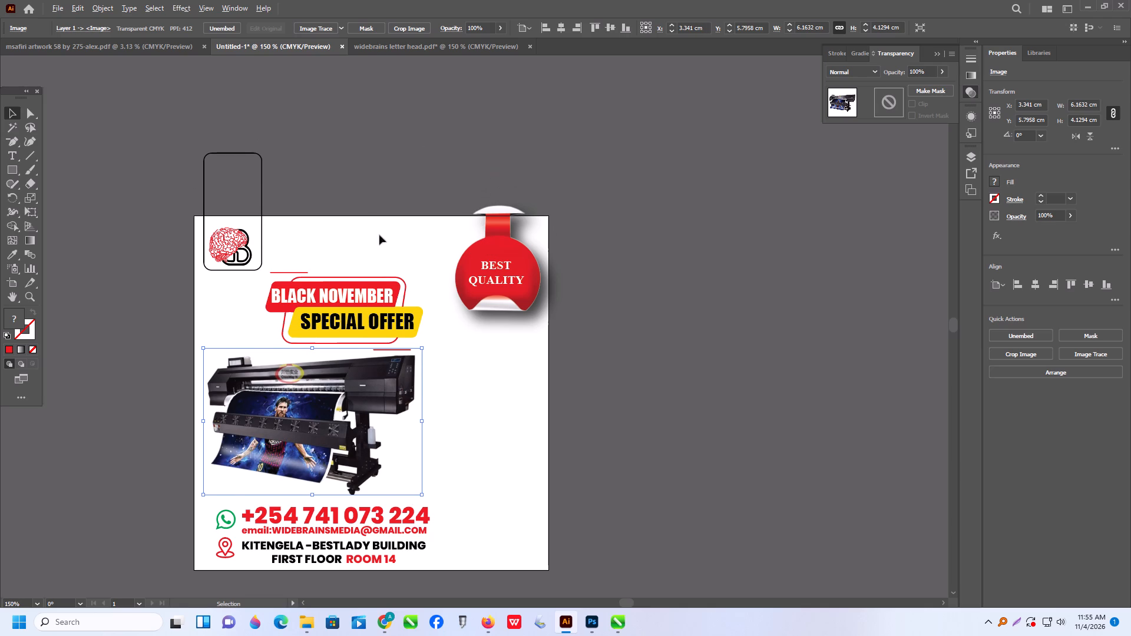
pyautogui.keyDown('alt'); pyautogui.scroll(2, 396, 234); pyautogui.keyUp('alt')
pyautogui.keyDown('alt'); pyautogui.scroll(1, 563, 254); pyautogui.keyUp('alt')
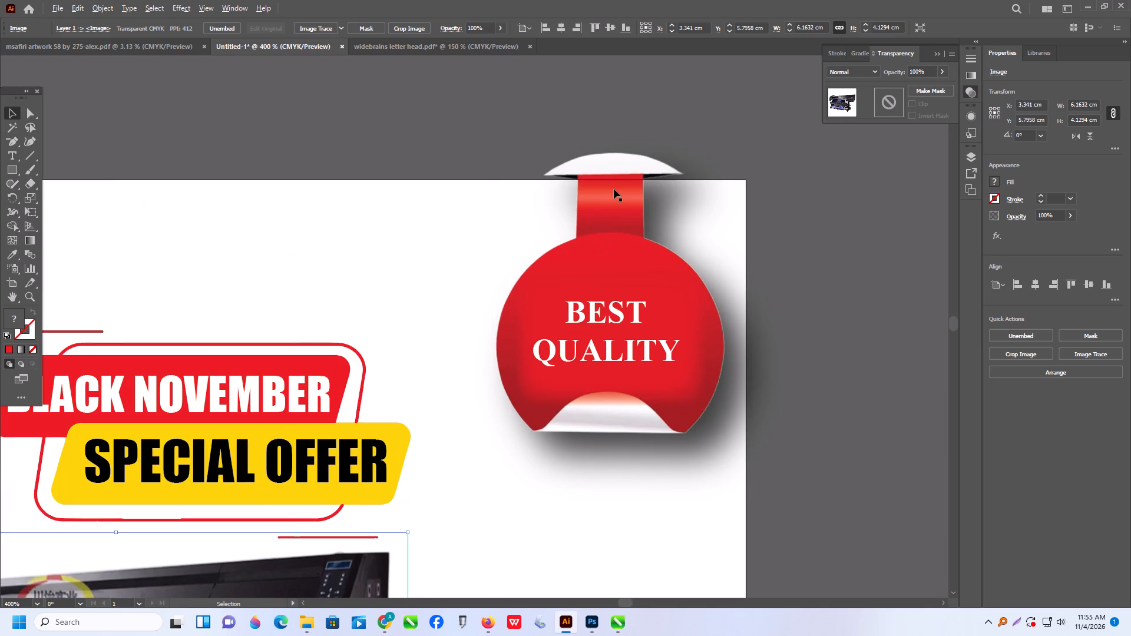
pyautogui.click(614, 189)
pyautogui.scroll(-2, 617, 191)
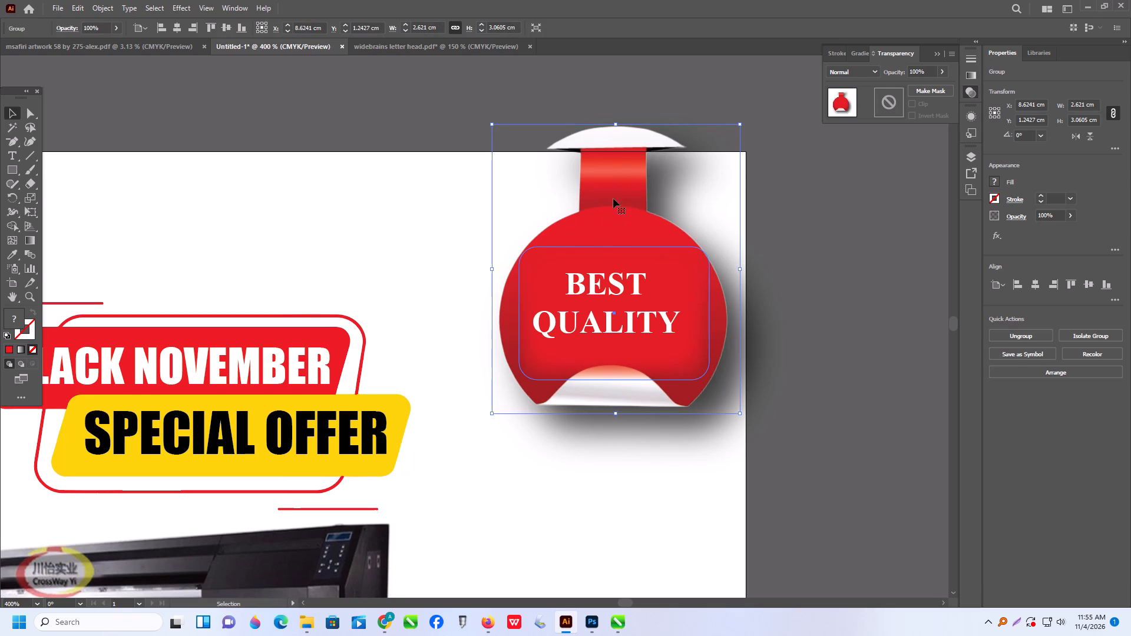
pyautogui.click(788, 267)
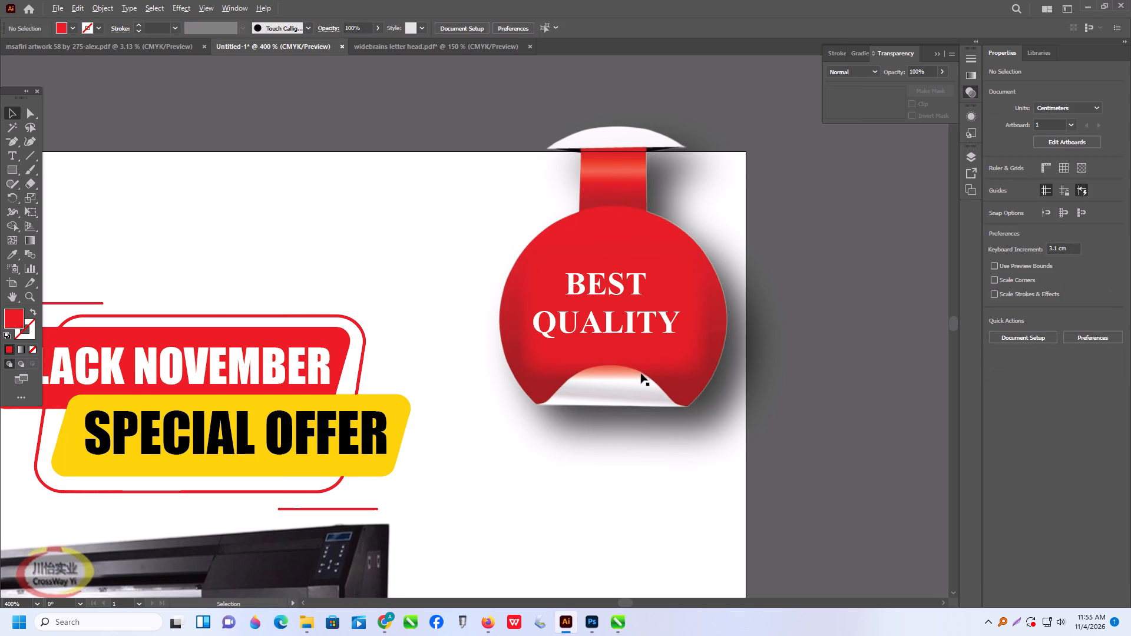
pyautogui.keyDown('alt'); pyautogui.scroll(-3, 641, 373); pyautogui.keyUp('alt')
pyautogui.scroll(-2, 390, 319)
pyautogui.keyDown('alt'); pyautogui.scroll(7, 373, 296); pyautogui.keyUp('alt')
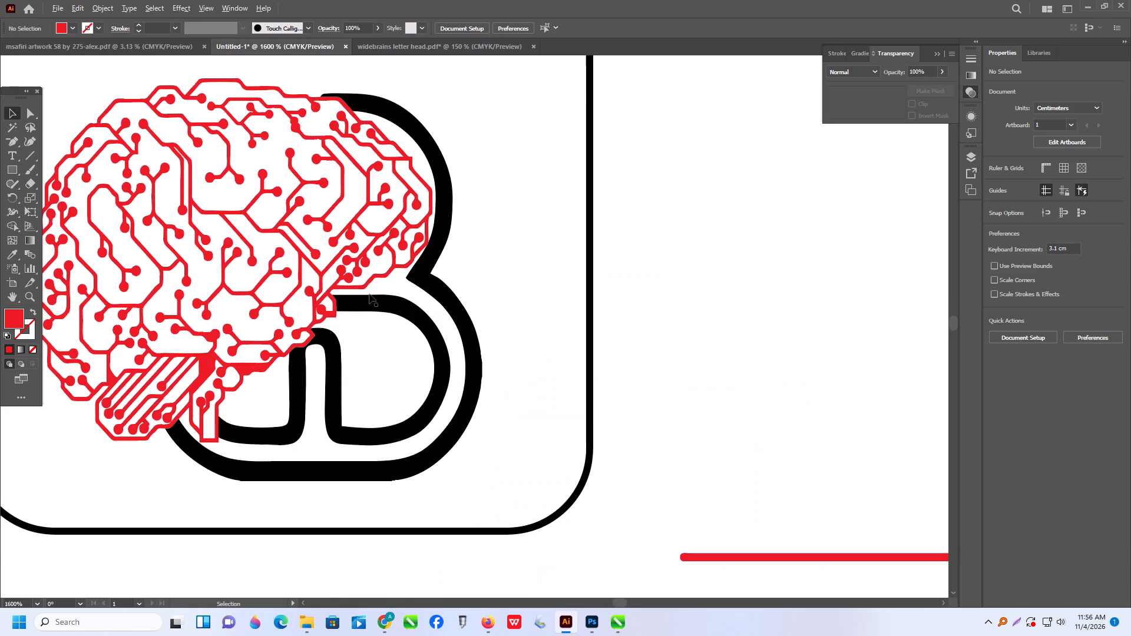
pyautogui.keyDown('alt'); pyautogui.scroll(2, 369, 294); pyautogui.keyUp('alt')
pyautogui.keyDown('alt'); pyautogui.scroll(-4, 369, 293); pyautogui.keyUp('alt')
pyautogui.keyDown('alt'); pyautogui.scroll(6, 318, 339); pyautogui.keyUp('alt')
pyautogui.keyDown('alt'); pyautogui.scroll(1, 243, 240); pyautogui.keyUp('alt')
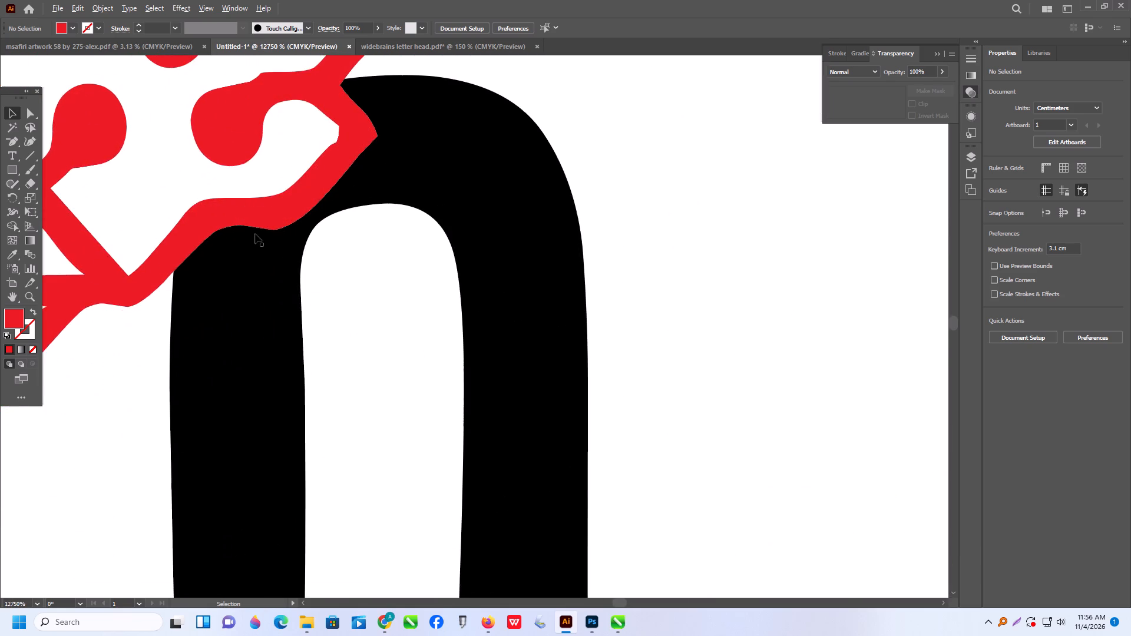
pyautogui.keyDown('alt'); pyautogui.scroll(-8, 266, 244); pyautogui.keyUp('alt')
pyautogui.keyDown('alt'); pyautogui.scroll(-1, 325, 253); pyautogui.keyUp('alt')
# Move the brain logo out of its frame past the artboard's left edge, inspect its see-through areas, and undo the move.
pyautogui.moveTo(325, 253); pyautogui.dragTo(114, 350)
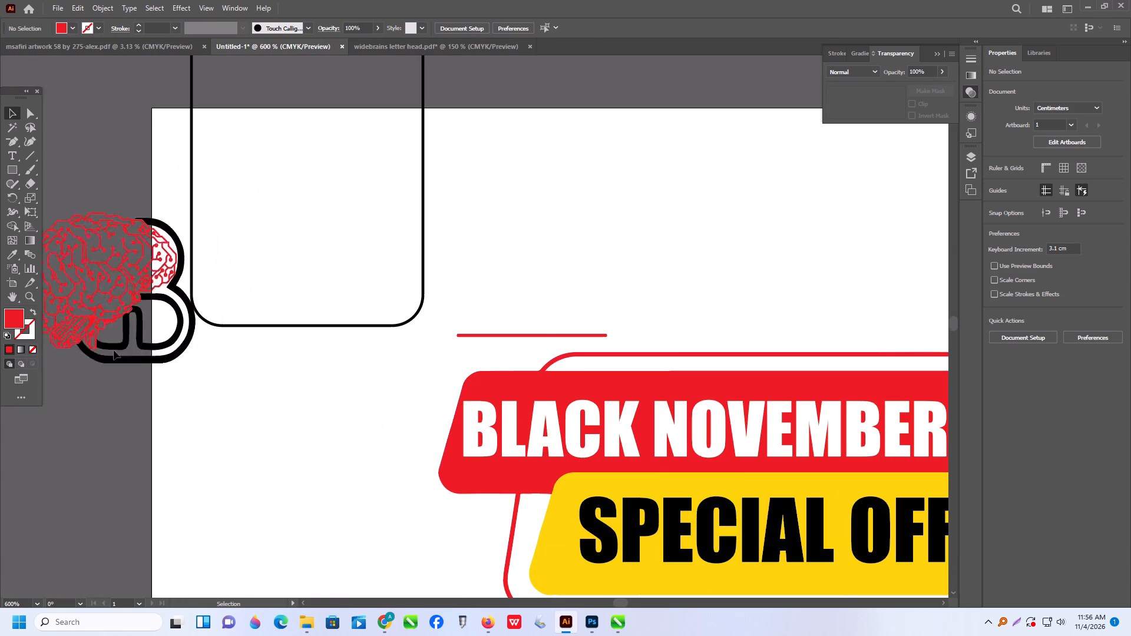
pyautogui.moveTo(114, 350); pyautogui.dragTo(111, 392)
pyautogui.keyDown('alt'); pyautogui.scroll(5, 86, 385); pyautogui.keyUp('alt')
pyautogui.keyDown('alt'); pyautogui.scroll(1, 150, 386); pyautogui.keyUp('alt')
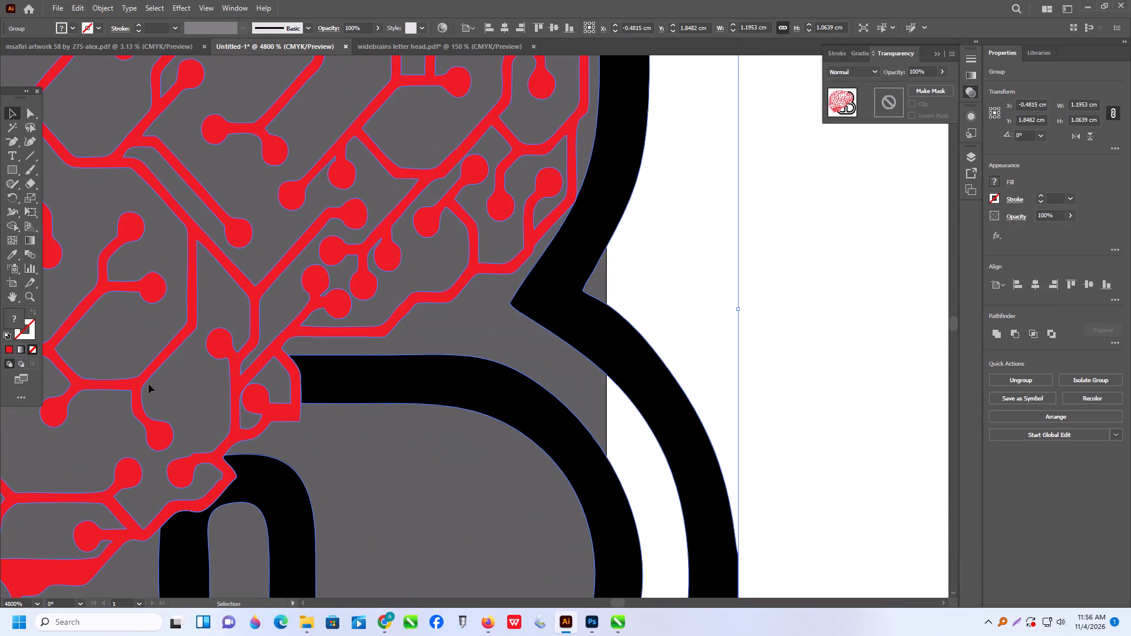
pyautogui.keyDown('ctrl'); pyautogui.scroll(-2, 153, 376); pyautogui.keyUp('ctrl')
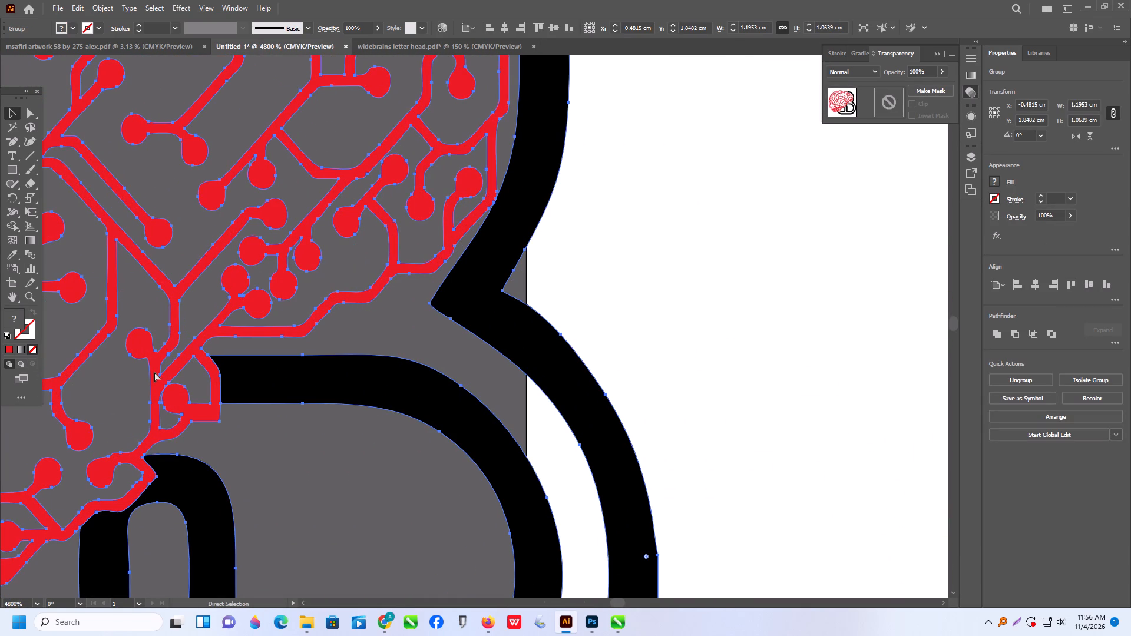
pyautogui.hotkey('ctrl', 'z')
# Centre the brain logo horizontally in its rounded rectangle frame, using the frame as key object.
pyautogui.keyDown('alt'); pyautogui.scroll(-4, 155, 370); pyautogui.keyUp('alt')
pyautogui.scroll(7, 375, 294)
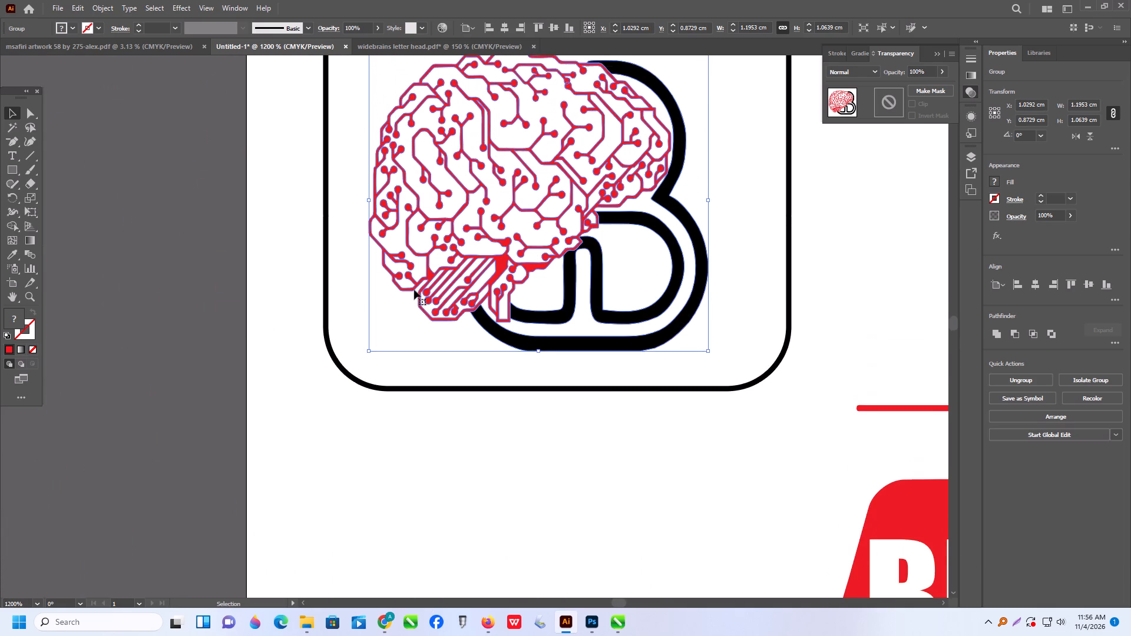
pyautogui.scroll(4, 414, 290)
pyautogui.keyDown('alt'); pyautogui.scroll(-4, 389, 373); pyautogui.keyUp('alt')
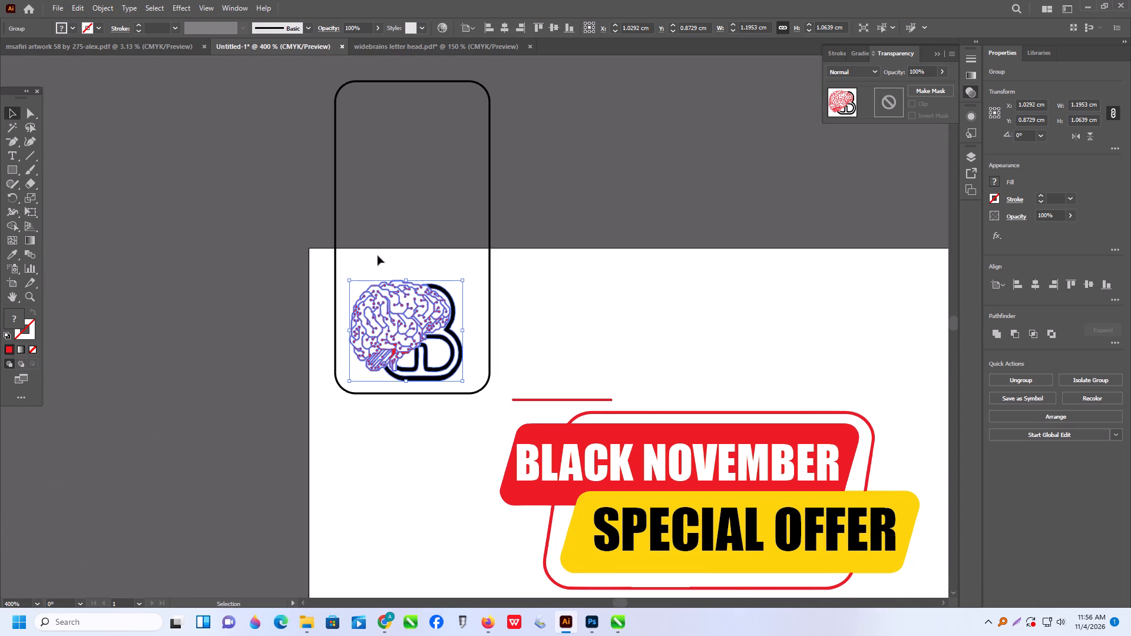
pyautogui.moveTo(287, 200); pyautogui.dragTo(560, 279)
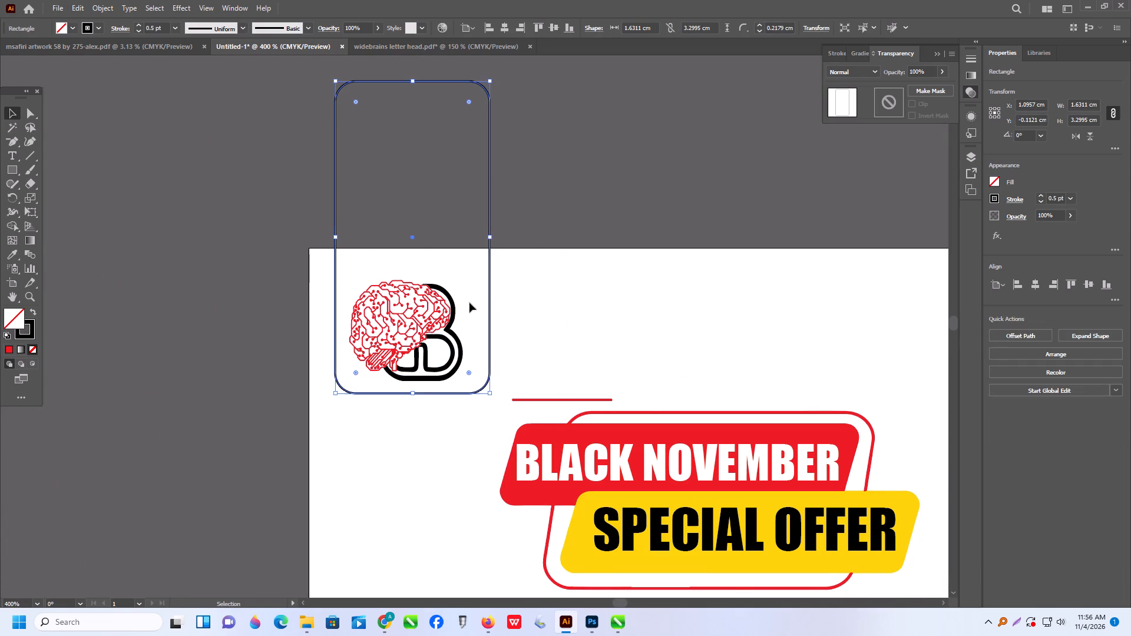
pyautogui.keyDown('shift'); pyautogui.click(422, 314); pyautogui.keyUp('shift')
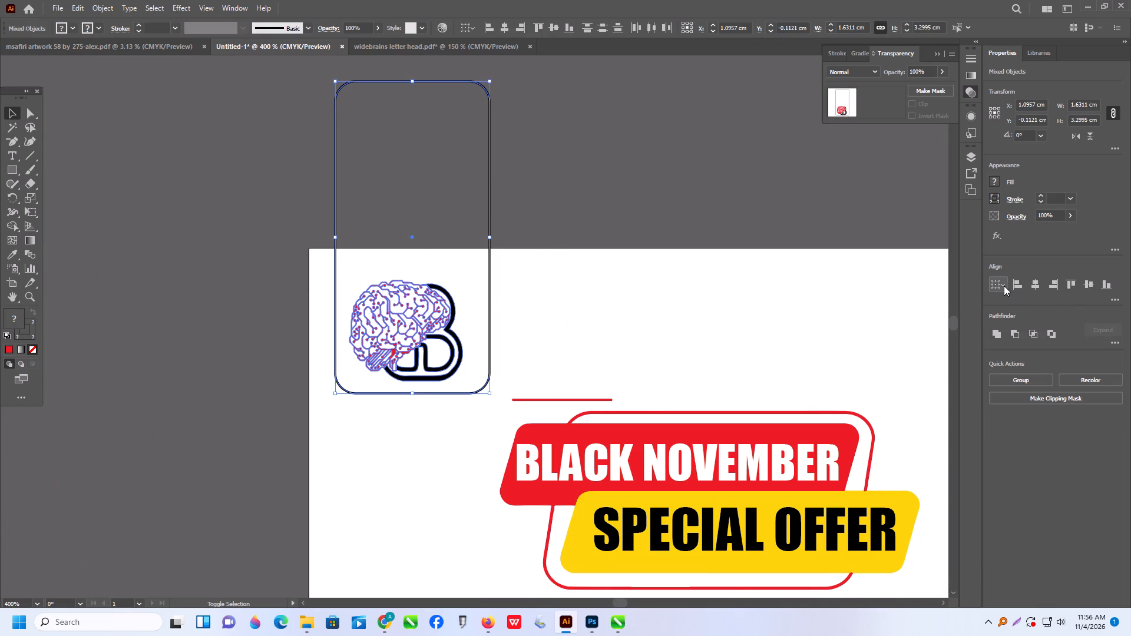
pyautogui.click(1004, 285)
pyautogui.click(1017, 310)
pyautogui.click(1031, 284)
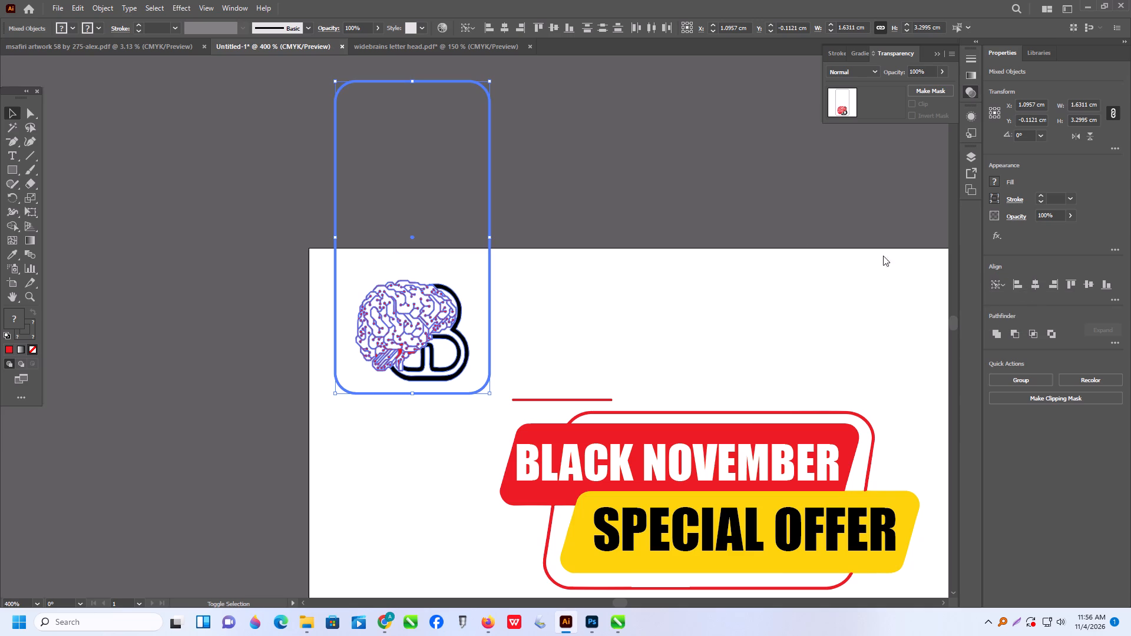
pyautogui.click(674, 199)
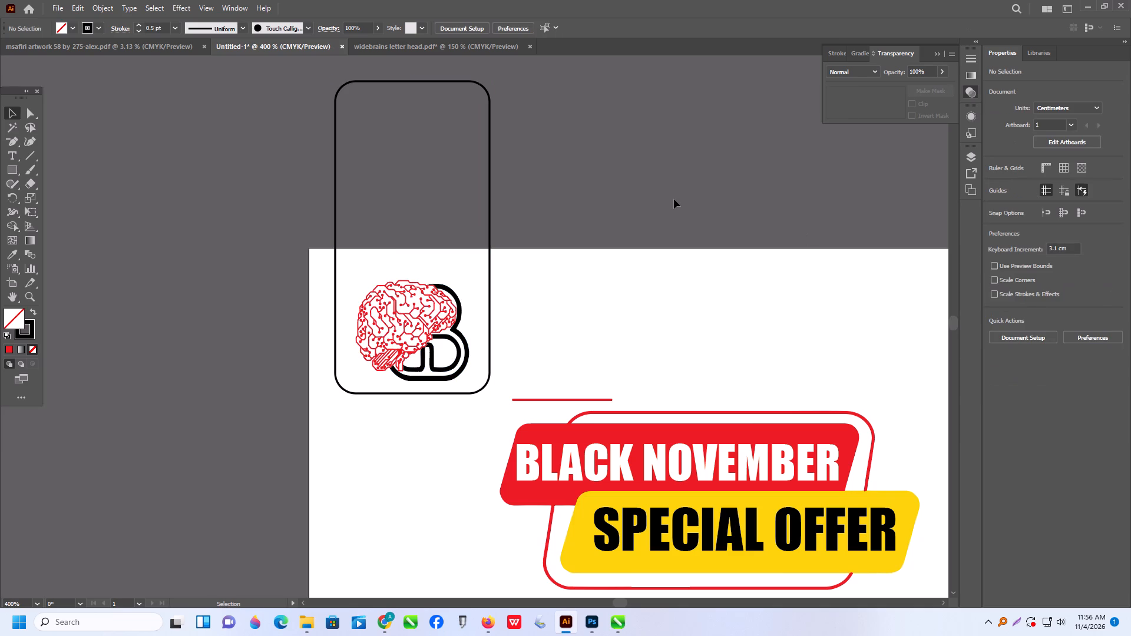
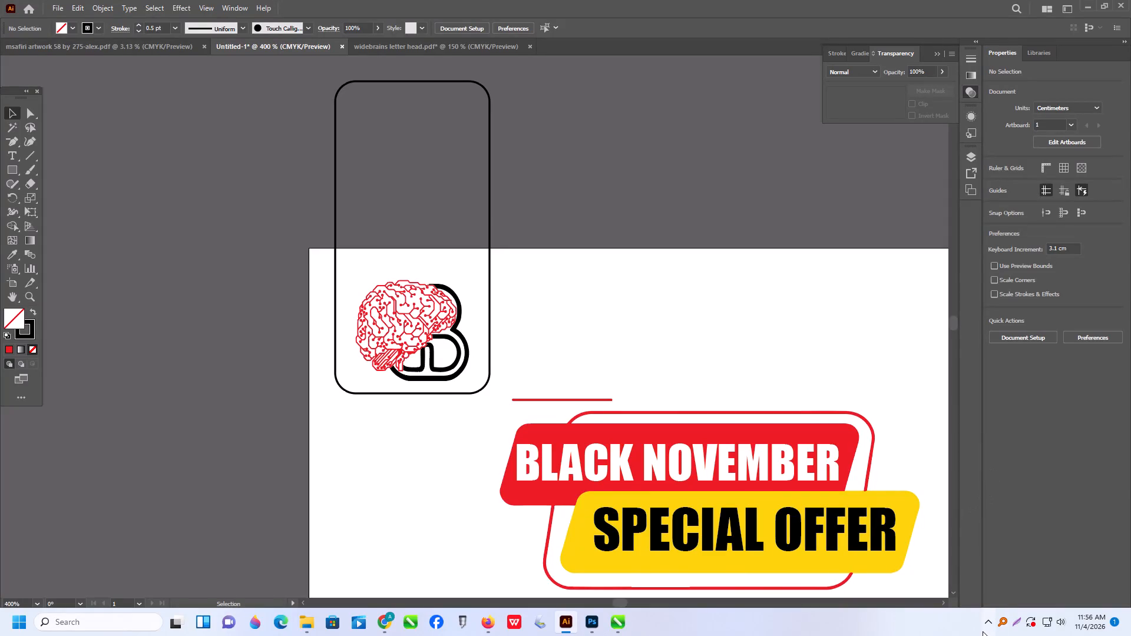
# Show the hidden background app icons in the Windows system tray.
pyautogui.click(984, 625)
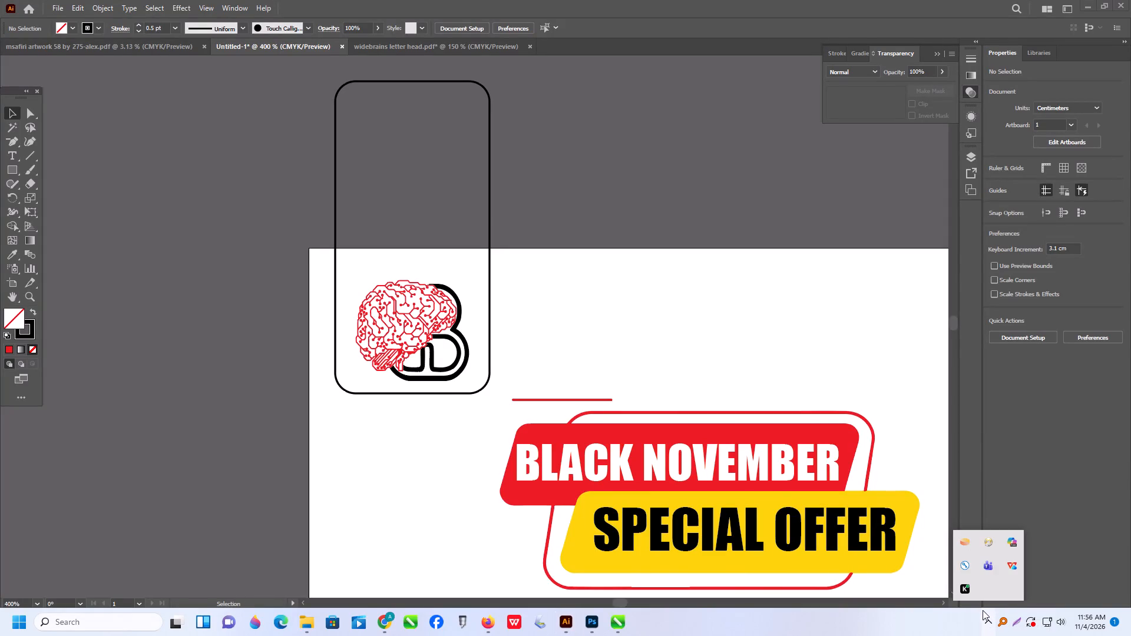
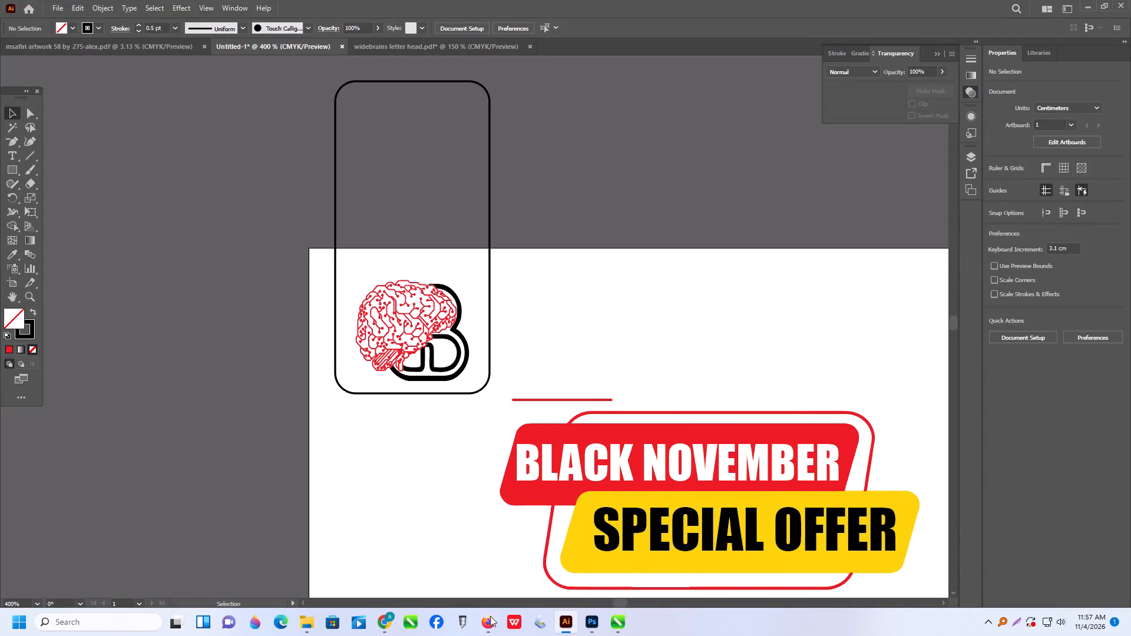
# Reopen the Windows system tray overflow to show the hidden background app icons.
pyautogui.click(990, 620)
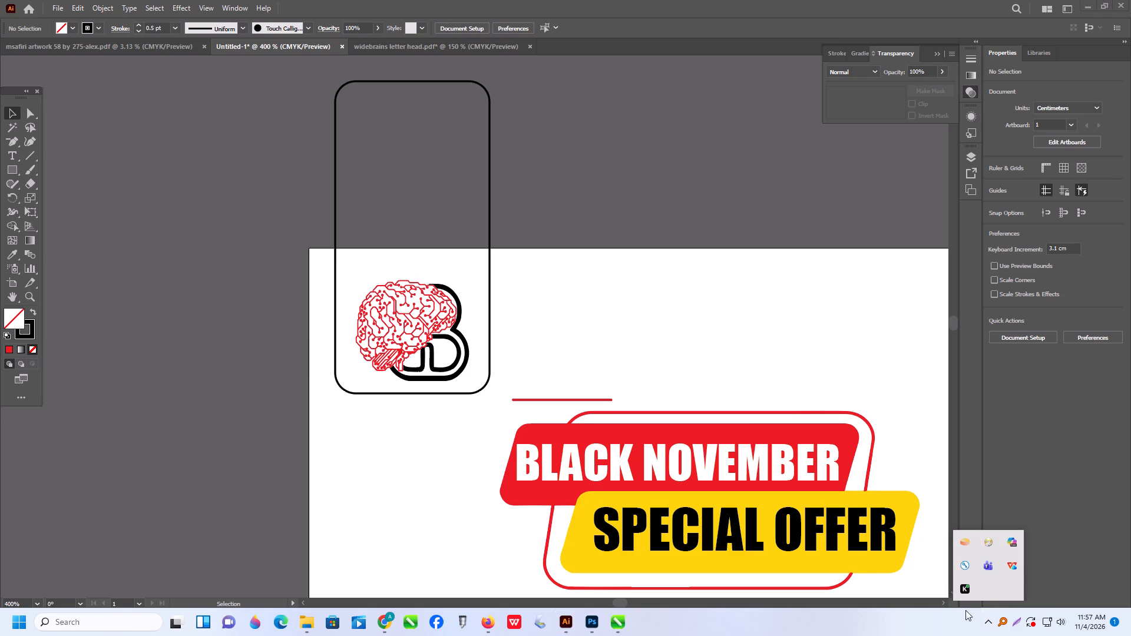
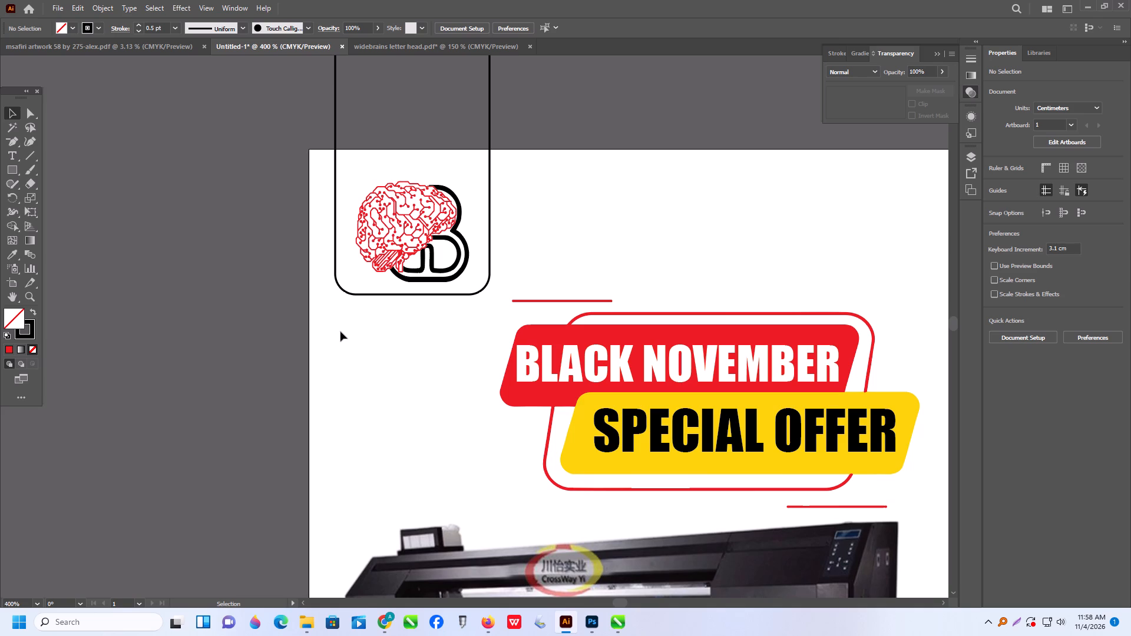
# Scale the contact and location block down to about 4.25 x 1.31 cm and move it down near the poster's lower-left corner.
pyautogui.scroll(-3, 315, 345)
pyautogui.keyDown('alt'); pyautogui.scroll(-2, 313, 343); pyautogui.keyUp('alt')
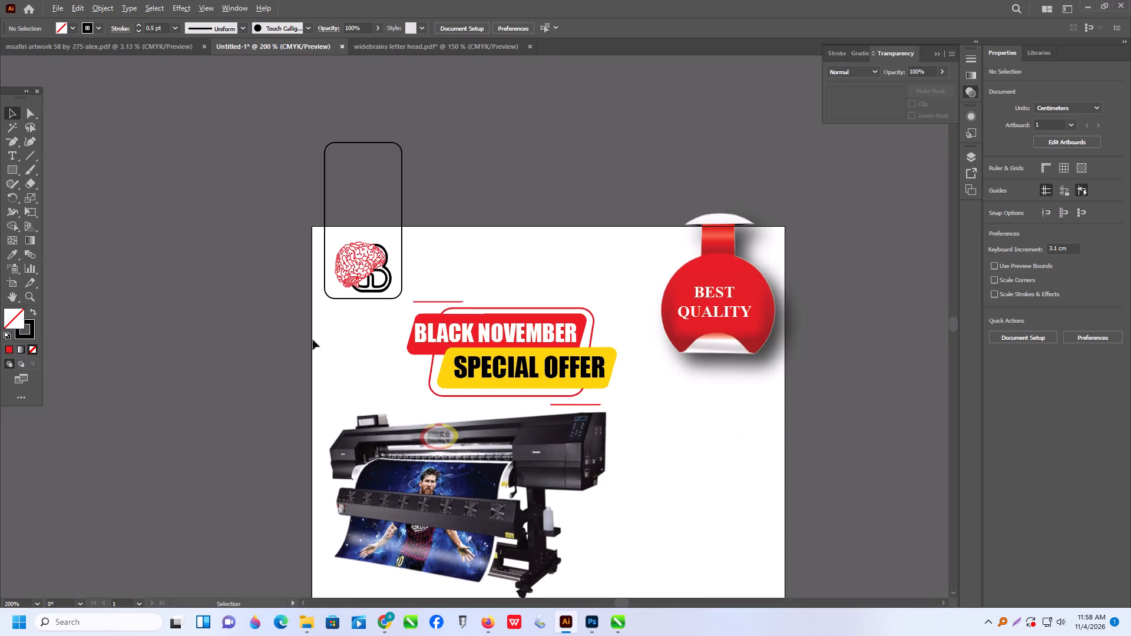
pyautogui.keyDown('alt'); pyautogui.scroll(-3, 313, 339); pyautogui.keyUp('alt')
pyautogui.scroll(-2, 316, 336)
pyautogui.keyDown('alt'); pyautogui.scroll(2, 310, 336); pyautogui.keyUp('alt')
pyautogui.scroll(-3, 310, 336)
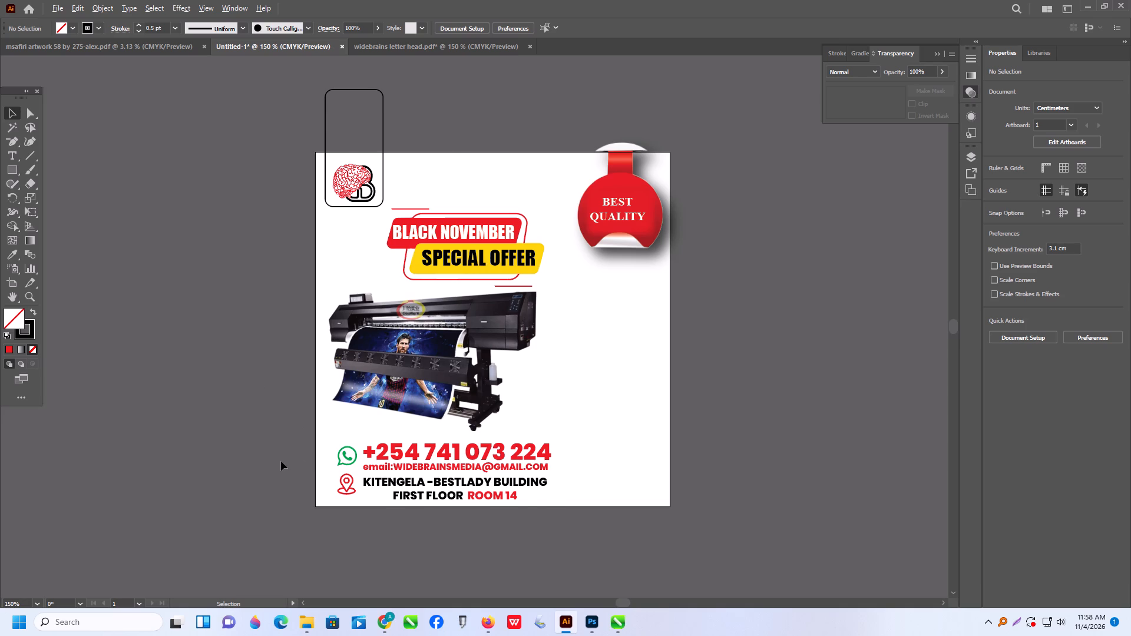
pyautogui.keyDown('alt'); pyautogui.scroll(1, 281, 461); pyautogui.keyUp('alt')
pyautogui.scroll(-2, 282, 461)
pyautogui.moveTo(254, 433); pyautogui.dragTo(598, 532)
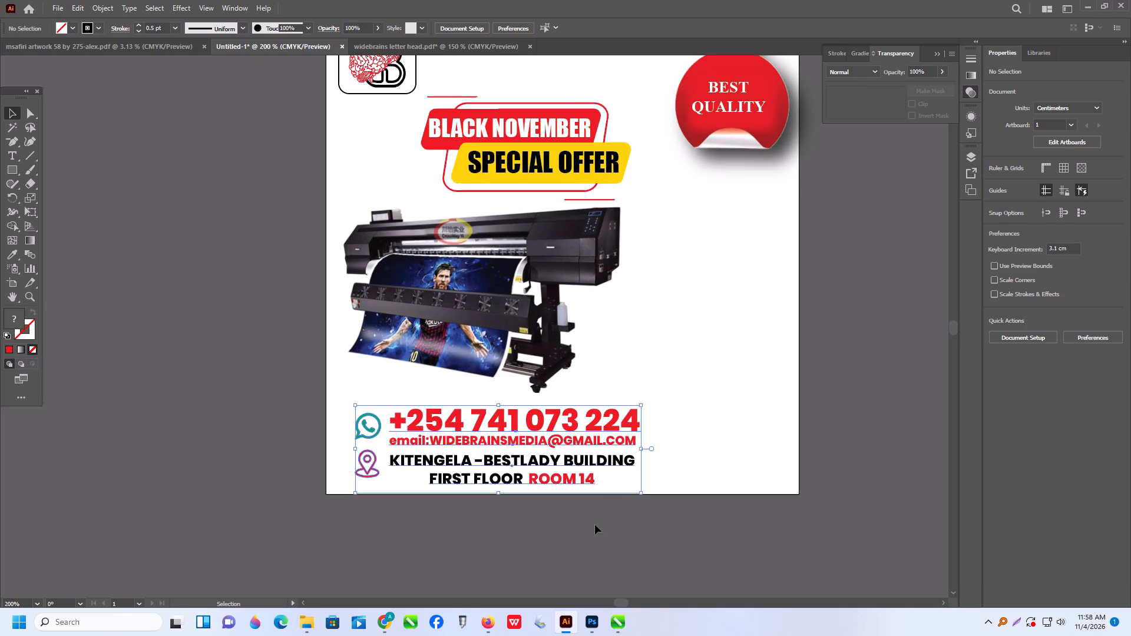
pyautogui.keyDown('shift'); pyautogui.moveTo(641, 495); pyautogui.dragTo(586, 485); pyautogui.keyUp('shift')
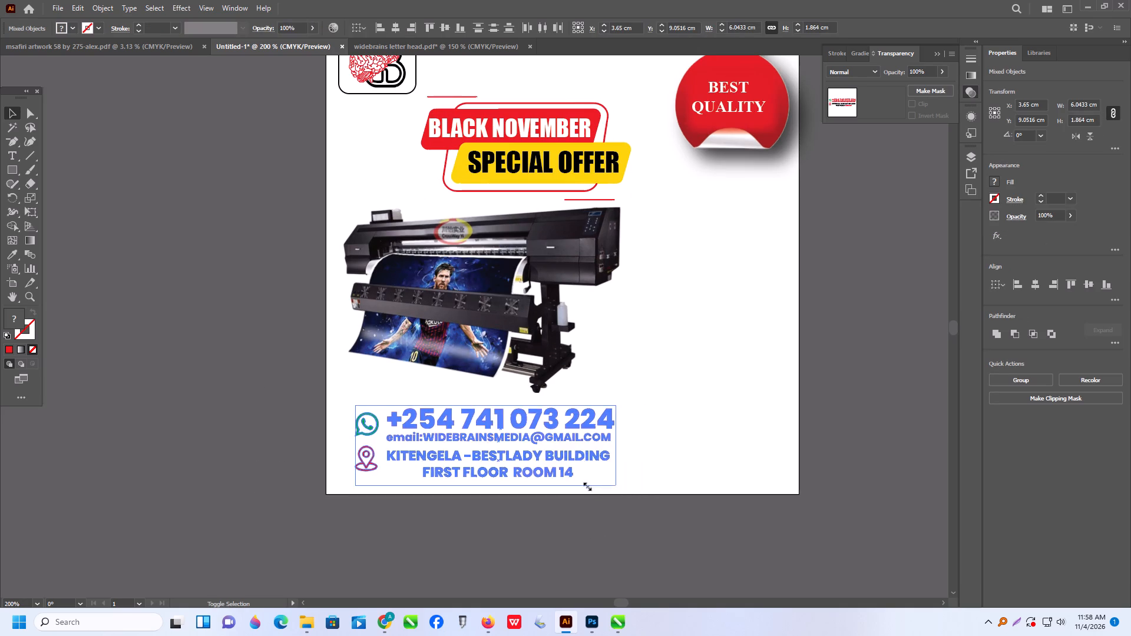
pyautogui.keyDown('shift'); pyautogui.moveTo(586, 485); pyautogui.dragTo(556, 481); pyautogui.keyUp('shift')
pyautogui.moveTo(518, 446); pyautogui.dragTo(518, 460)
pyautogui.scroll(1, 518, 476)
pyautogui.scroll(1, 595, 475)
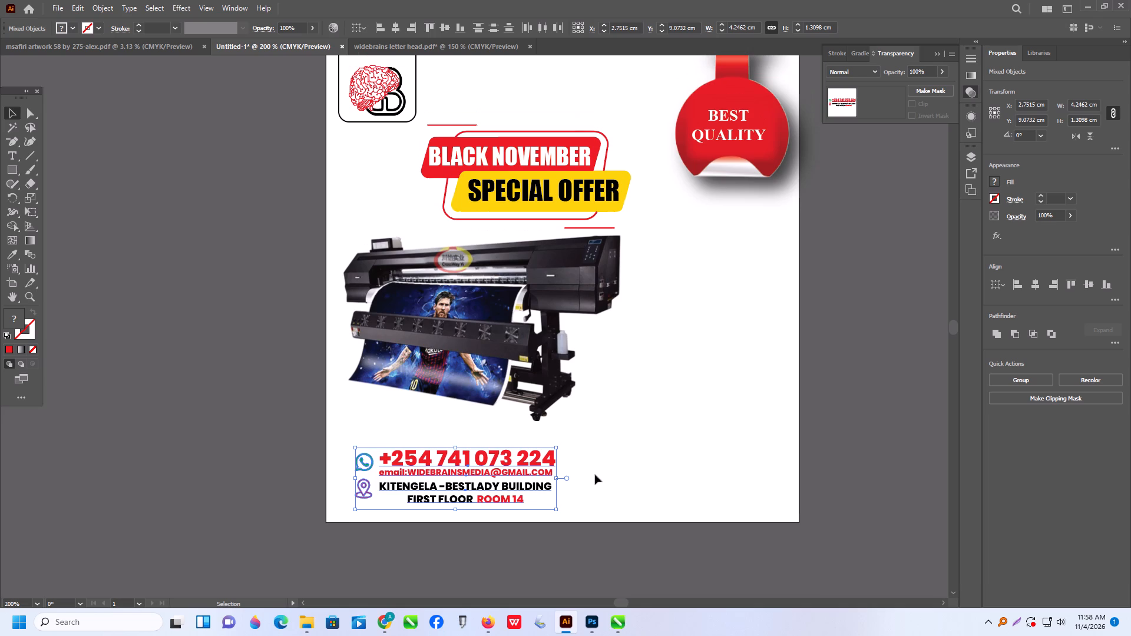
pyautogui.click(704, 441)
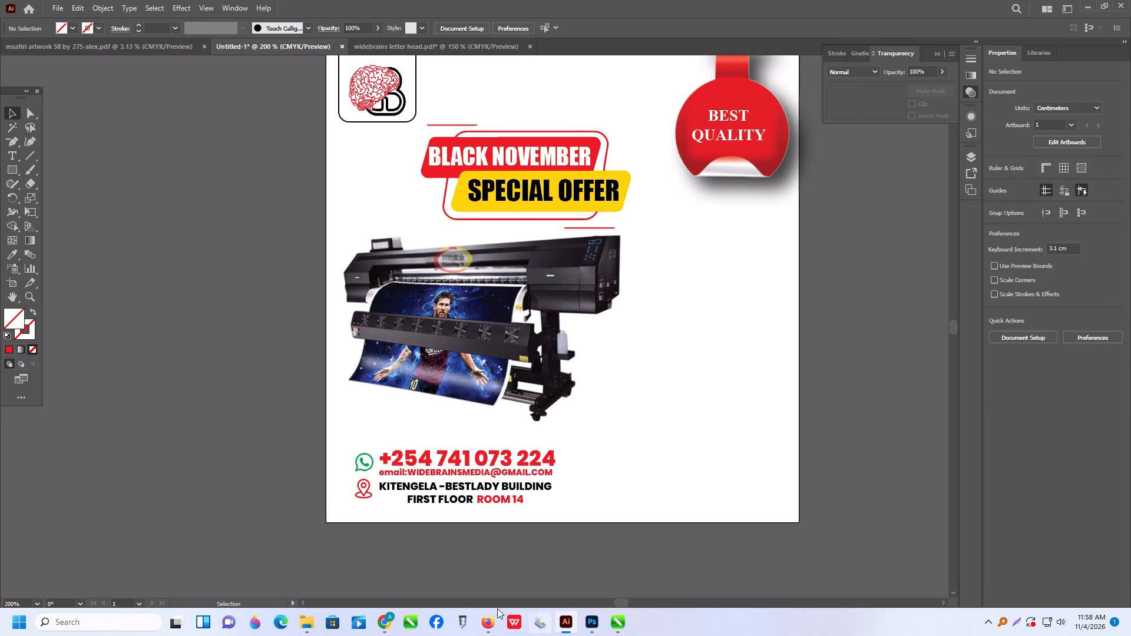
# Switch to Chrome and browse the related printing flyer and banner designs on the Pinterest flyer design page for layout ideas.
pyautogui.click(386, 621)
pyautogui.click(244, 2)
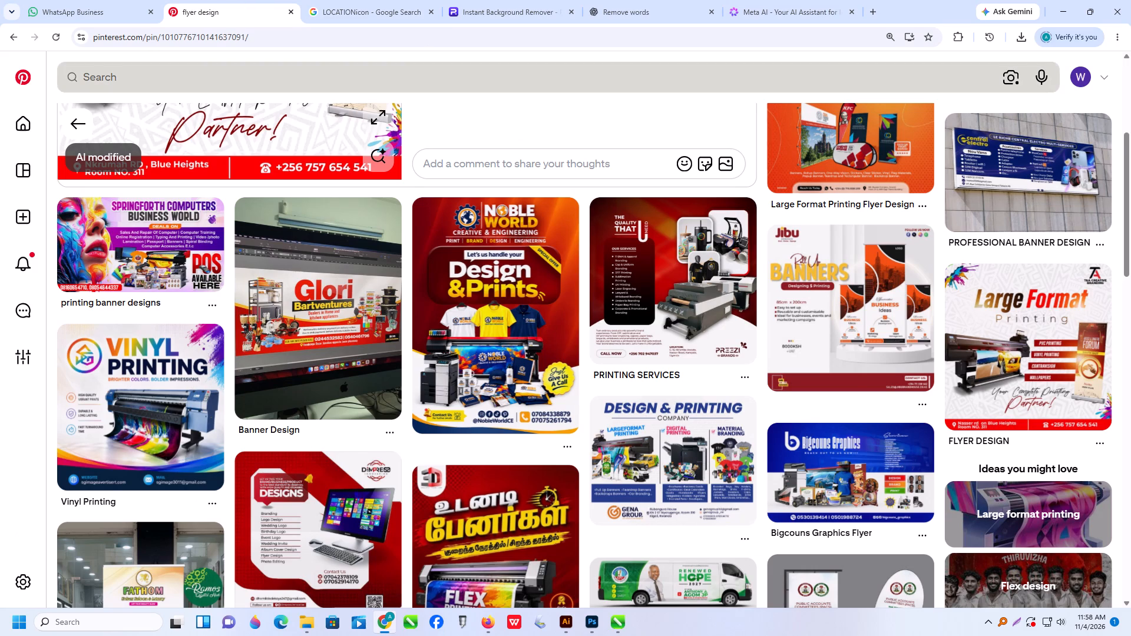
pyautogui.scroll(-2, 579, 76)
pyautogui.scroll(1, 581, 76)
pyautogui.scroll(-1, 581, 79)
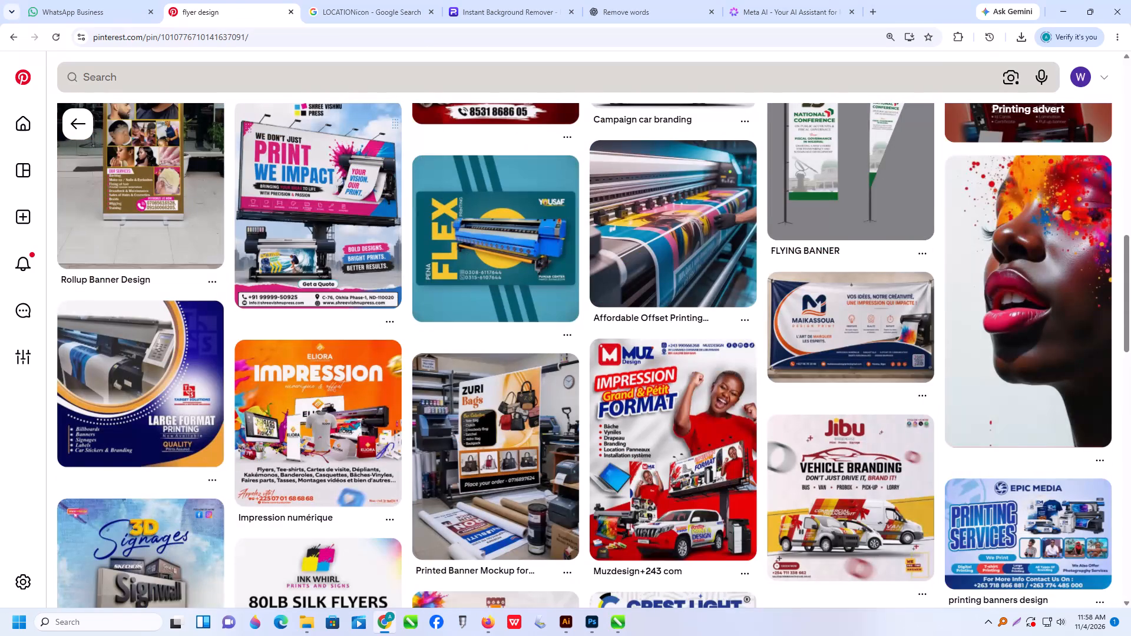
pyautogui.scroll(-2, 592, 49)
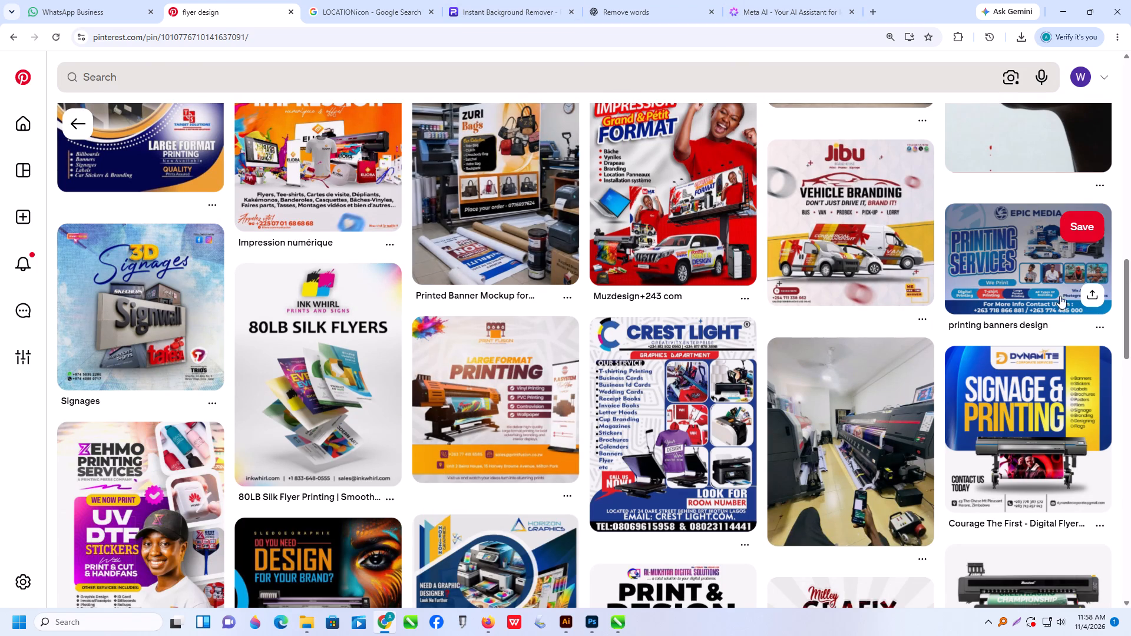
# Show the hidden background app icons in the Windows system tray.
pyautogui.click(985, 619)
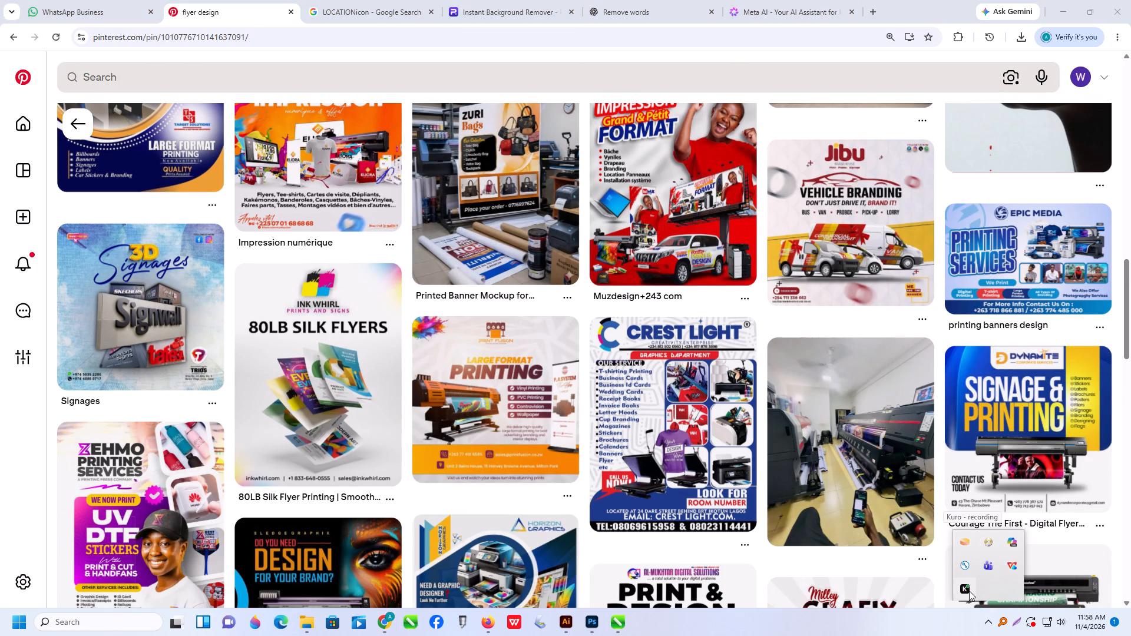
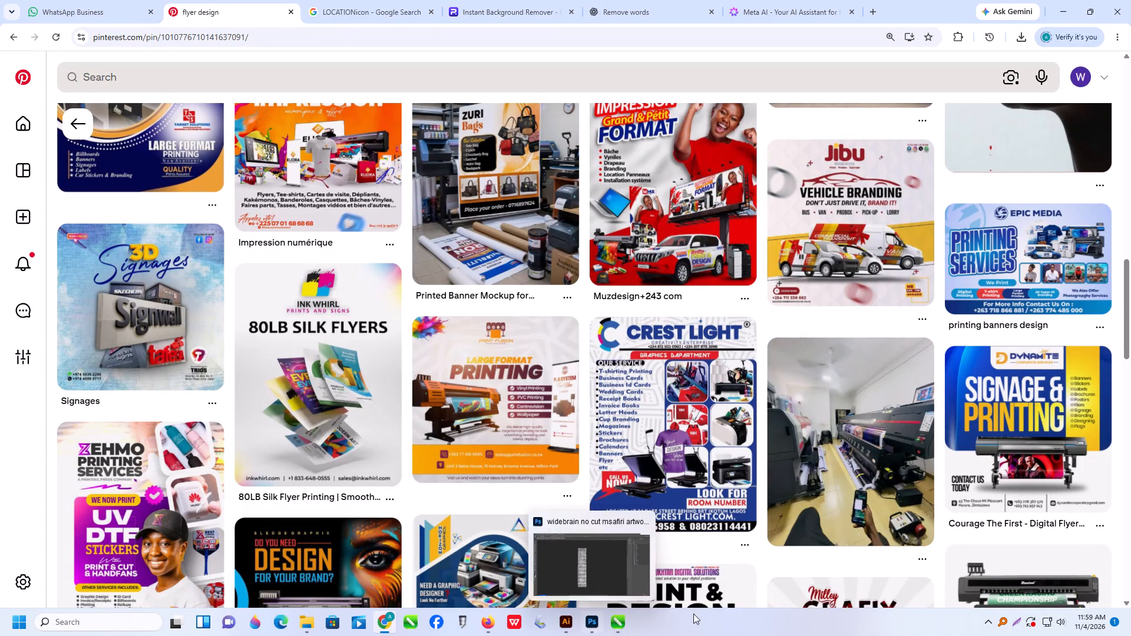
# Open the hidden icons of the Windows system tray to reach the background recording app.
pyautogui.click(991, 622)
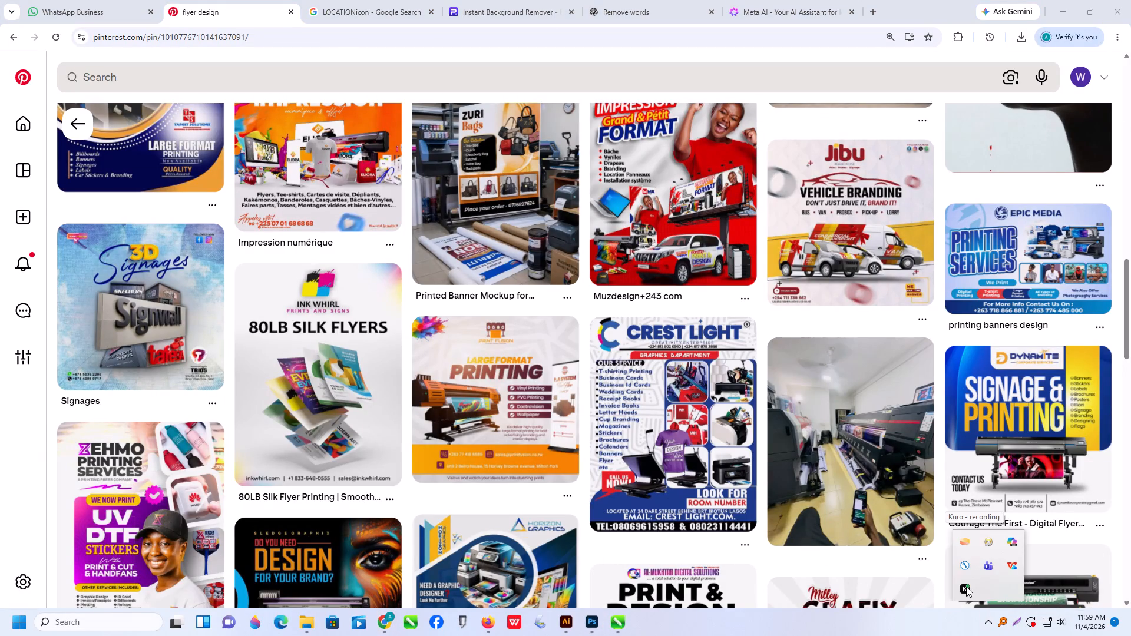
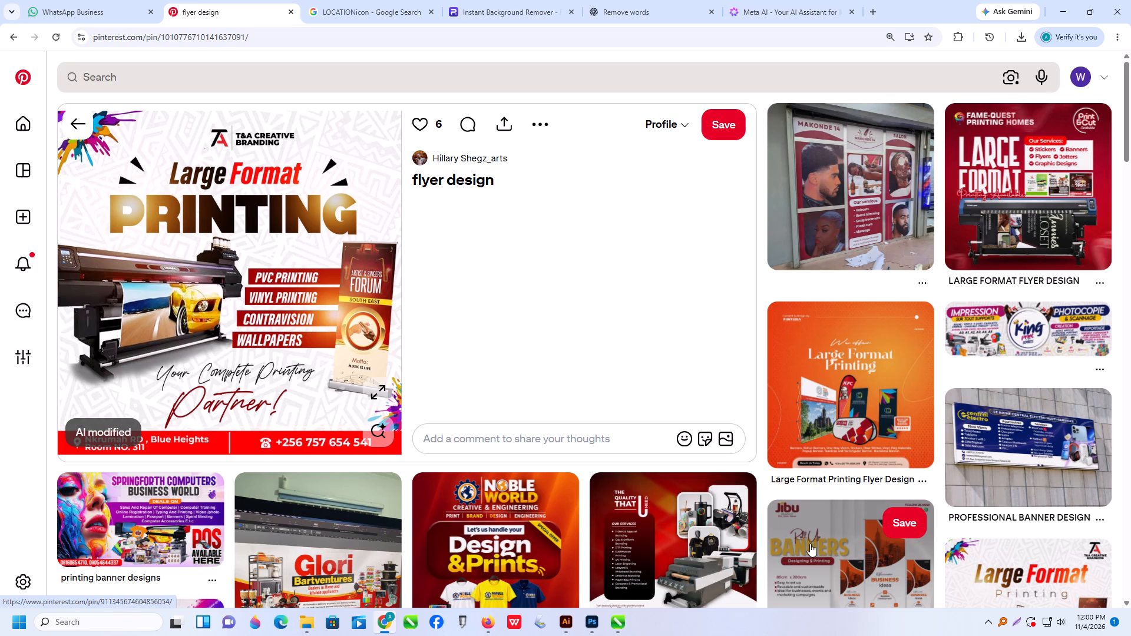
# Open Pinterest in a new browser tab and start a new search there.
pyautogui.scroll(-1, 806, 539)
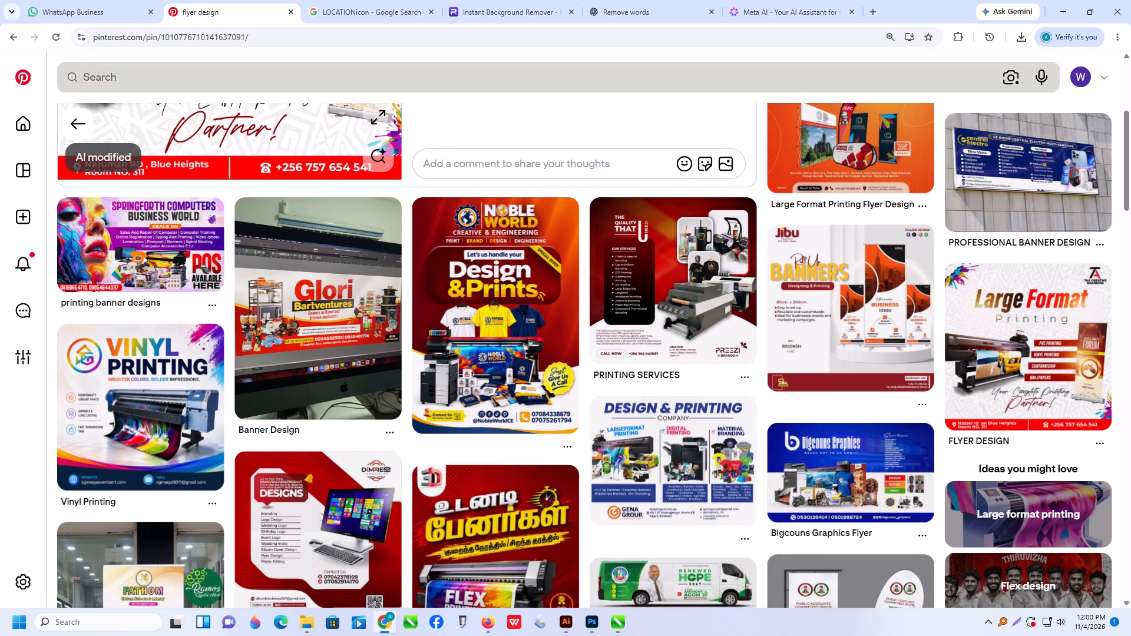
pyautogui.click(868, 14)
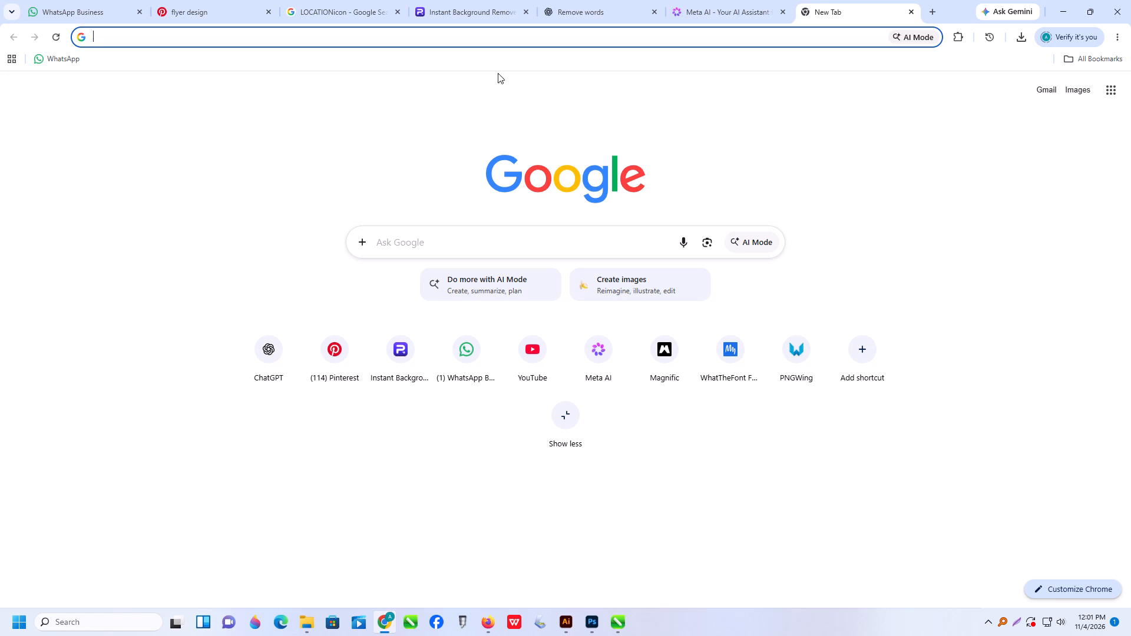
pyautogui.click(340, 353)
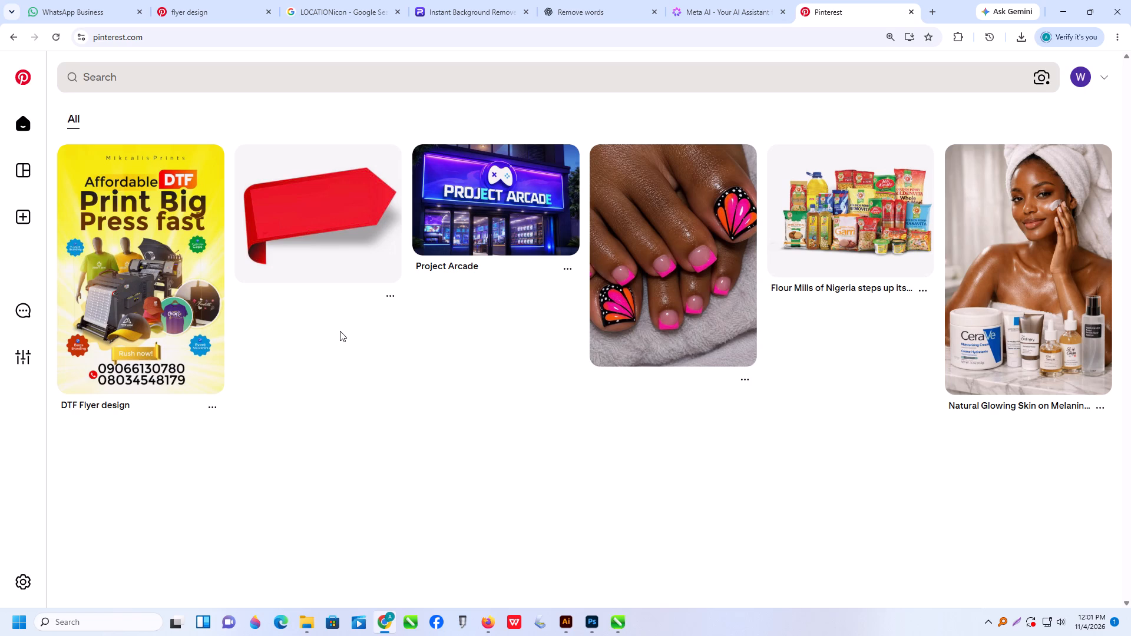
pyautogui.doubleClick(223, 85)
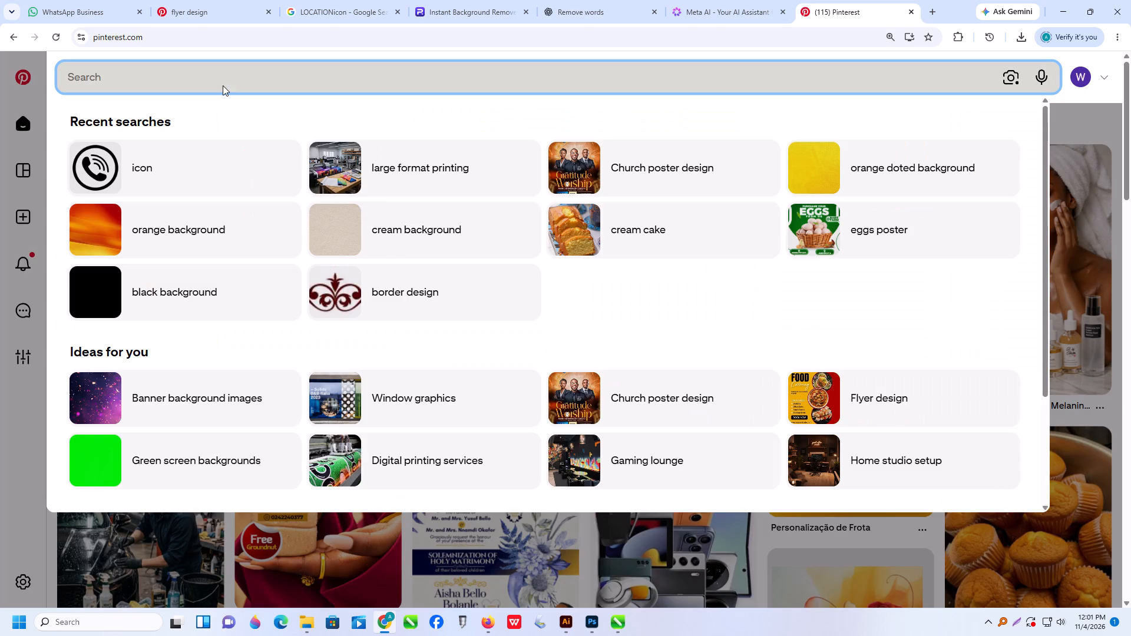
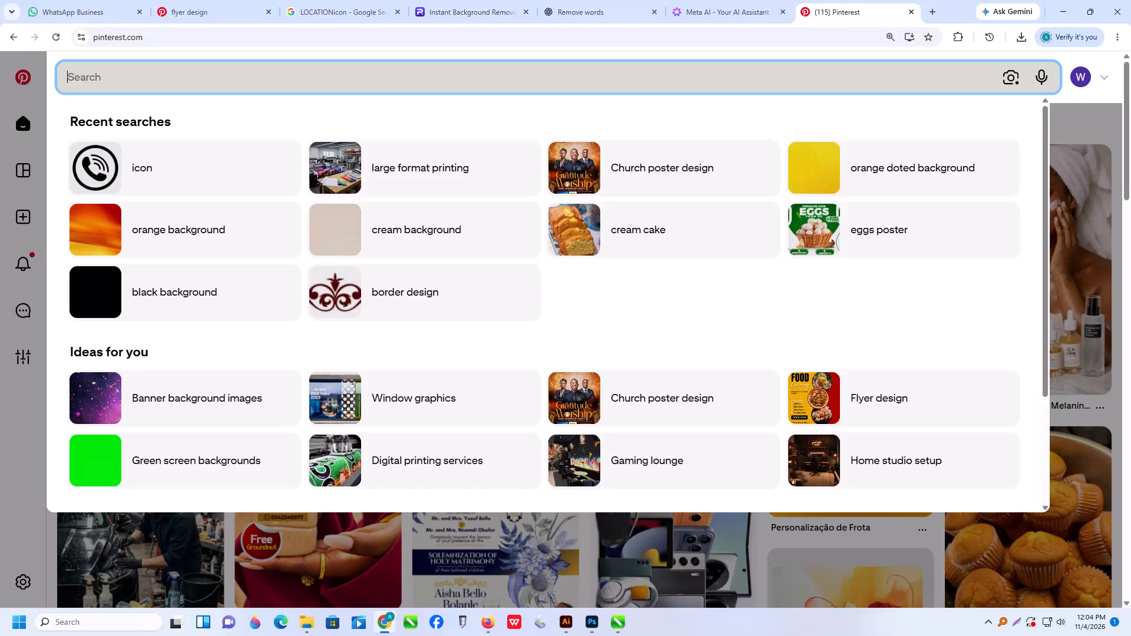
# Search Pinterest for "ROLL UP" to find roll-up banner references.
pyautogui.write('ROLL')
pyautogui.press('space')
pyautogui.write('UP')
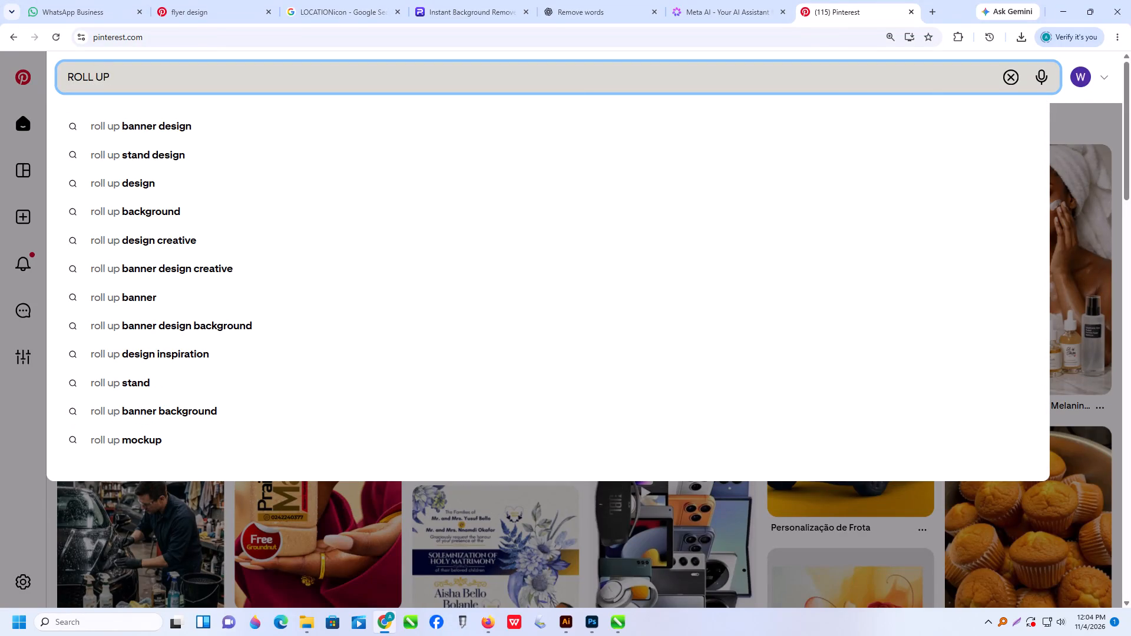
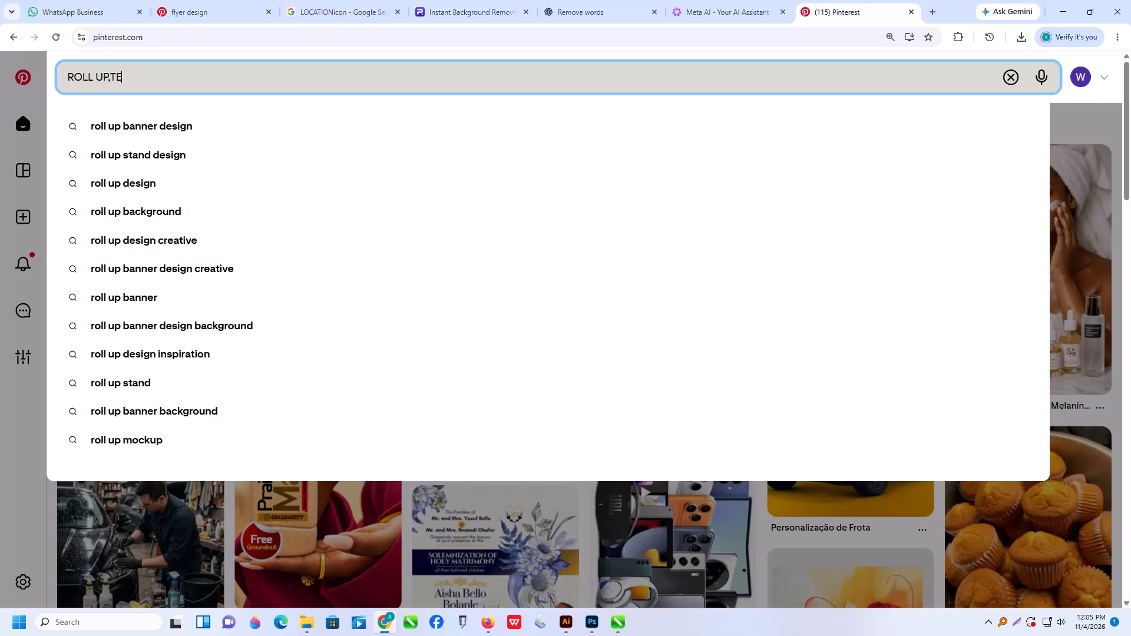
# Search Pinterest for "ROLL UP,TEAR DROP" and look over the results for banner references.
pyautogui.press('space')
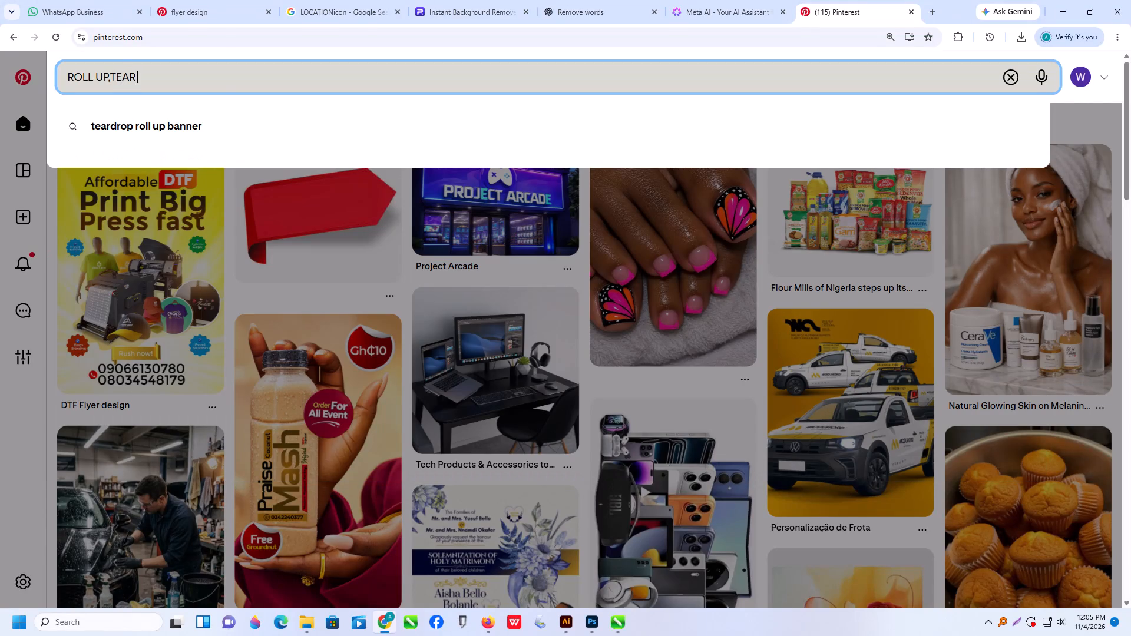
pyautogui.write('DROP')
pyautogui.press('Return')
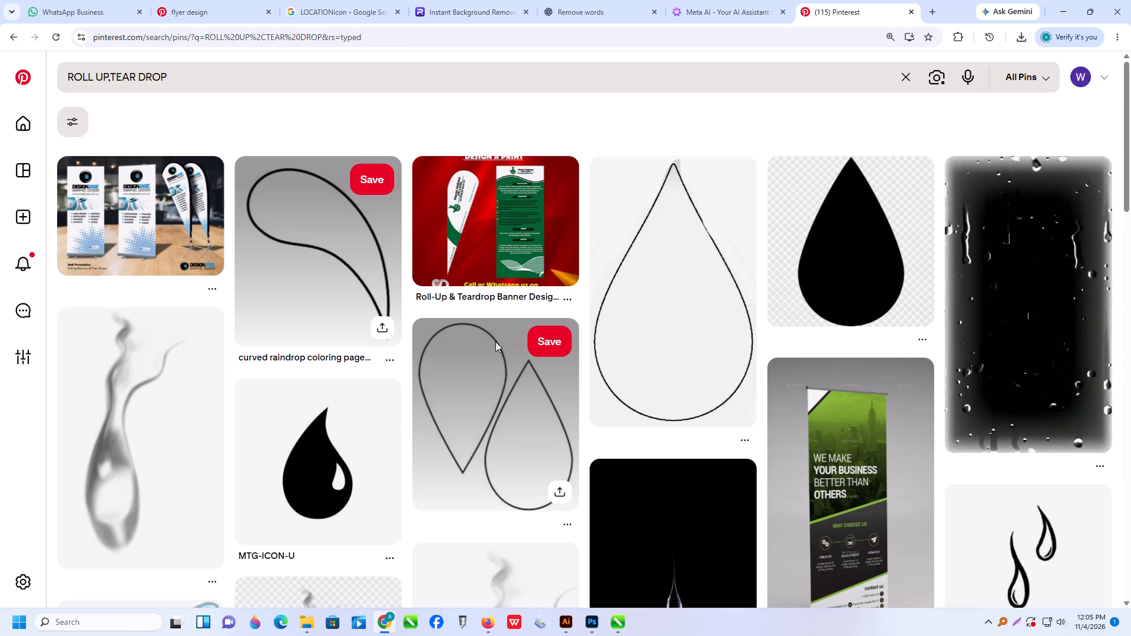
pyautogui.scroll(-1, 495, 342)
pyautogui.scroll(2, 494, 314)
pyautogui.scroll(3, 171, 247)
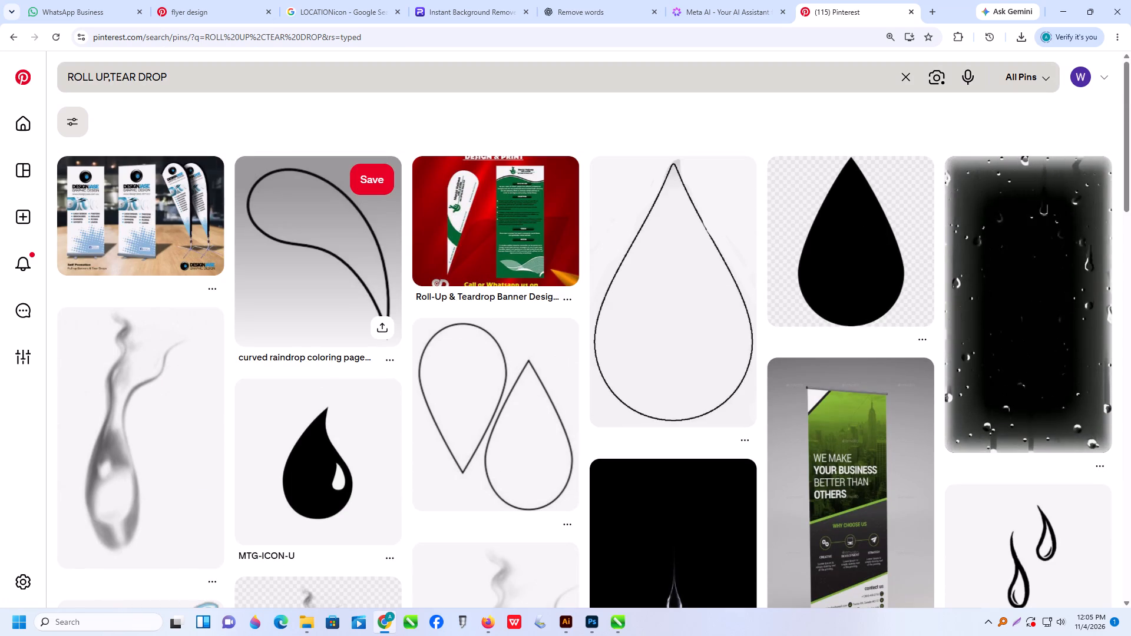
# Shorten the Pinterest search to "ROLL UP" and browse the results for a suitable roll-up banner image.
pyautogui.moveTo(110, 74); pyautogui.dragTo(282, 88)
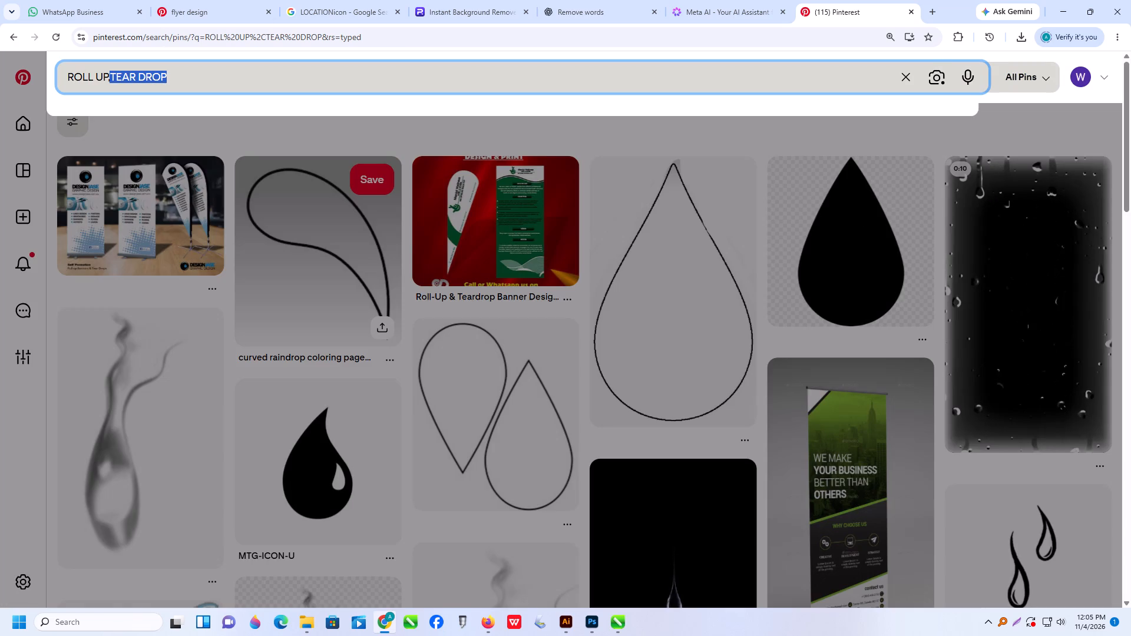
pyautogui.press('BackSpace')
pyautogui.press('BackSpace')
pyautogui.press('Return')
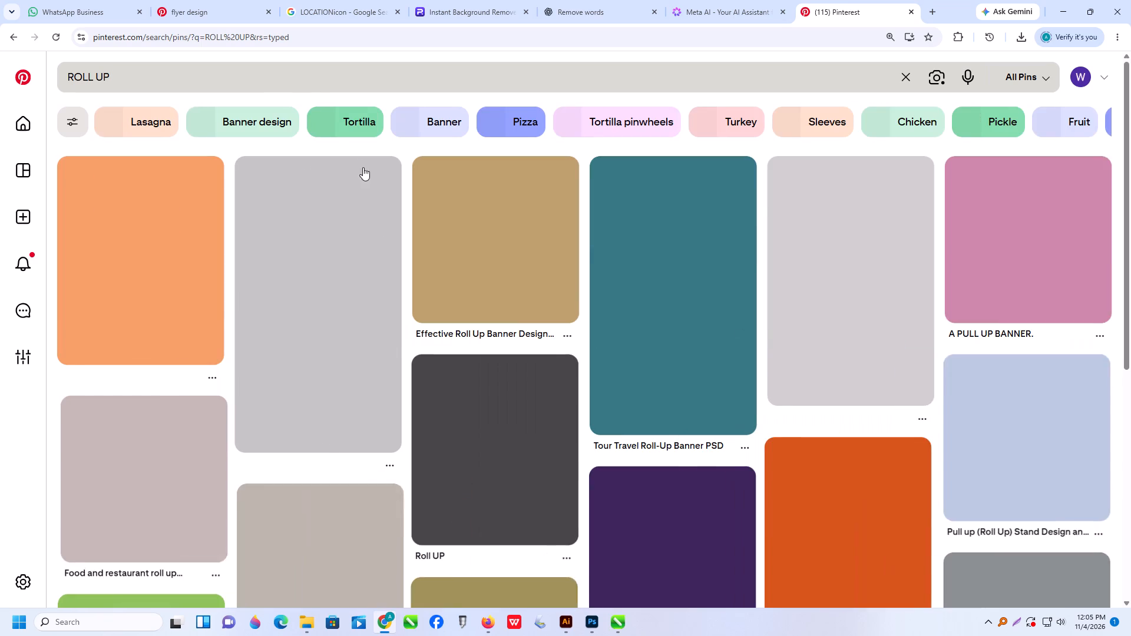
pyautogui.scroll(-1, 319, 293)
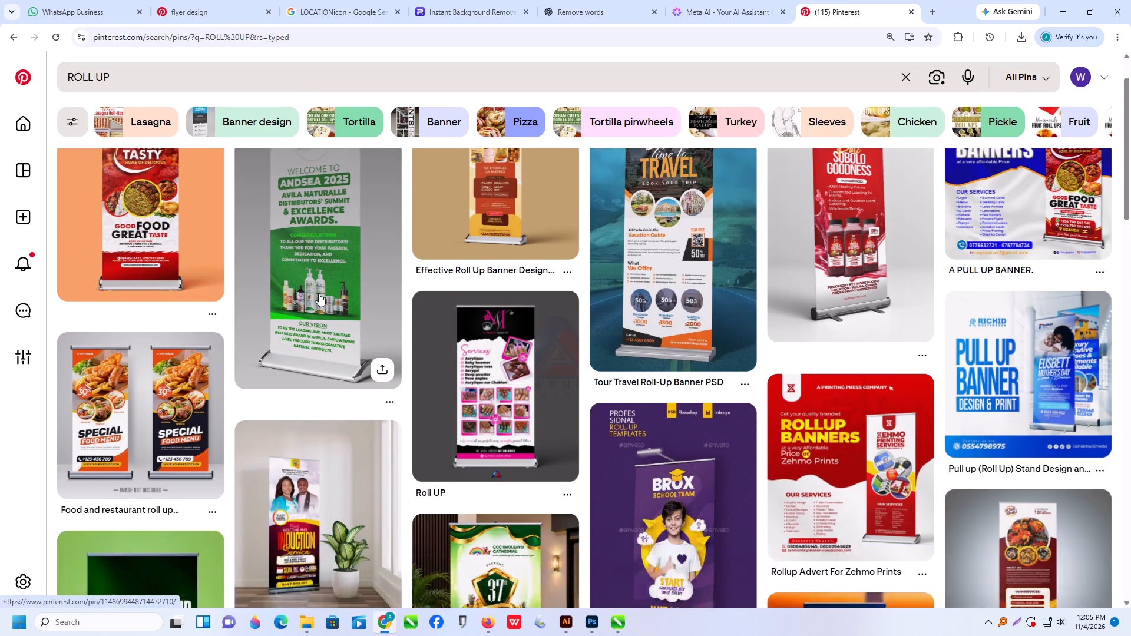
pyautogui.scroll(1, 319, 293)
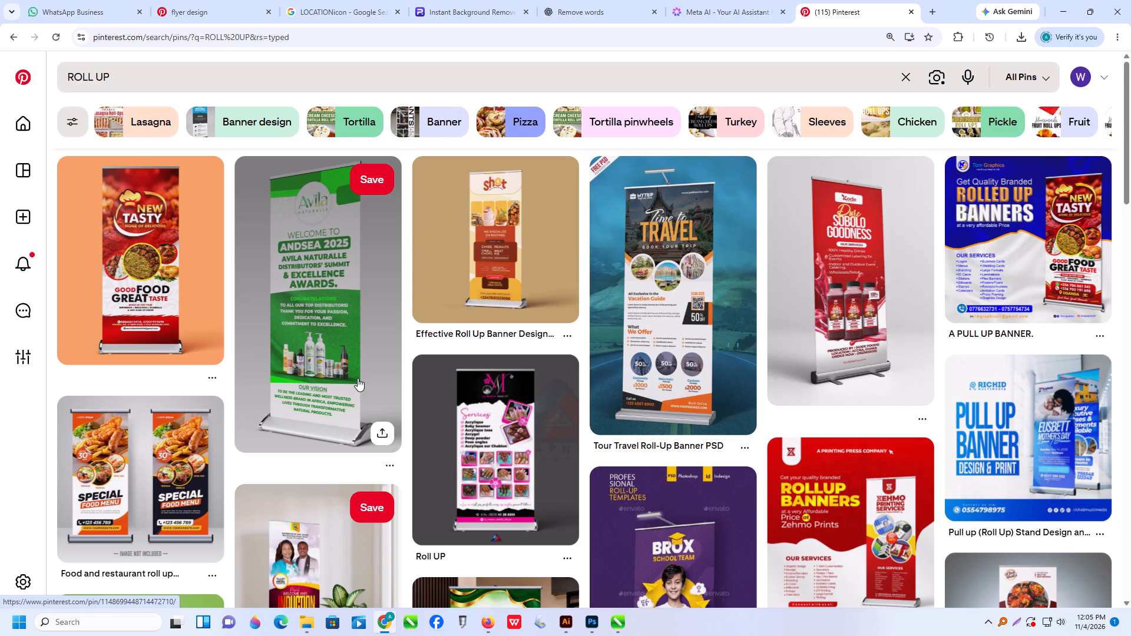
pyautogui.scroll(-1, 607, 237)
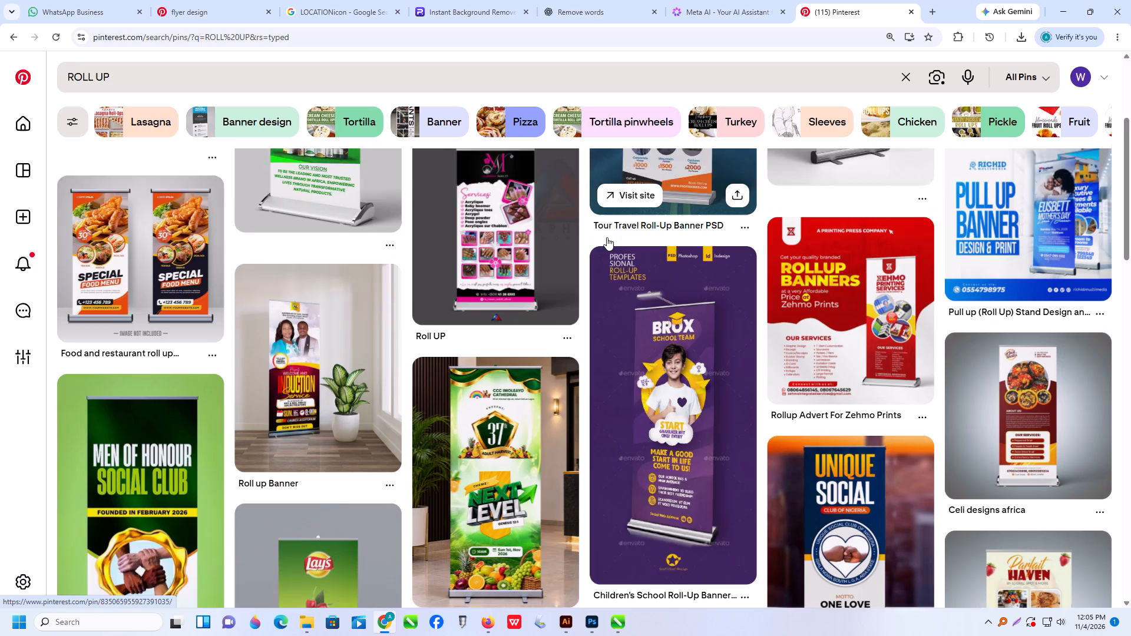
pyautogui.scroll(-2, 603, 193)
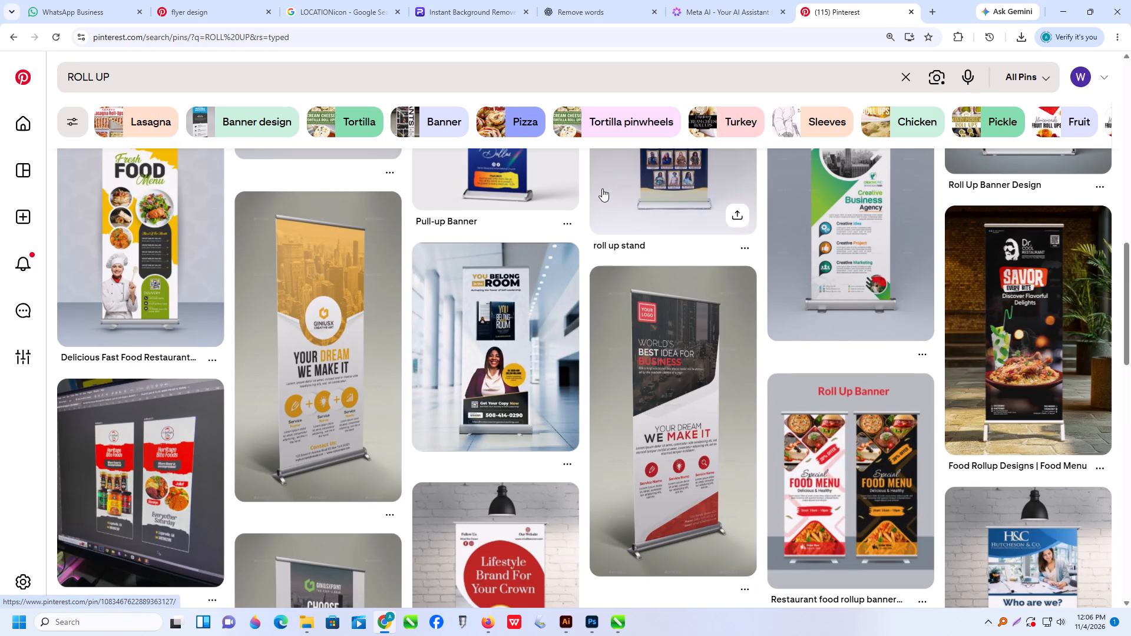
pyautogui.scroll(-1, 574, 328)
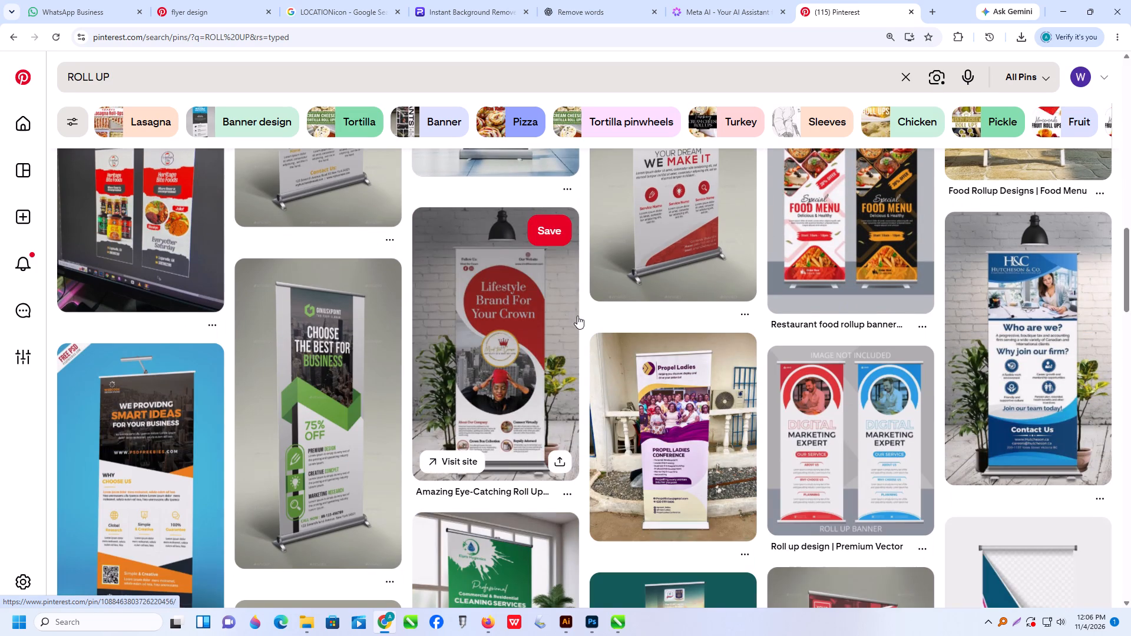
pyautogui.scroll(2, 742, 324)
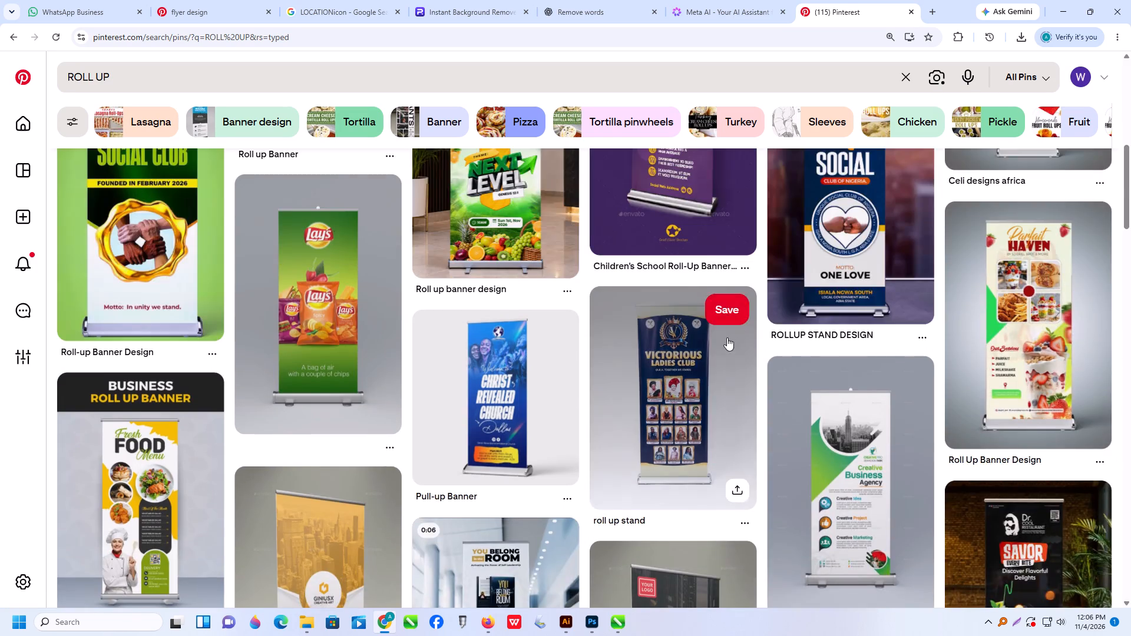
pyautogui.scroll(1, 727, 337)
pyautogui.scroll(-1, 725, 332)
pyautogui.scroll(2, 724, 324)
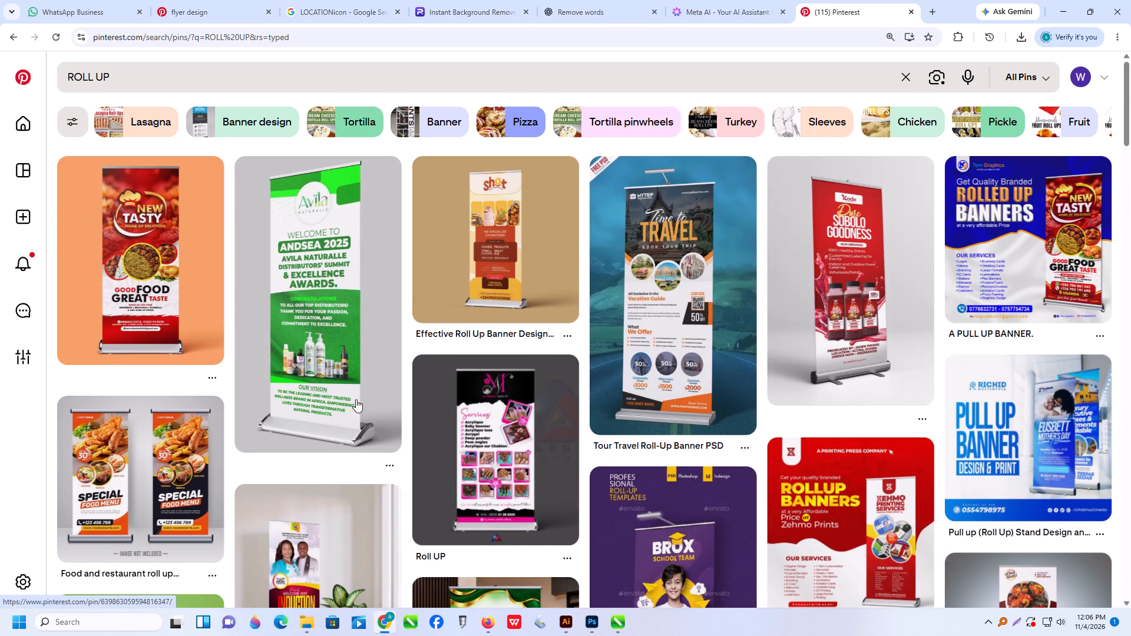
# Open the red "Pure Sobolo Goodness" roll-up banner pin and copy its image.
pyautogui.click(796, 306)
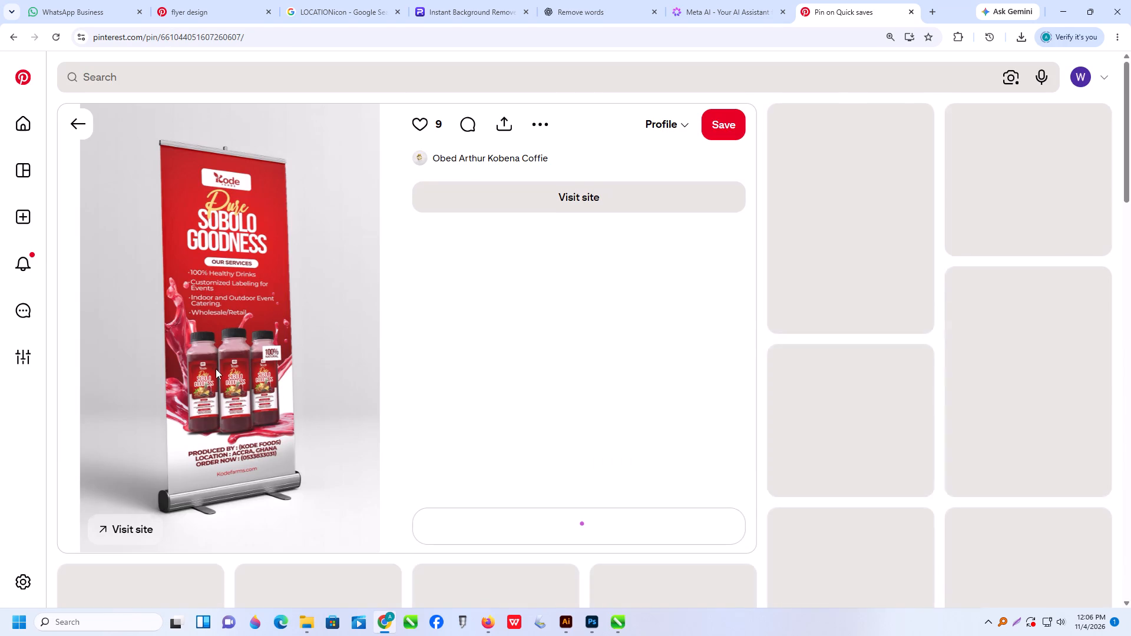
pyautogui.rightClick(240, 340)
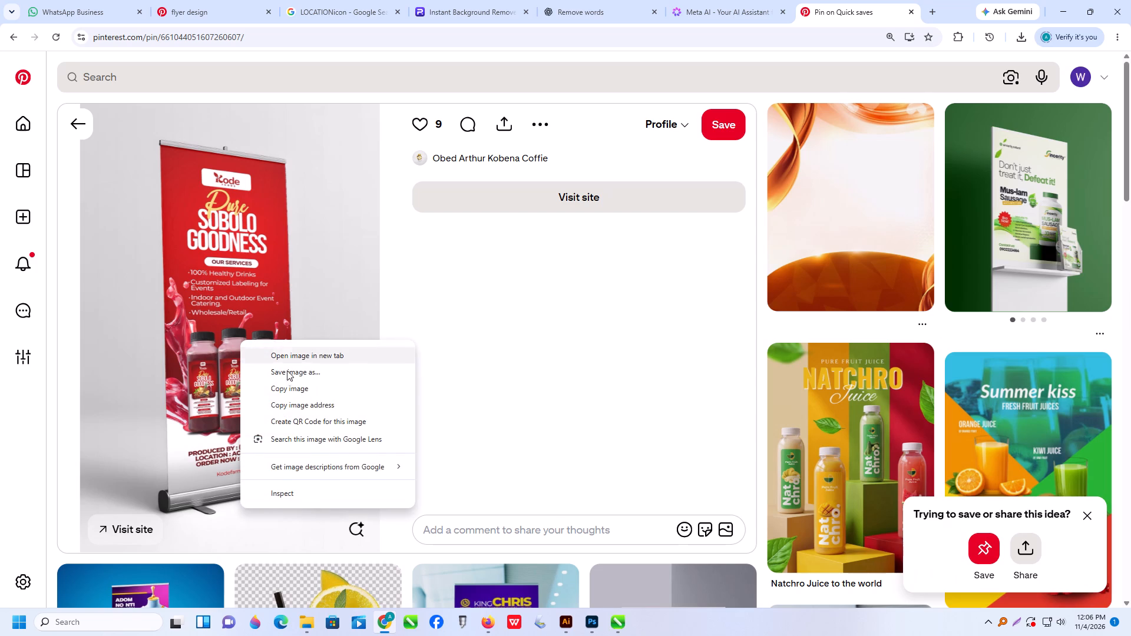
pyautogui.click(313, 393)
pyautogui.scroll(-2, 312, 387)
pyautogui.scroll(1, 312, 387)
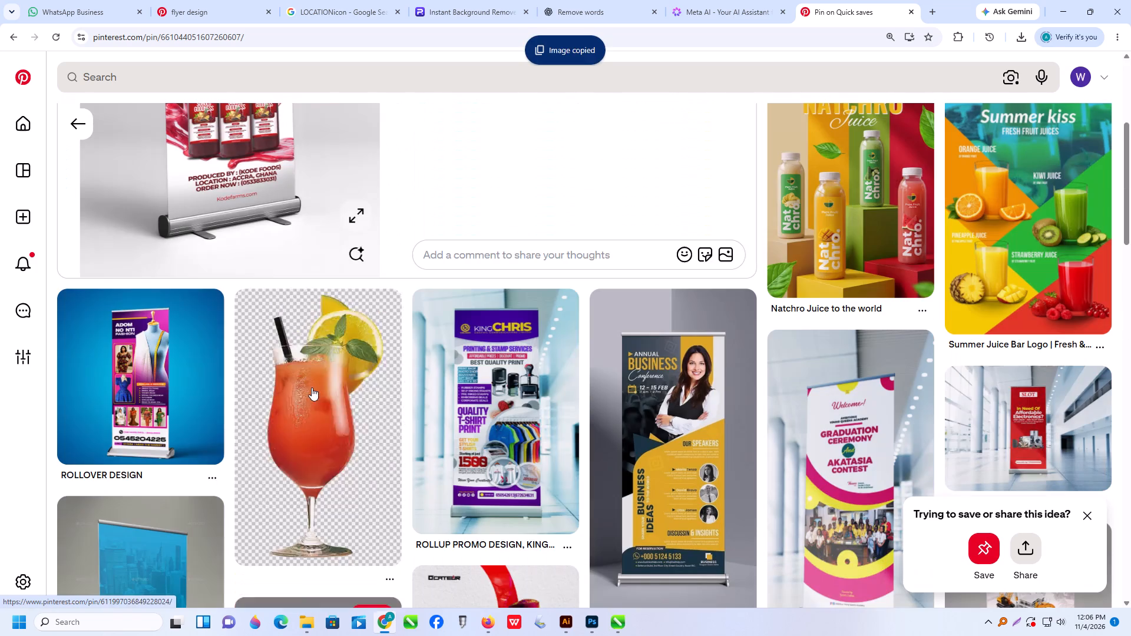
# Remove the background from the copied roll-up banner image in Photoroom and download the cutout.
pyautogui.click(484, 8)
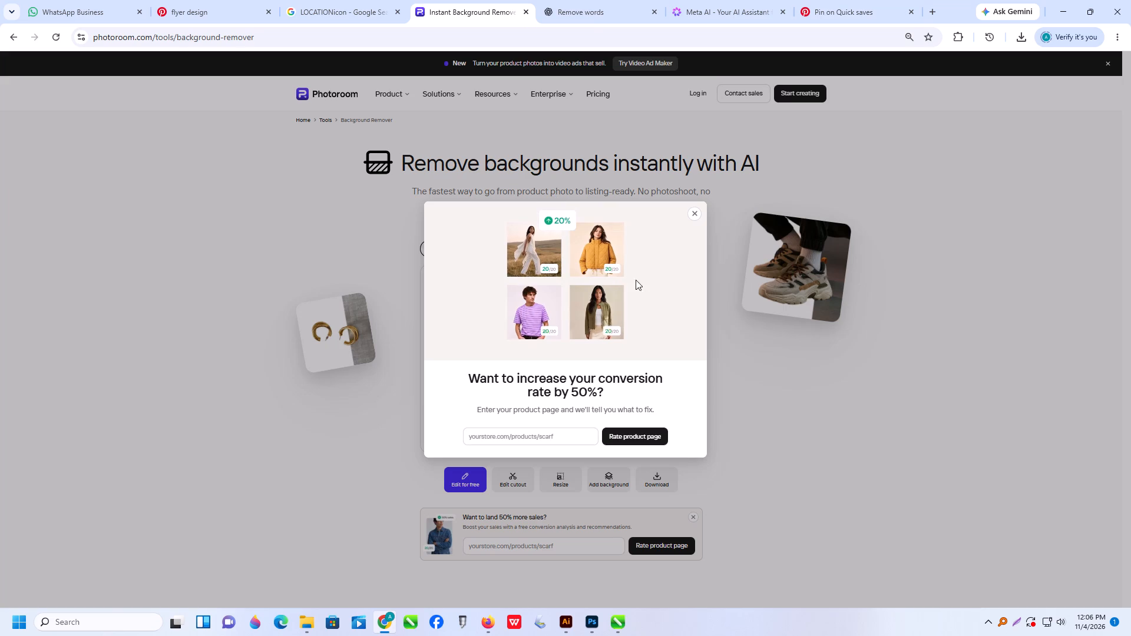
pyautogui.click(692, 212)
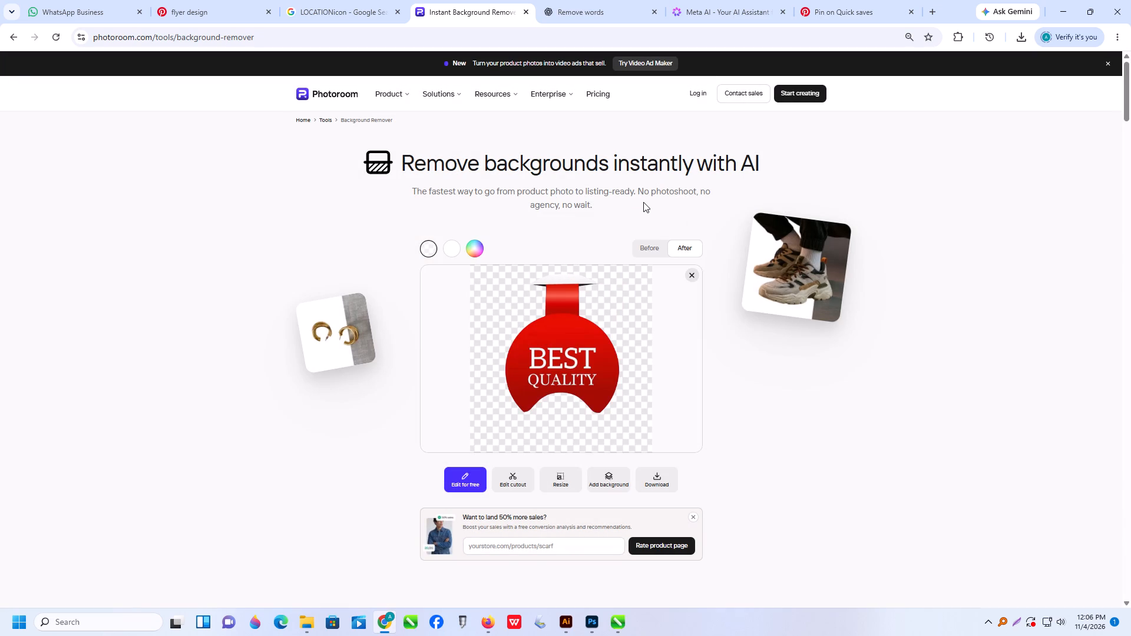
pyautogui.hotkey('ctrl', 'v')
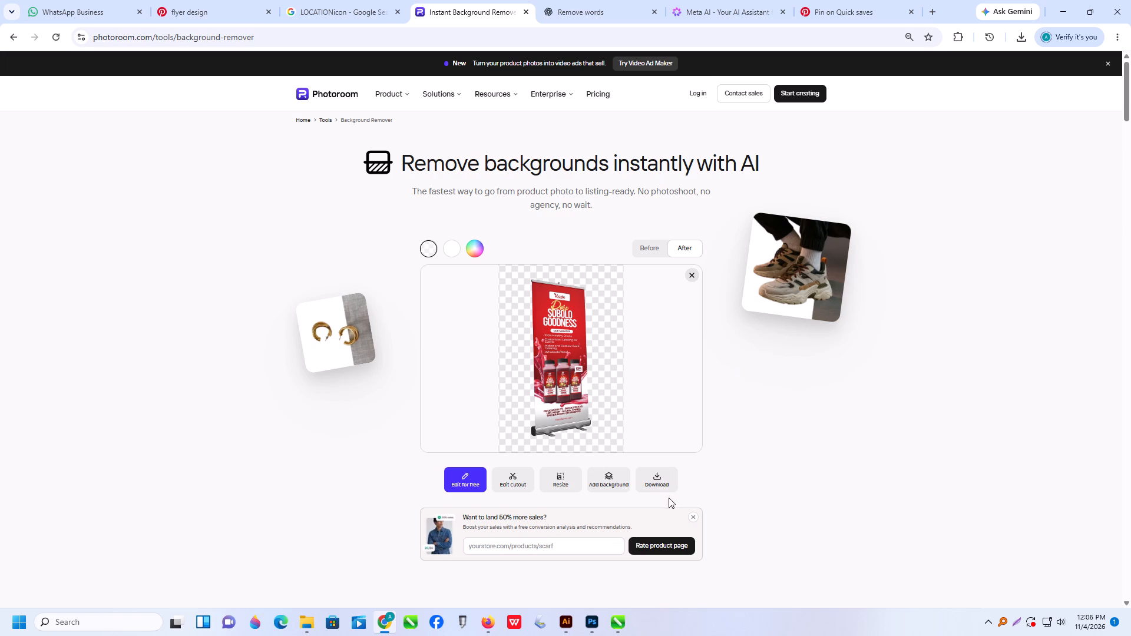
pyautogui.click(667, 473)
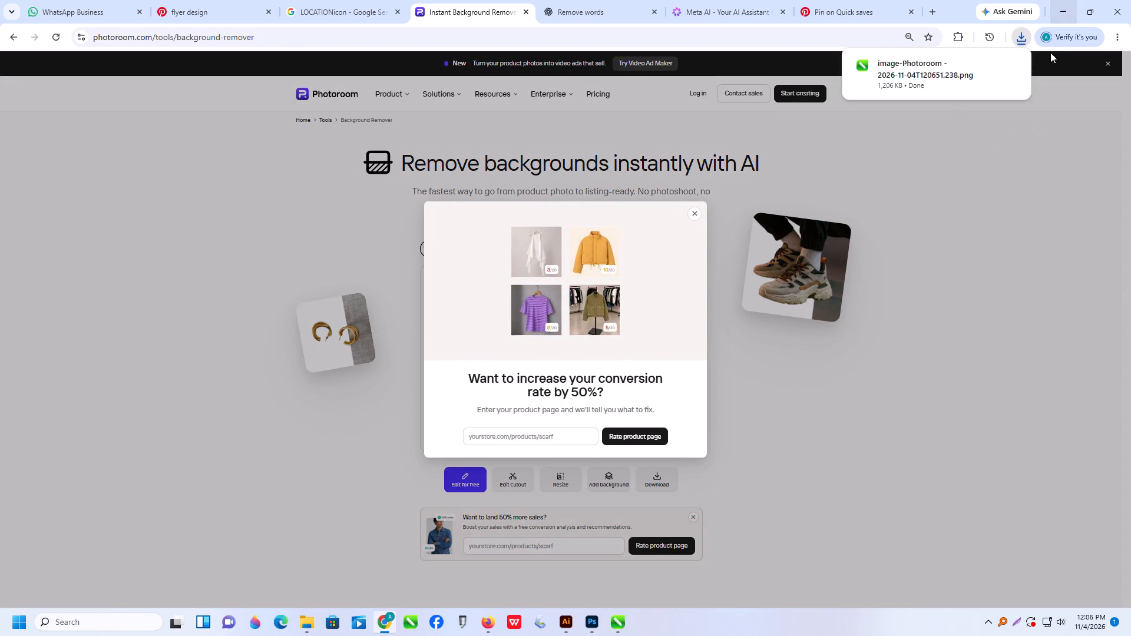
# Place the downloaded roll-up banner cutout from the Downloads folder into the Illustrator poster document.
pyautogui.click(993, 65)
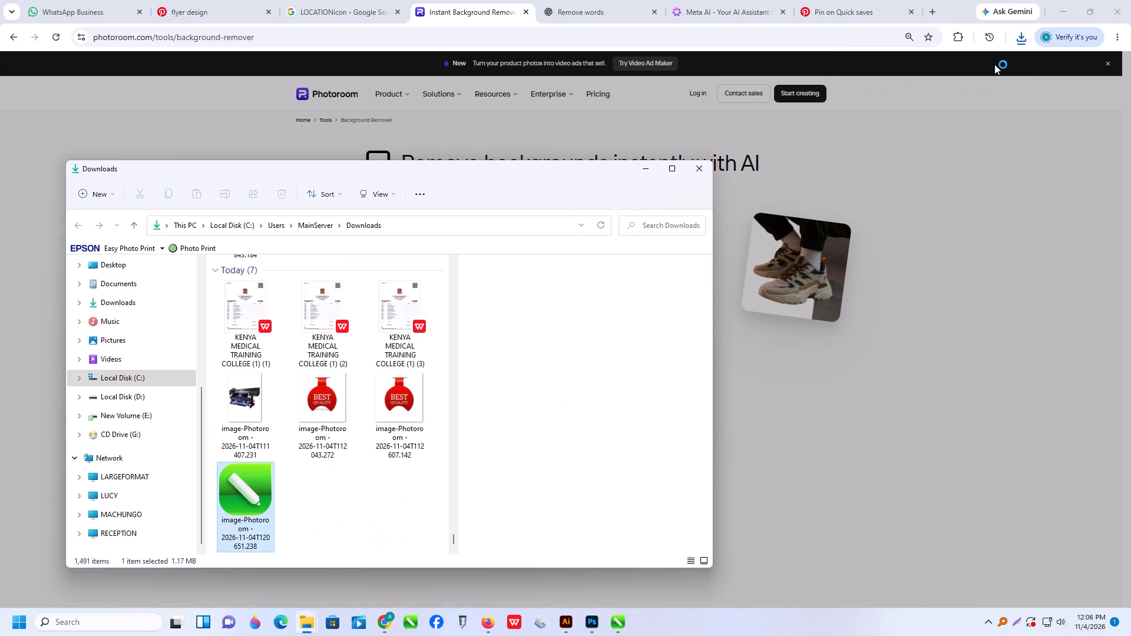
pyautogui.click(1057, 10)
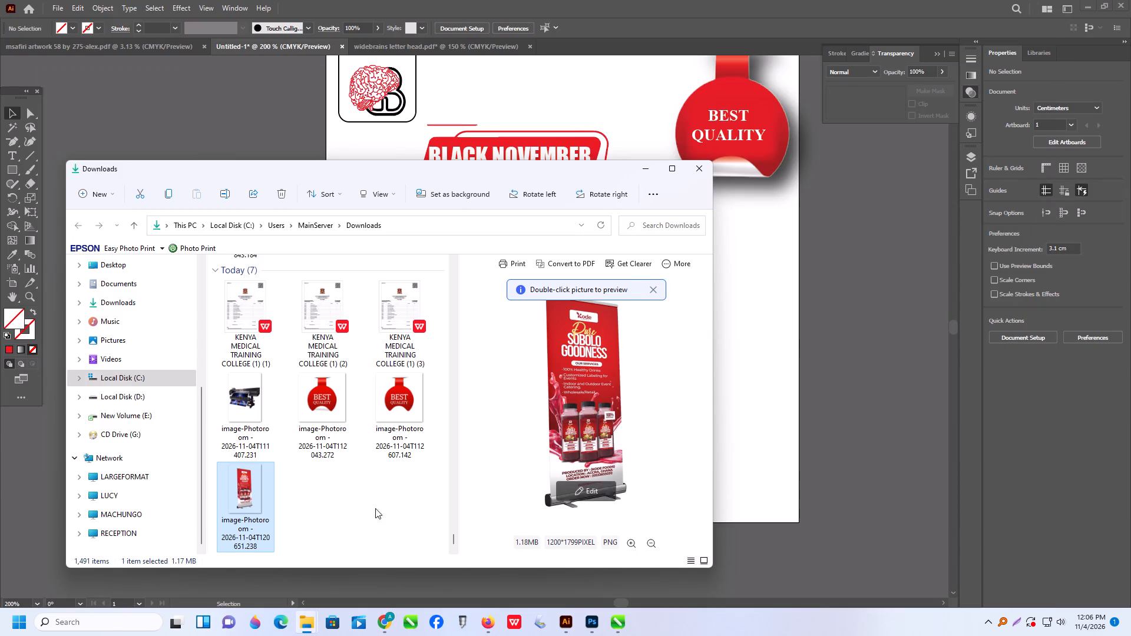
pyautogui.moveTo(250, 506); pyautogui.dragTo(789, 459)
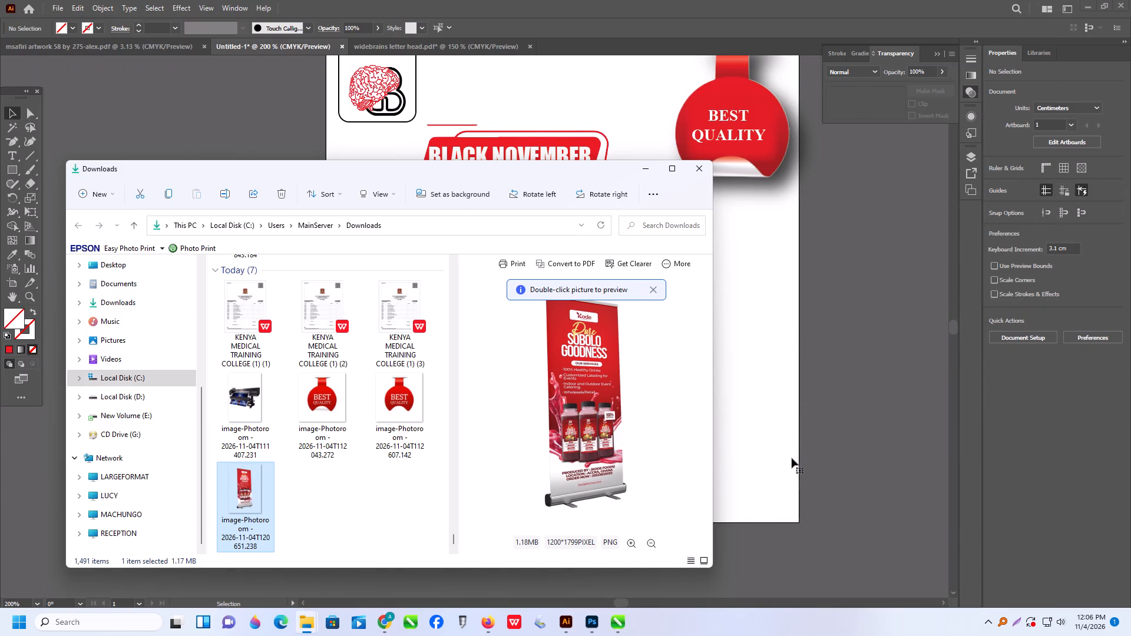
pyautogui.click(822, 446)
# Scale the roll-up banner image down to about 3.34 x 5.01 cm and position it on the artboard below the Best Quality badge.
pyautogui.scroll(-4, 511, 436)
pyautogui.keyDown('alt'); pyautogui.scroll(-2, 523, 425); pyautogui.keyUp('alt')
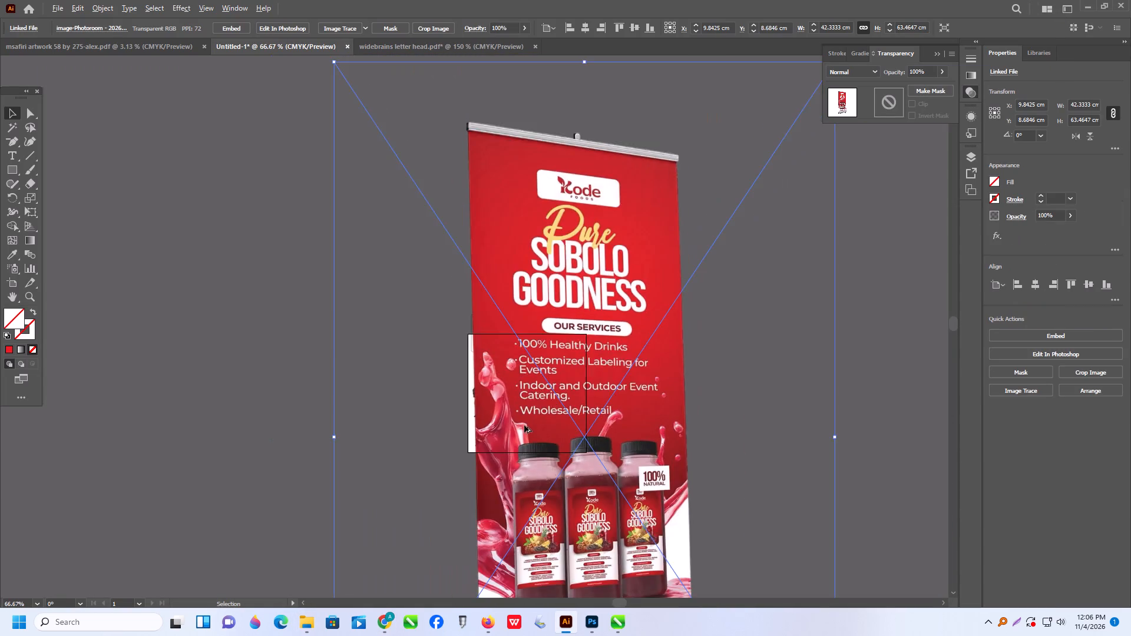
pyautogui.keyDown('shift'); pyautogui.moveTo(733, 180); pyautogui.dragTo(629, 446); pyautogui.keyUp('shift')
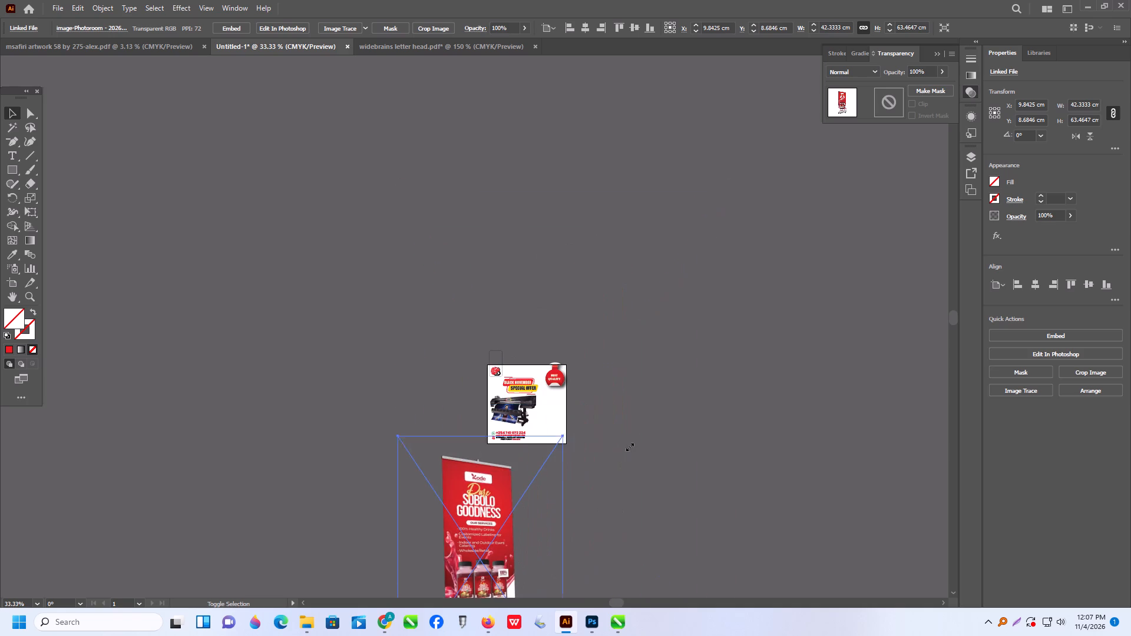
pyautogui.keyDown('shift'); pyautogui.moveTo(629, 446); pyautogui.dragTo(628, 446); pyautogui.keyUp('shift')
pyautogui.moveTo(484, 511); pyautogui.dragTo(700, 394)
pyautogui.keyDown('alt'); pyautogui.scroll(1, 720, 413); pyautogui.keyUp('alt')
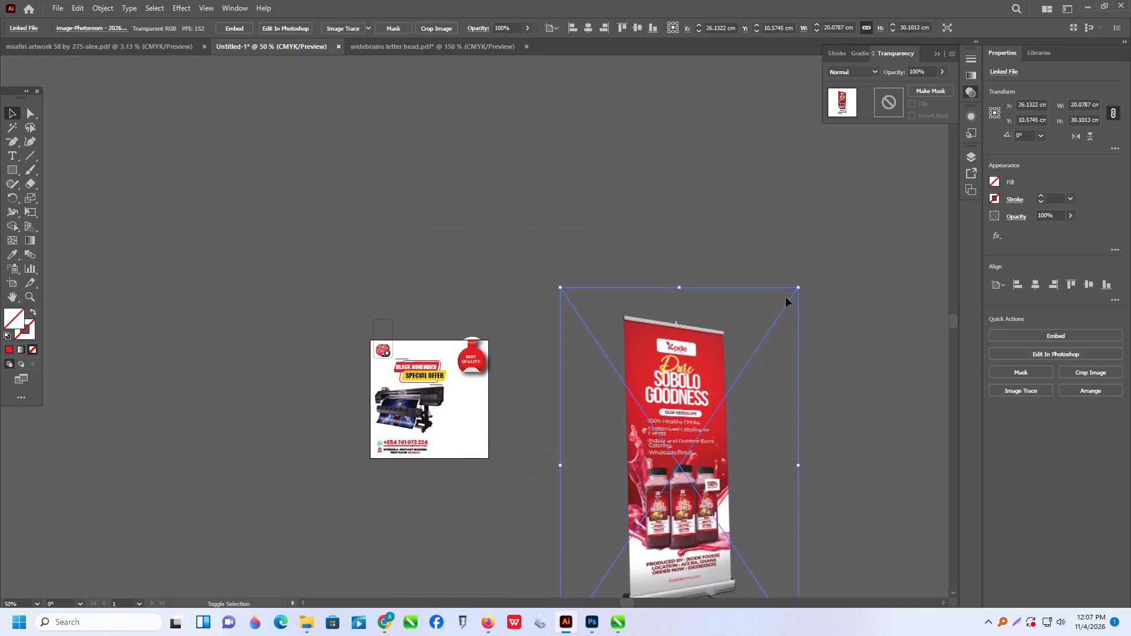
pyautogui.keyDown('shift'); pyautogui.moveTo(797, 287); pyautogui.dragTo(664, 501); pyautogui.keyUp('shift')
pyautogui.moveTo(604, 531); pyautogui.dragTo(472, 372)
pyautogui.keyDown('alt'); pyautogui.scroll(3, 479, 412); pyautogui.keyUp('alt')
pyautogui.keyDown('shift'); pyautogui.moveTo(607, 196); pyautogui.dragTo(547, 355); pyautogui.keyUp('shift')
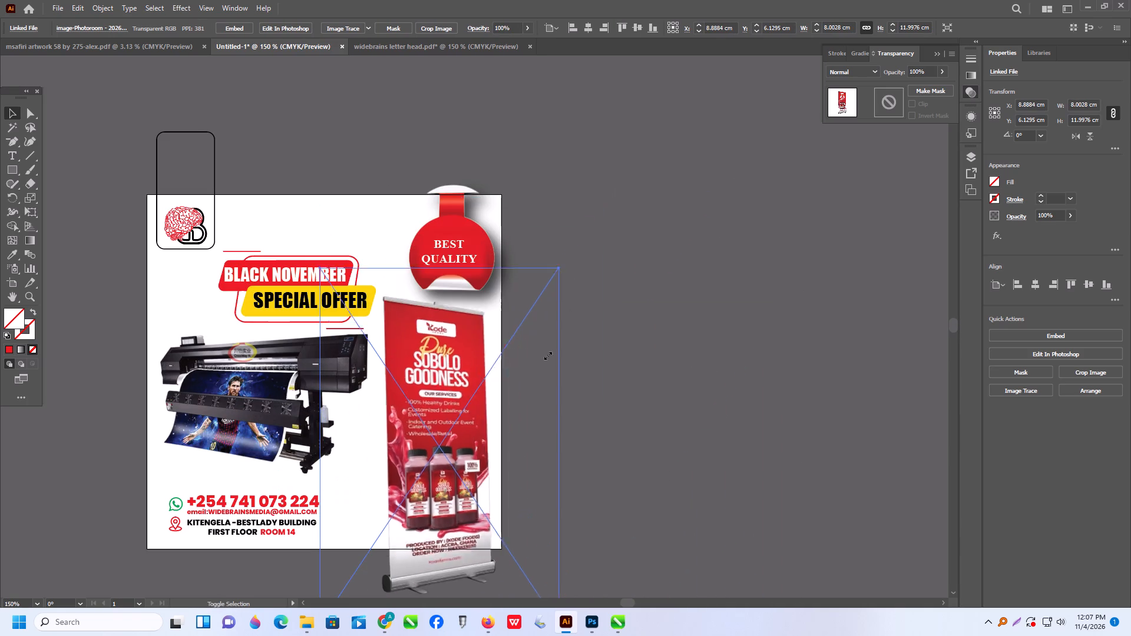
pyautogui.keyDown('shift'); pyautogui.moveTo(547, 355); pyautogui.dragTo(510, 445); pyautogui.keyUp('shift')
pyautogui.moveTo(398, 522); pyautogui.dragTo(469, 353)
pyautogui.click(469, 352)
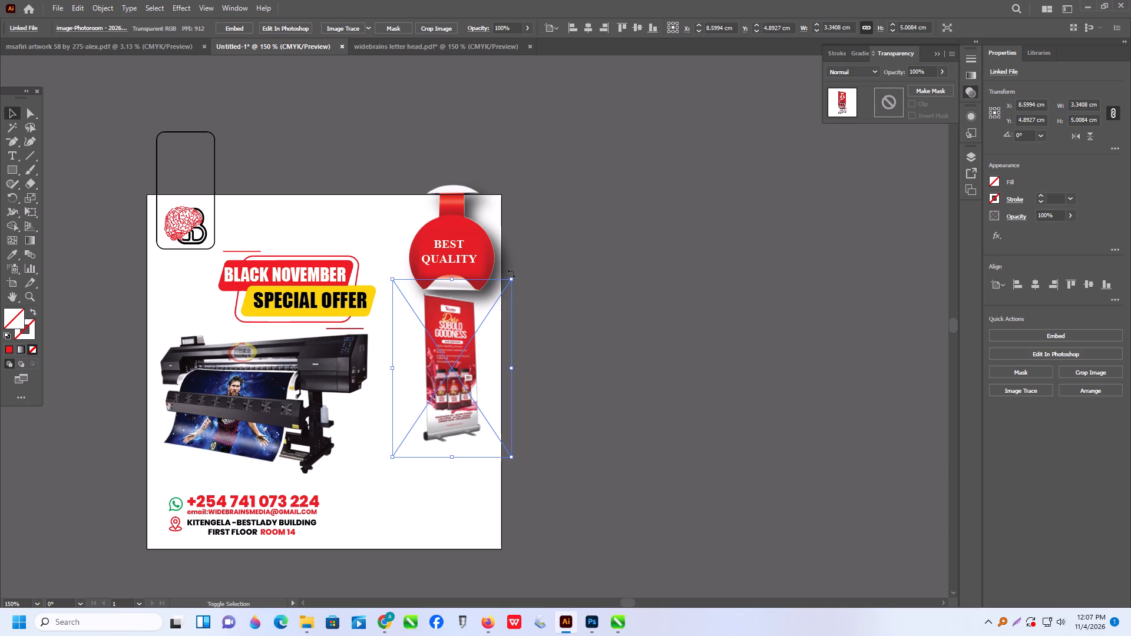
# Shrink the roll-up banner image to about 1.82 x 2.73 cm and move it next to the printer's upper right side.
pyautogui.keyDown('shift'); pyautogui.moveTo(508, 278); pyautogui.dragTo(477, 360); pyautogui.keyUp('shift')
pyautogui.moveTo(419, 422); pyautogui.dragTo(411, 396)
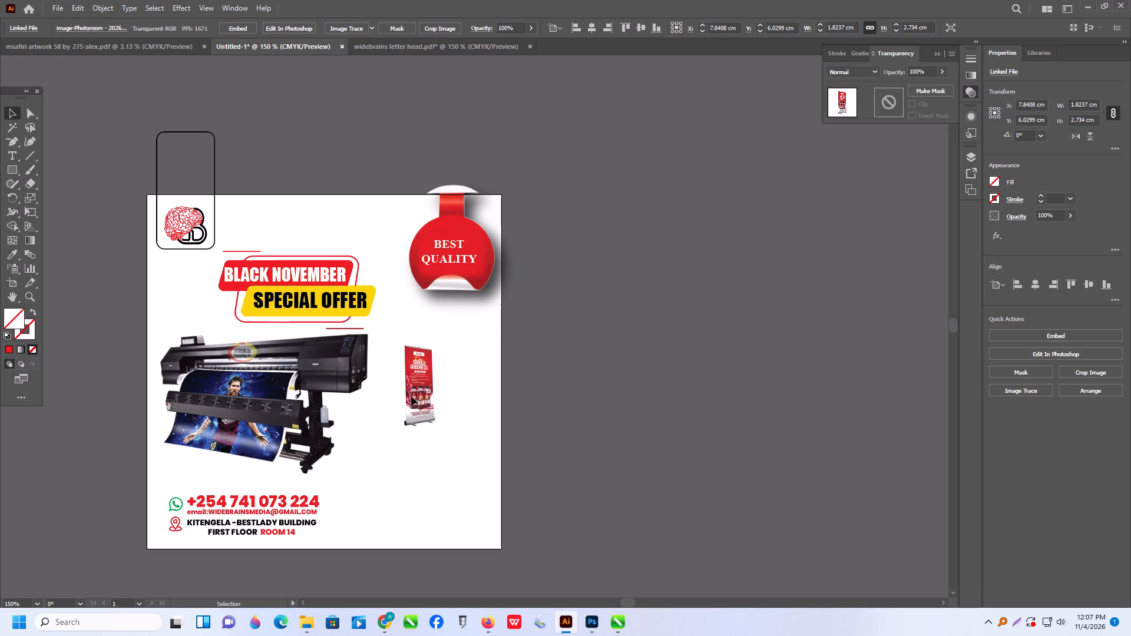
pyautogui.moveTo(411, 396); pyautogui.dragTo(400, 371)
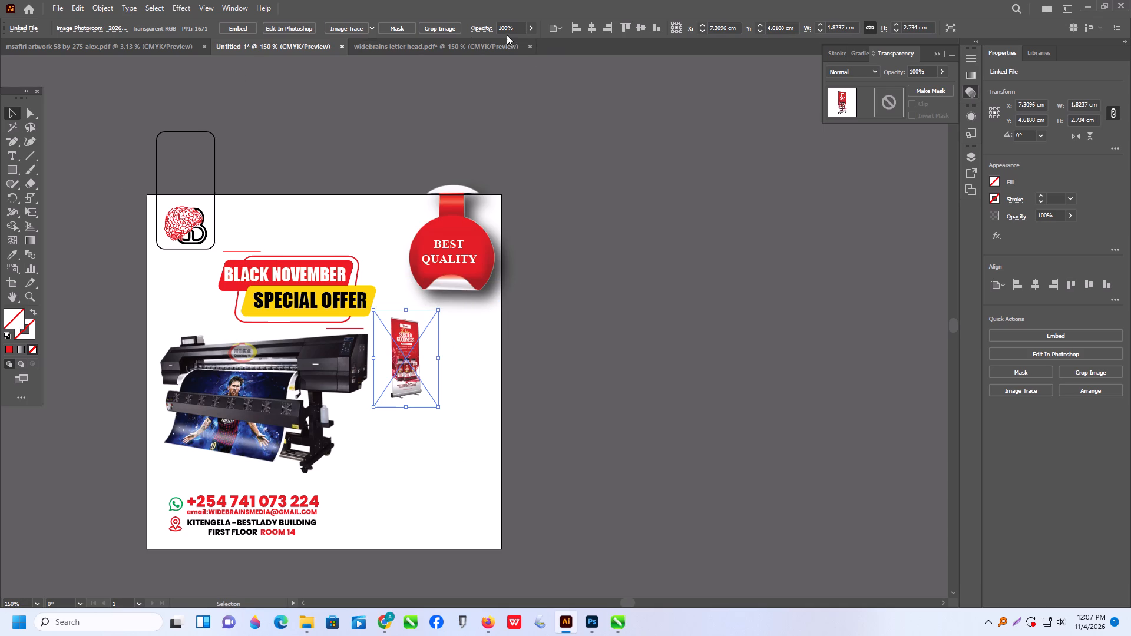
# Crop the roll-up banner image close around the stand, to about 0.99 x 2.31 cm.
pyautogui.click(436, 32)
pyautogui.keyDown('alt'); pyautogui.scroll(3, 408, 409); pyautogui.keyUp('alt')
pyautogui.moveTo(326, 269); pyautogui.dragTo(330, 271)
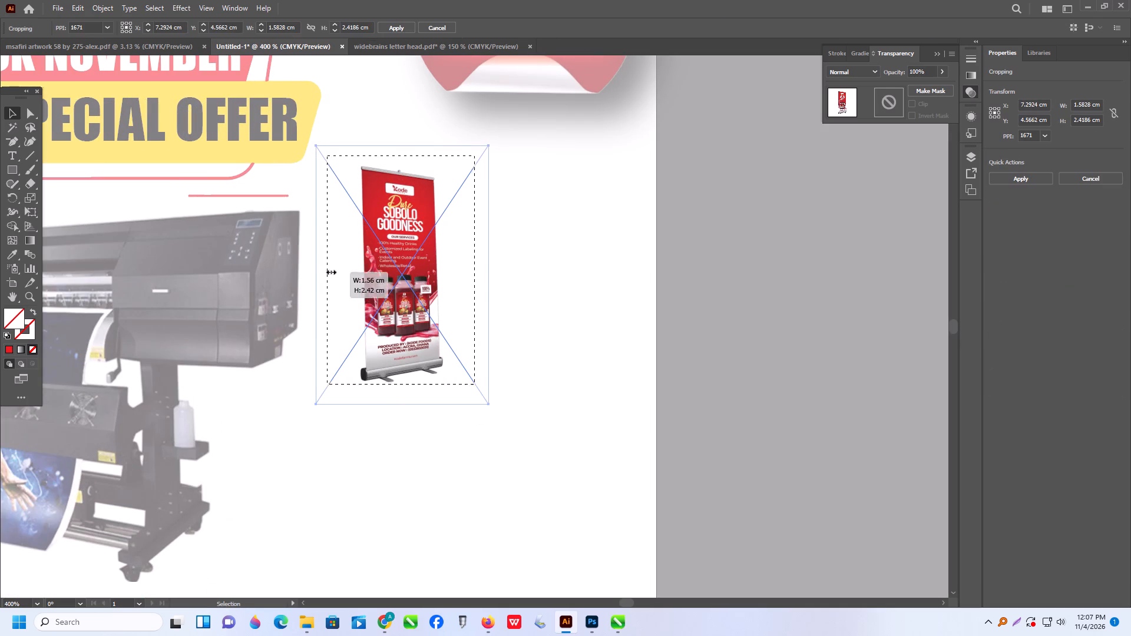
pyautogui.moveTo(330, 271); pyautogui.dragTo(355, 286)
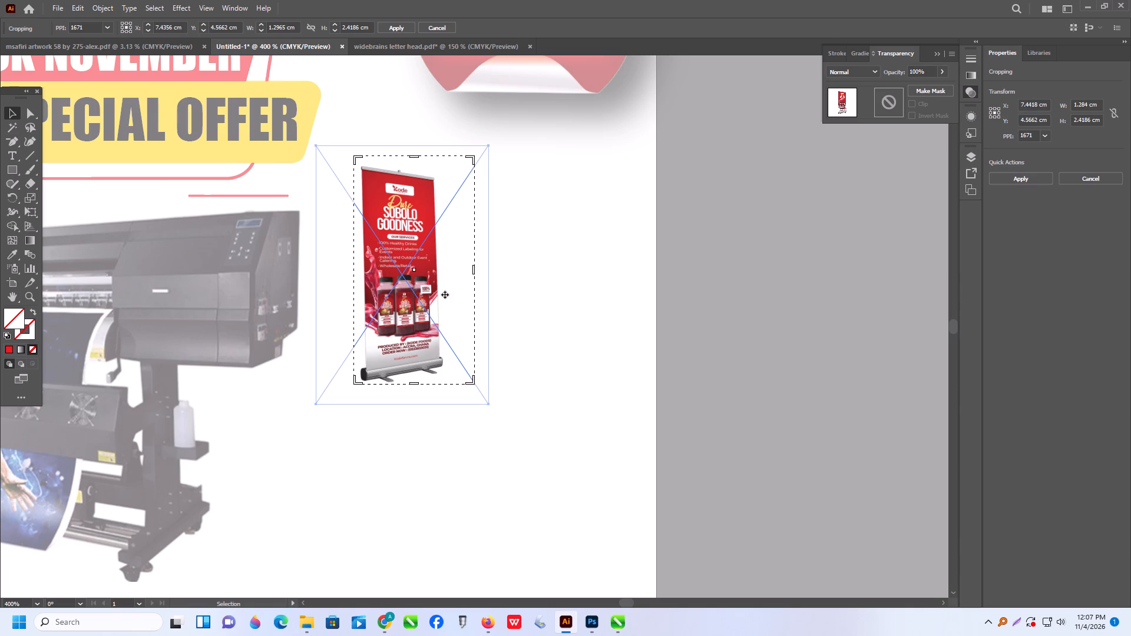
pyautogui.moveTo(472, 270); pyautogui.dragTo(447, 277)
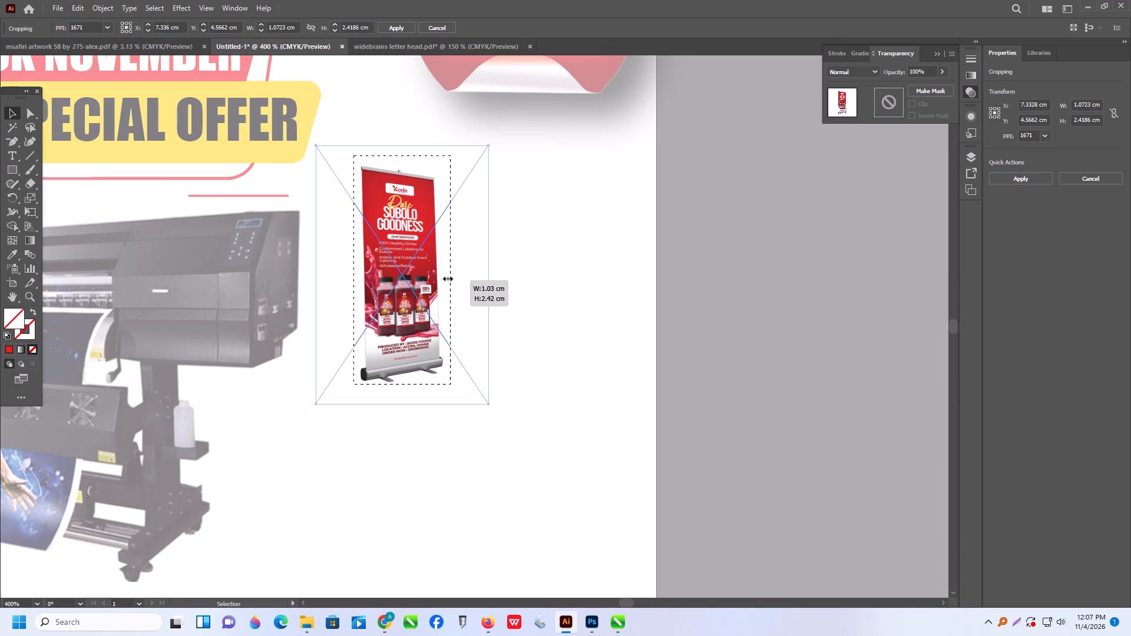
pyautogui.moveTo(447, 277); pyautogui.dragTo(444, 279)
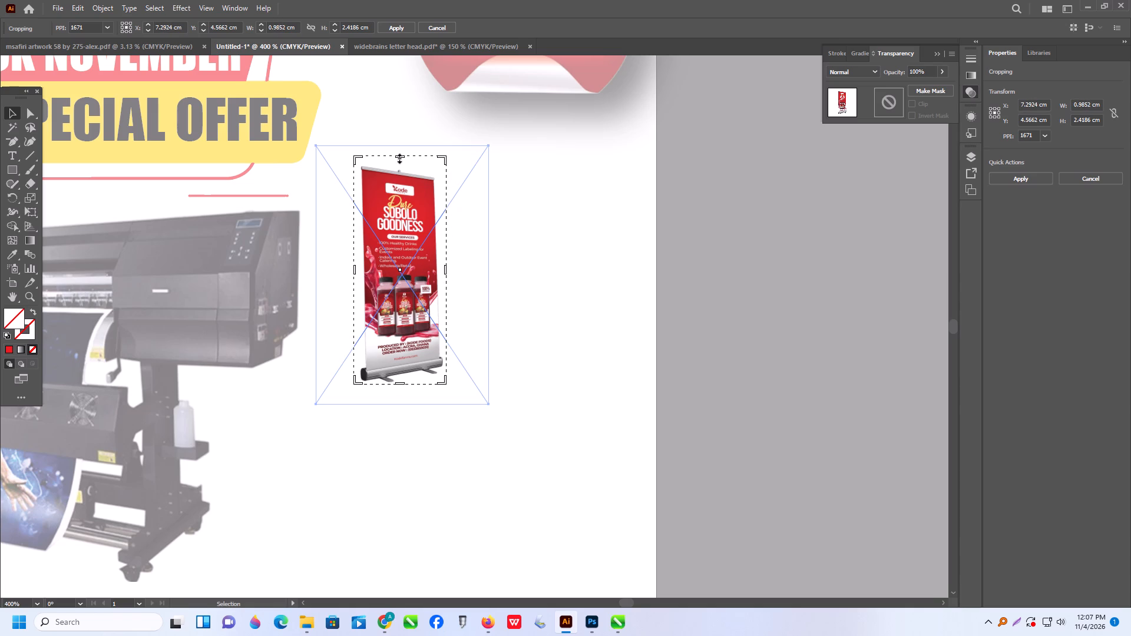
pyautogui.moveTo(398, 157); pyautogui.dragTo(398, 167)
pyautogui.press('Return')
# Move the cropped roll-up banner up and closer to the printer, and enlarge it slightly.
pyautogui.moveTo(414, 295); pyautogui.dragTo(389, 265)
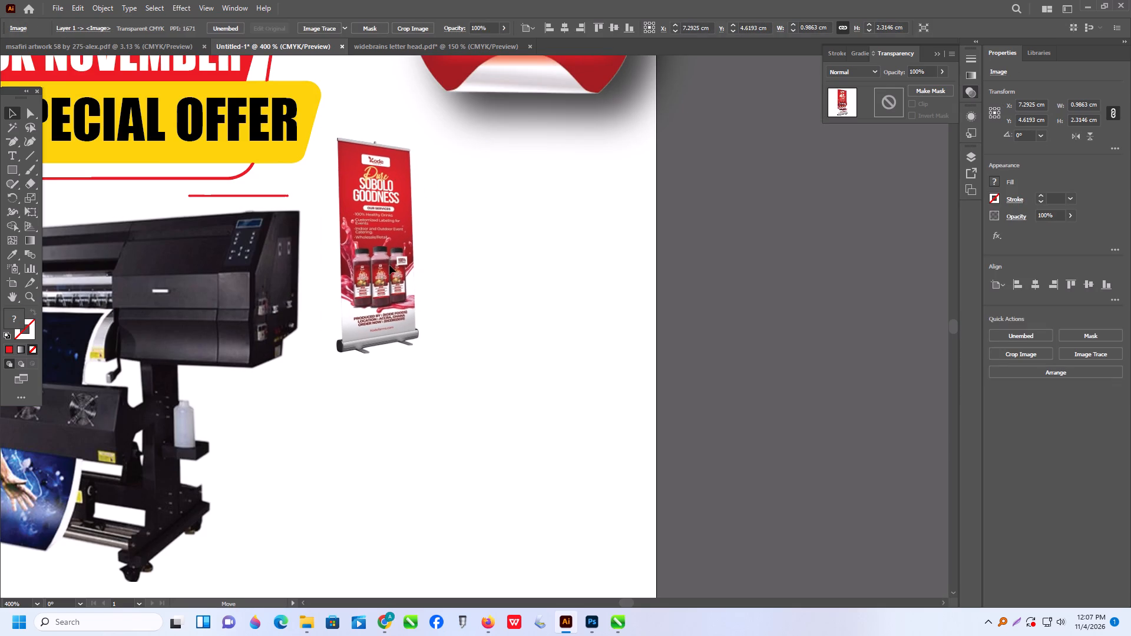
pyautogui.moveTo(389, 265); pyautogui.dragTo(388, 256)
pyautogui.moveTo(424, 346); pyautogui.dragTo(437, 383)
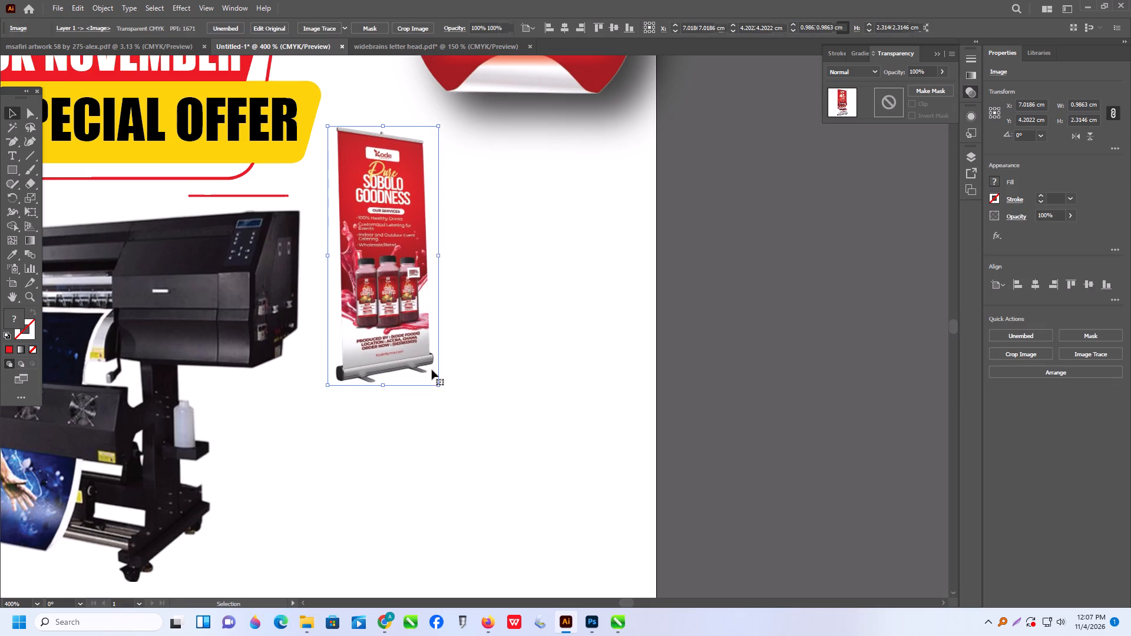
# Undo the last resize and rescale the cropped red roll-up banner to about 1.13 x 2.65 cm.
pyautogui.hotkey('ctrl', 'z')
pyautogui.keyDown('shift'); pyautogui.moveTo(419, 344); pyautogui.dragTo(439, 376); pyautogui.keyUp('shift')
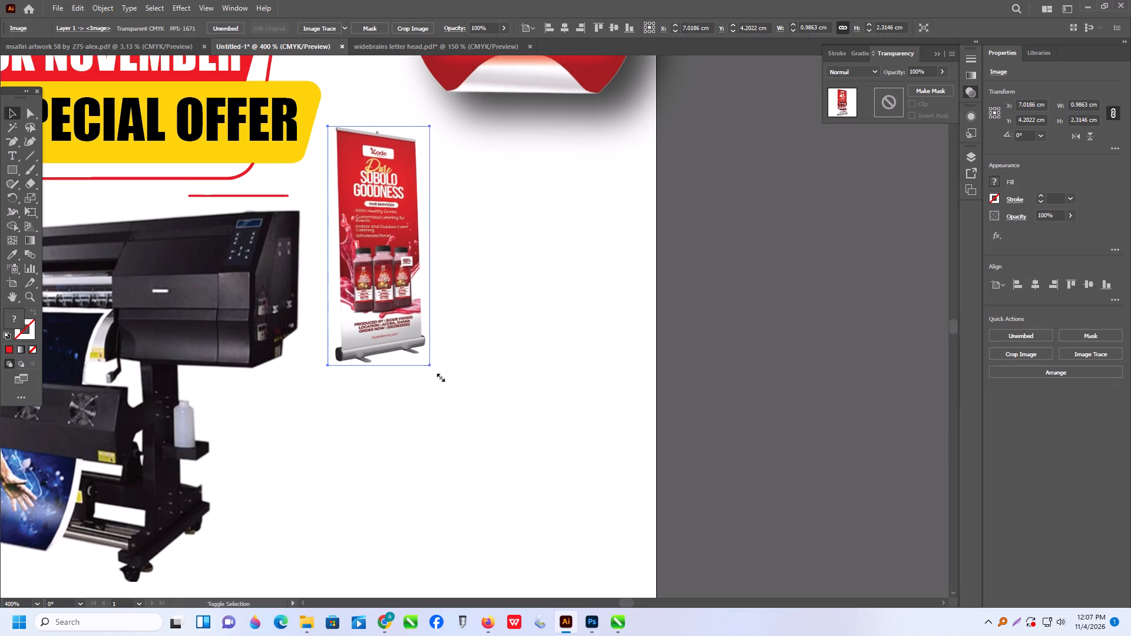
pyautogui.keyDown('shift'); pyautogui.moveTo(439, 376); pyautogui.dragTo(440, 377); pyautogui.keyUp('shift')
# In Chrome, find the Bel-Nash Beauty Care roll-up banner design on Pinterest and copy its image.
pyautogui.click(384, 622)
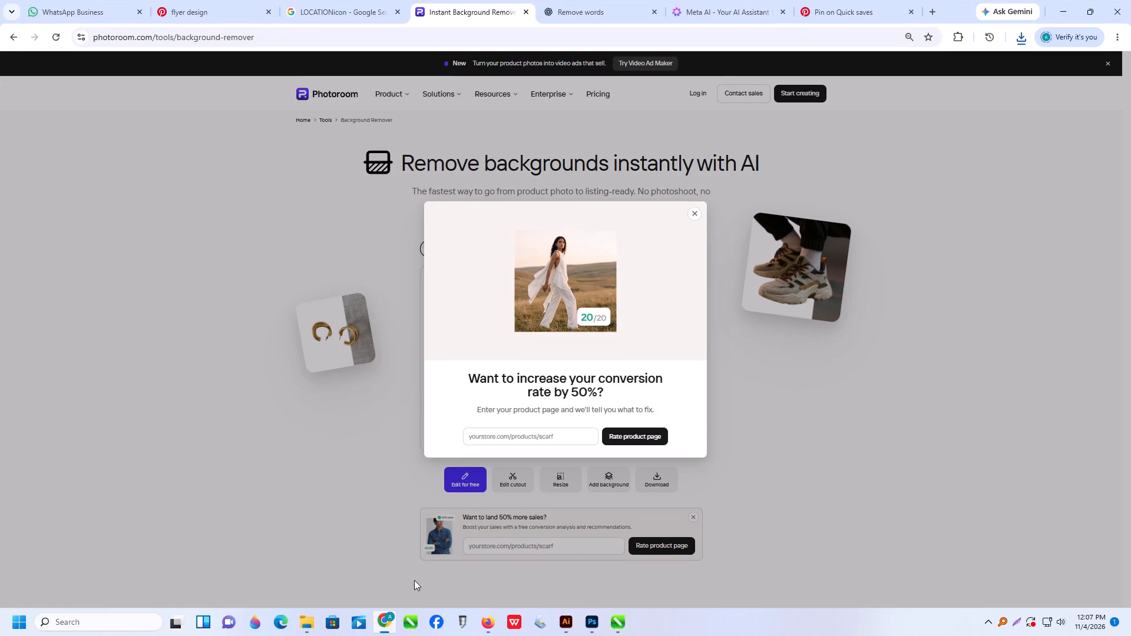
pyautogui.click(802, 6)
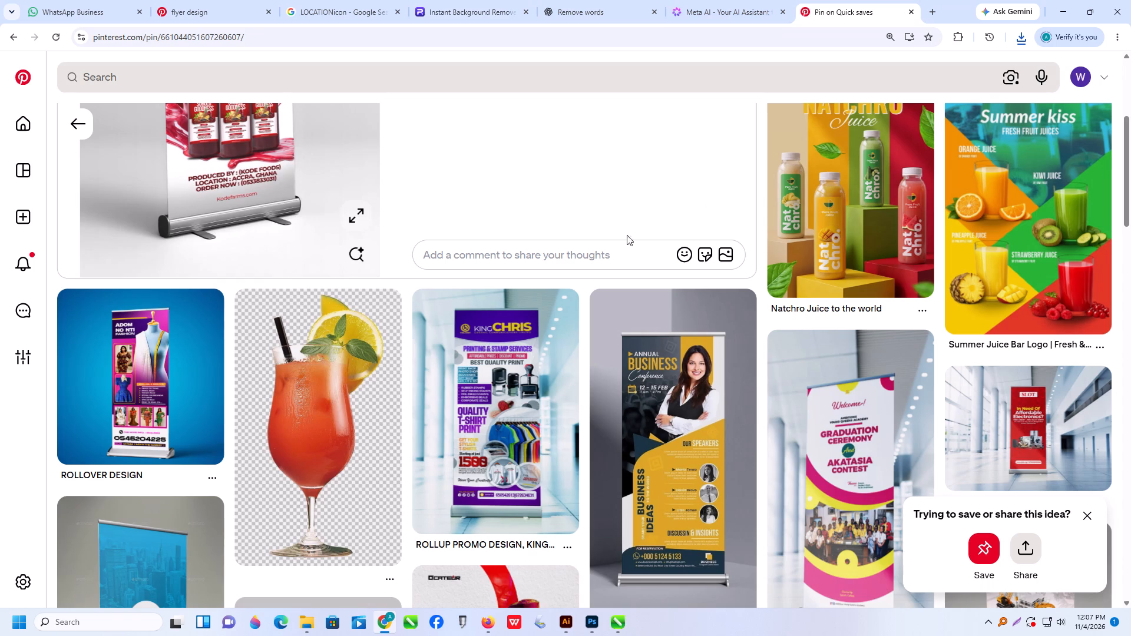
pyautogui.click(158, 409)
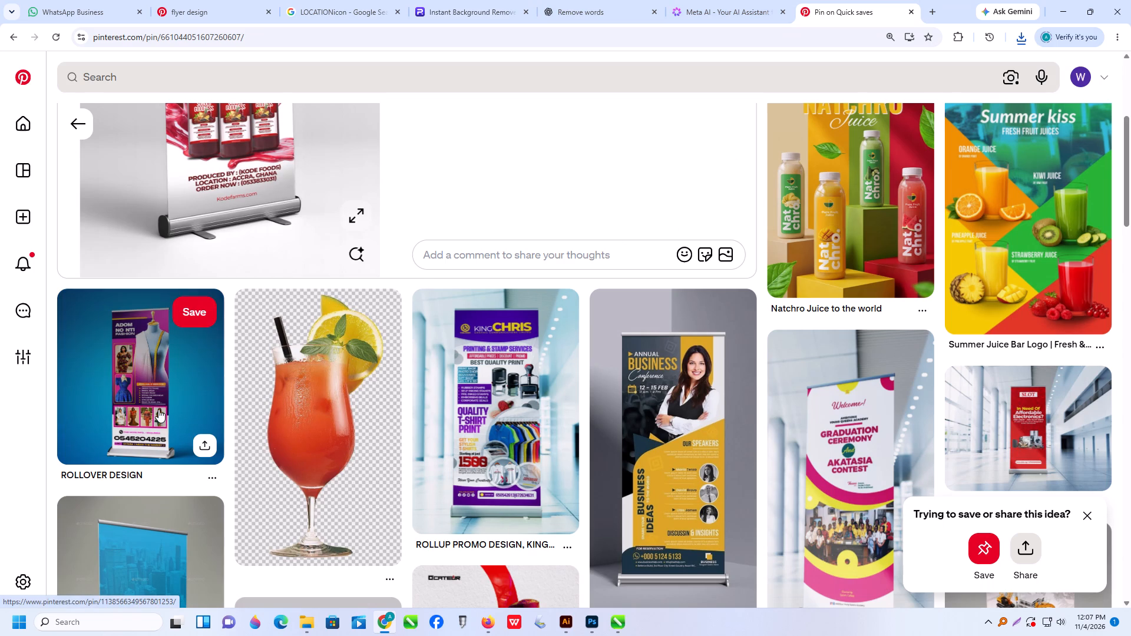
pyautogui.rightClick(247, 338)
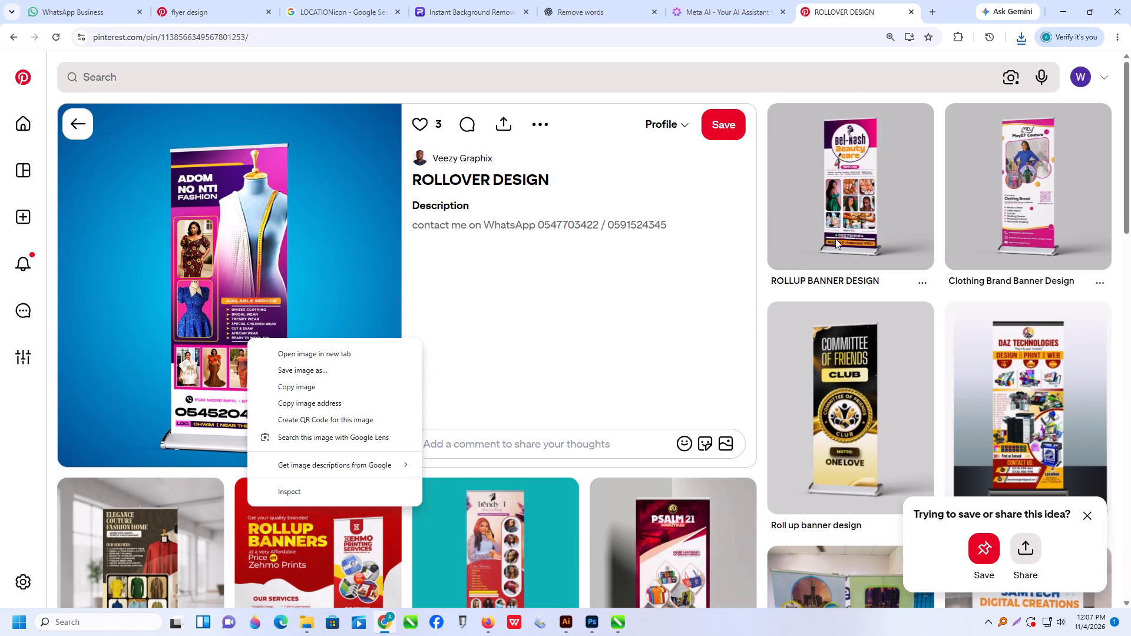
pyautogui.click(851, 220)
pyautogui.rightClick(233, 272)
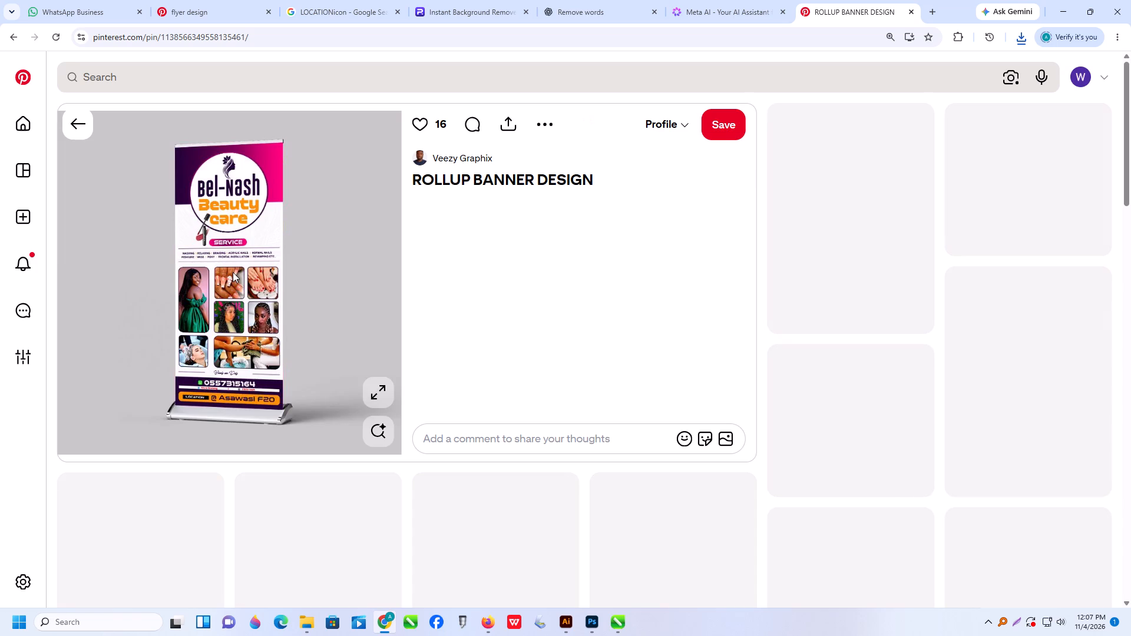
pyautogui.click(292, 317)
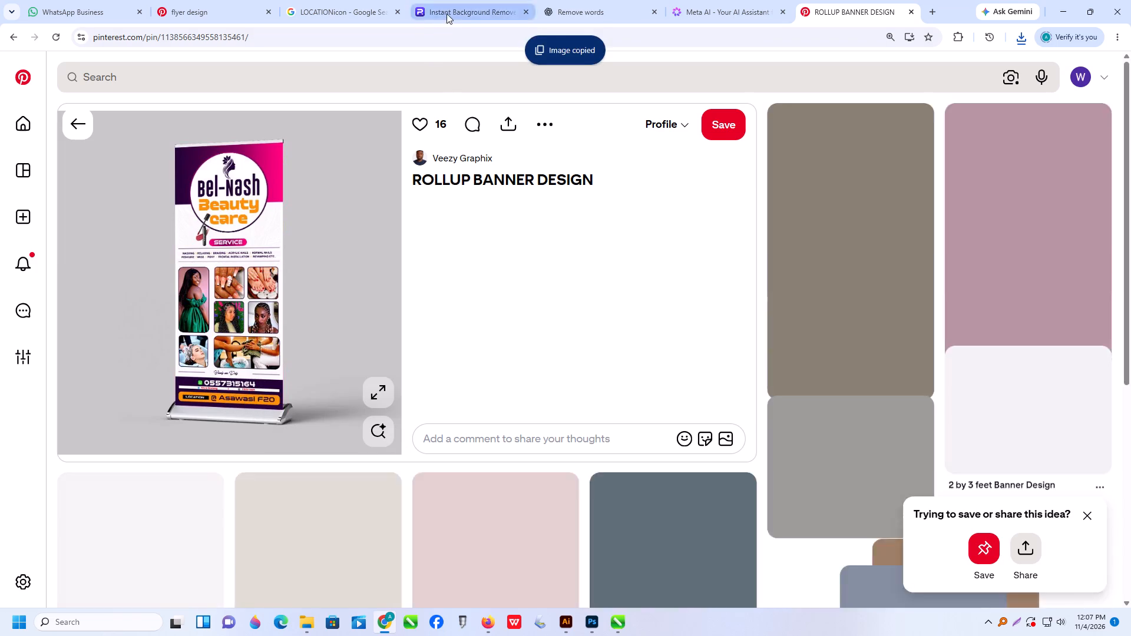
# Remove the background from the copied Bel-Nash banner image in Photoroom, download the cutout and show it in the Downloads folder.
pyautogui.click(447, 14)
pyautogui.click(692, 214)
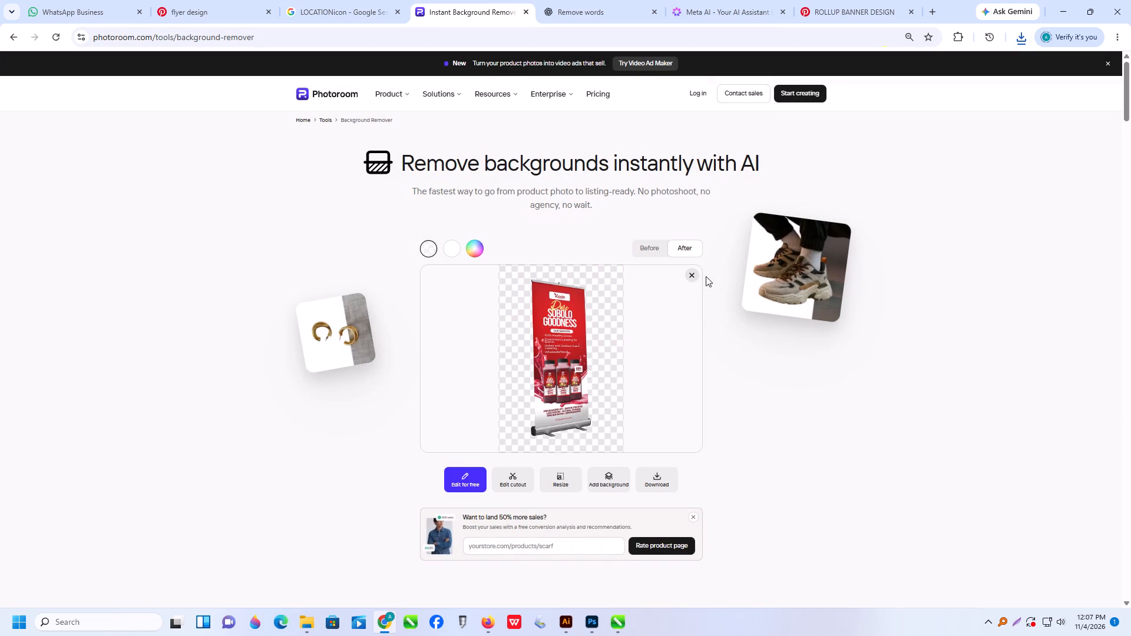
pyautogui.hotkey('ctrl', 'v')
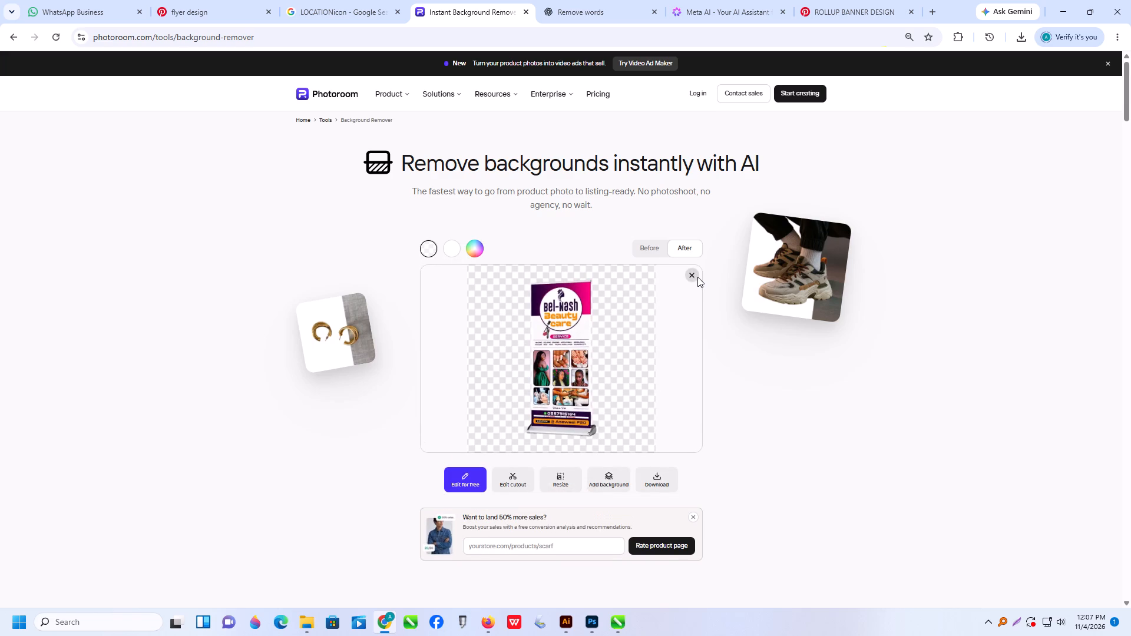
pyautogui.click(662, 485)
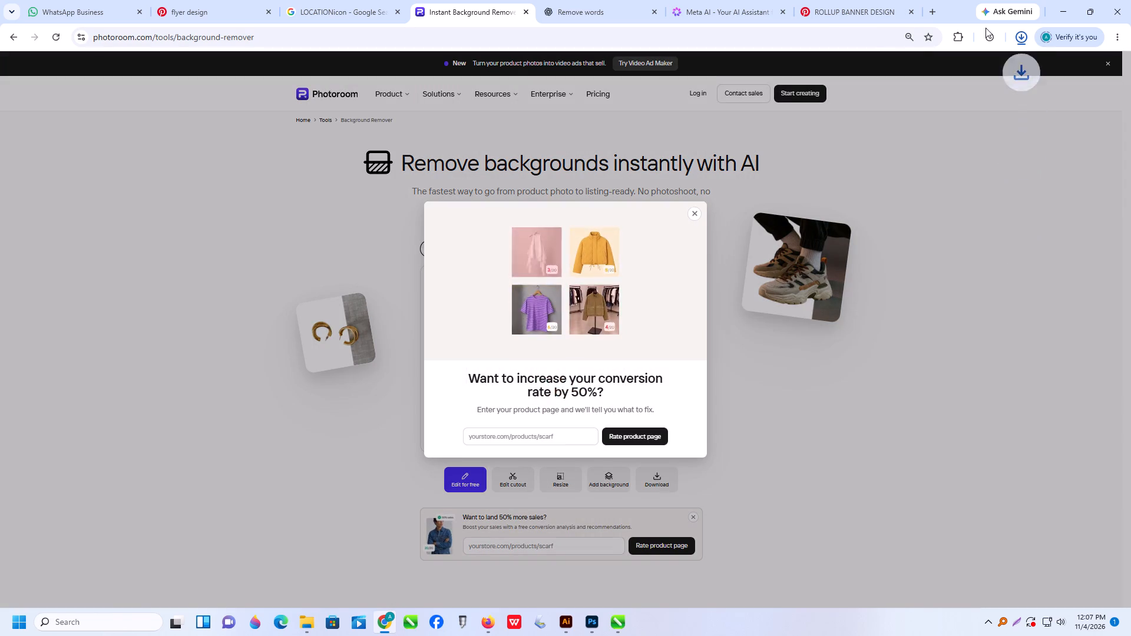
pyautogui.click(992, 64)
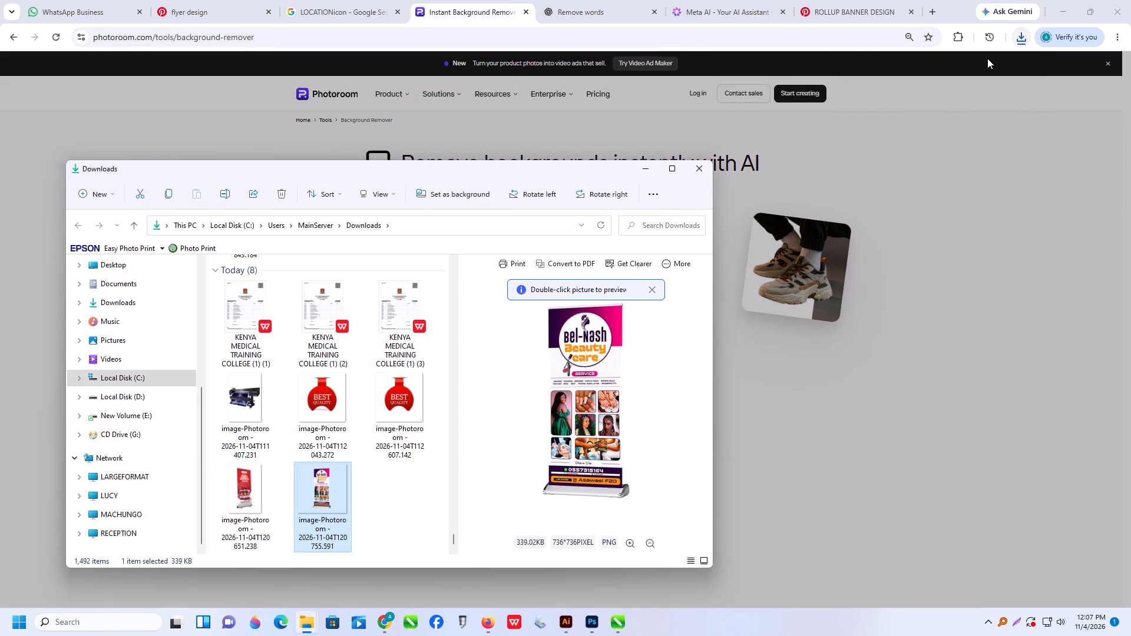
# Place the downloaded Bel-Nash banner cutout from the Downloads folder into the poster document in Illustrator.
pyautogui.click(1070, 6)
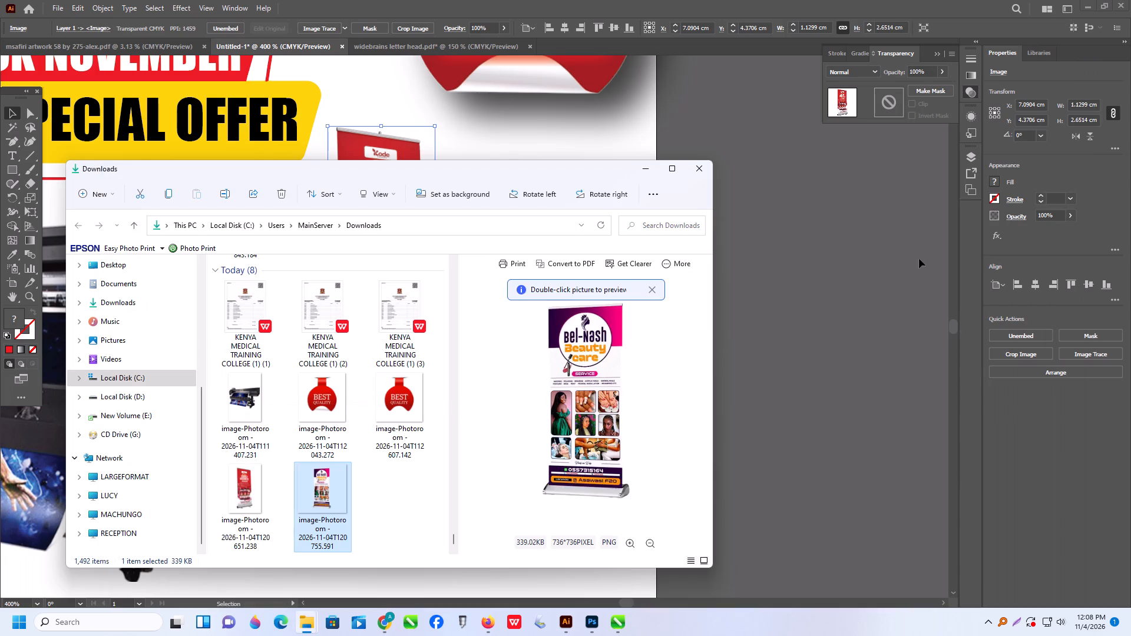
pyautogui.moveTo(330, 499); pyautogui.dragTo(760, 386)
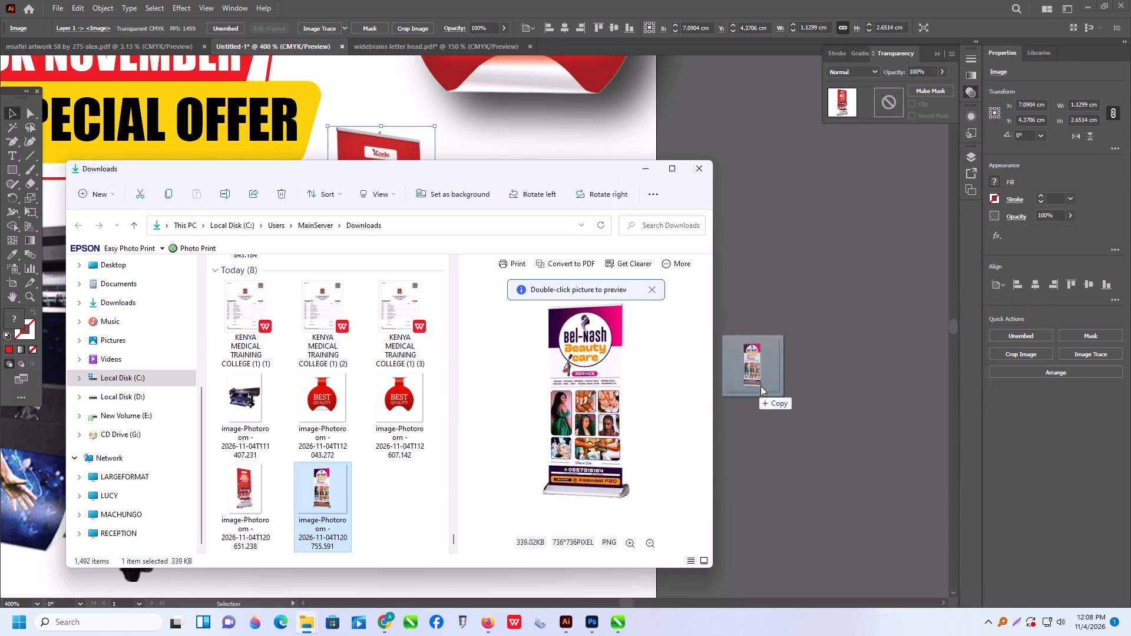
pyautogui.moveTo(760, 386); pyautogui.dragTo(776, 379)
pyautogui.click(776, 379)
# Scale the Bel-Nash banner image down to about 3.53 x 3.53 cm and move it beside the red roll-up banner.
pyautogui.keyDown('alt'); pyautogui.scroll(-2, 670, 416); pyautogui.keyUp('alt')
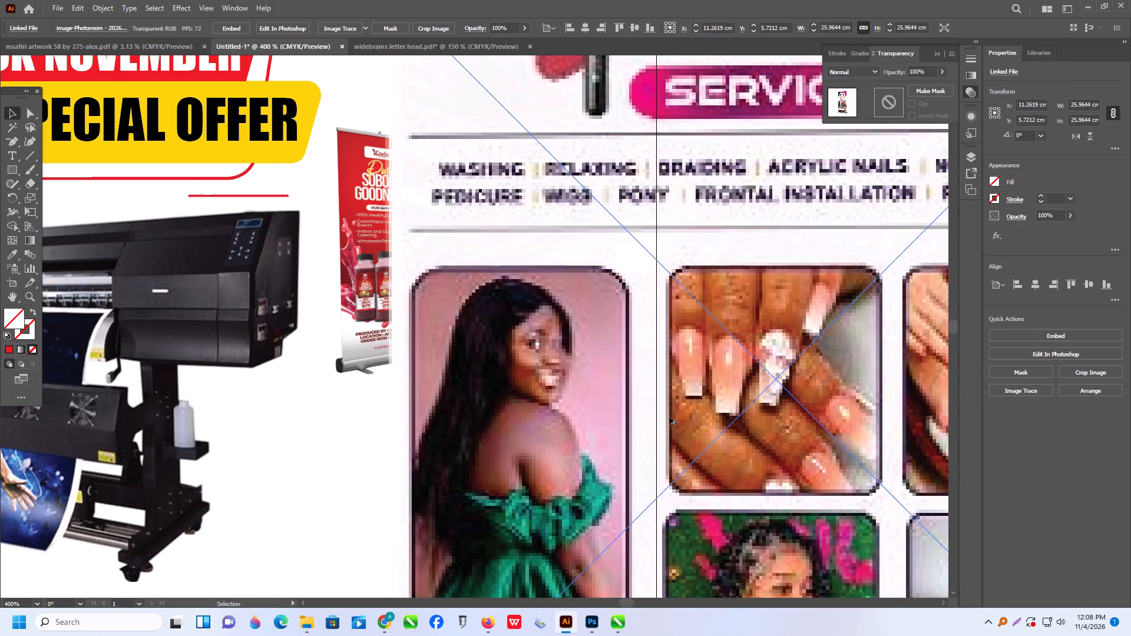
pyautogui.keyDown('alt'); pyautogui.scroll(-3, 669, 417); pyautogui.keyUp('alt')
pyautogui.keyDown('alt'); pyautogui.scroll(-2, 718, 305); pyautogui.keyUp('alt')
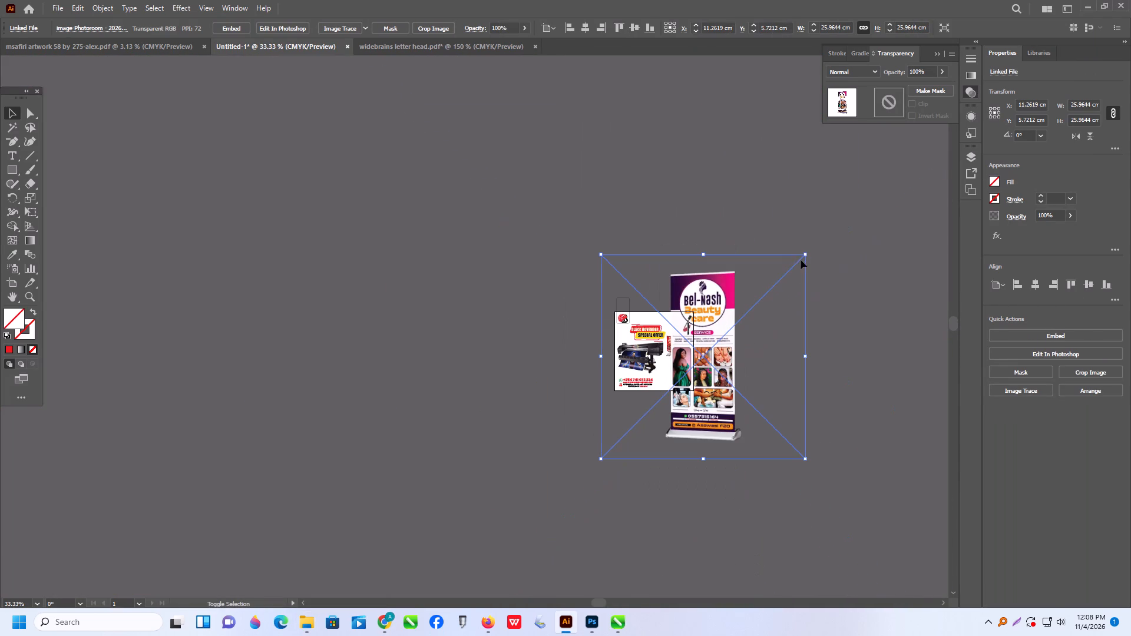
pyautogui.keyDown('shift'); pyautogui.moveTo(803, 256); pyautogui.dragTo(736, 430); pyautogui.keyUp('shift')
pyautogui.moveTo(617, 453); pyautogui.dragTo(697, 403)
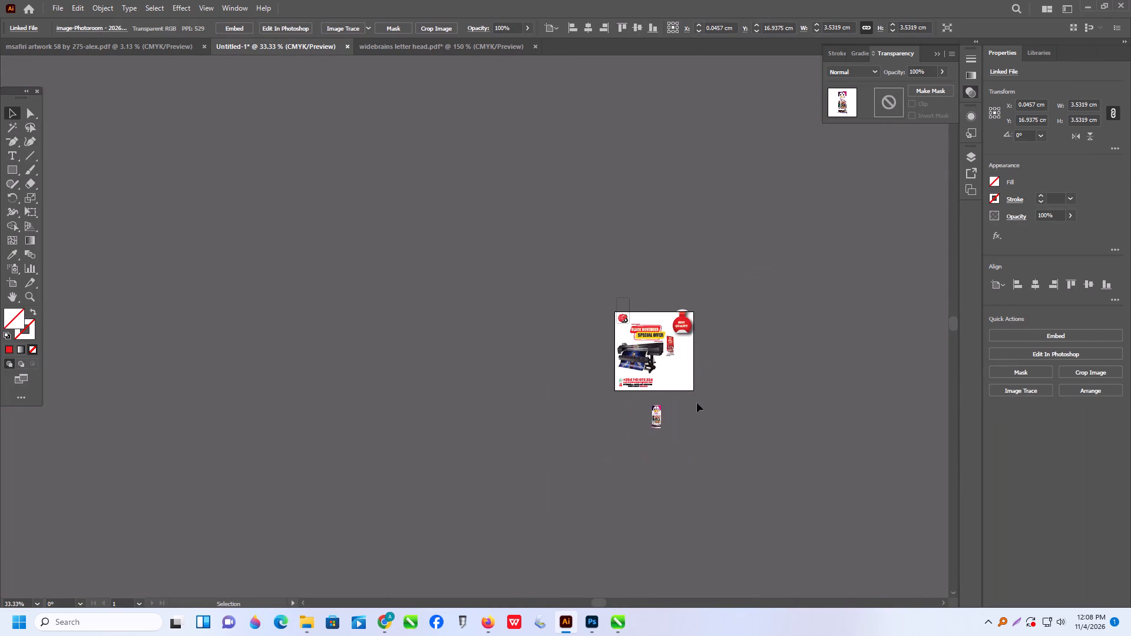
pyautogui.moveTo(697, 403); pyautogui.dragTo(683, 354)
# Crop the Bel-Nash banner image close around the stand, to about 1.42 x 2.98 cm.
pyautogui.keyDown('alt'); pyautogui.scroll(5, 683, 353); pyautogui.keyUp('alt')
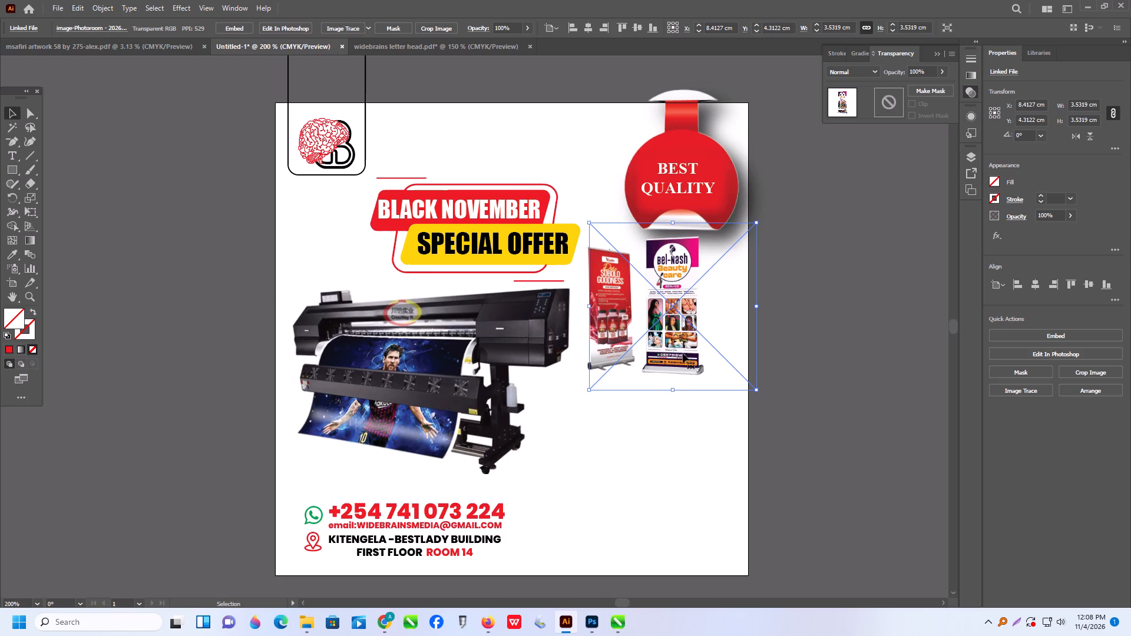
pyautogui.click(425, 26)
pyautogui.moveTo(623, 386); pyautogui.dragTo(626, 386)
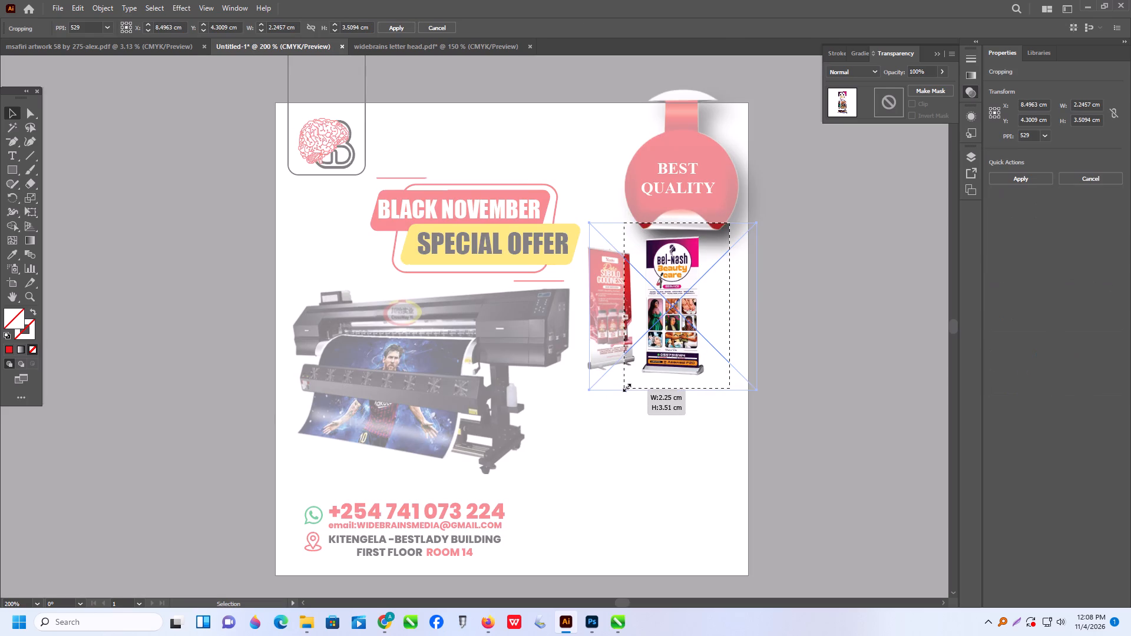
pyautogui.moveTo(626, 386); pyautogui.dragTo(642, 393)
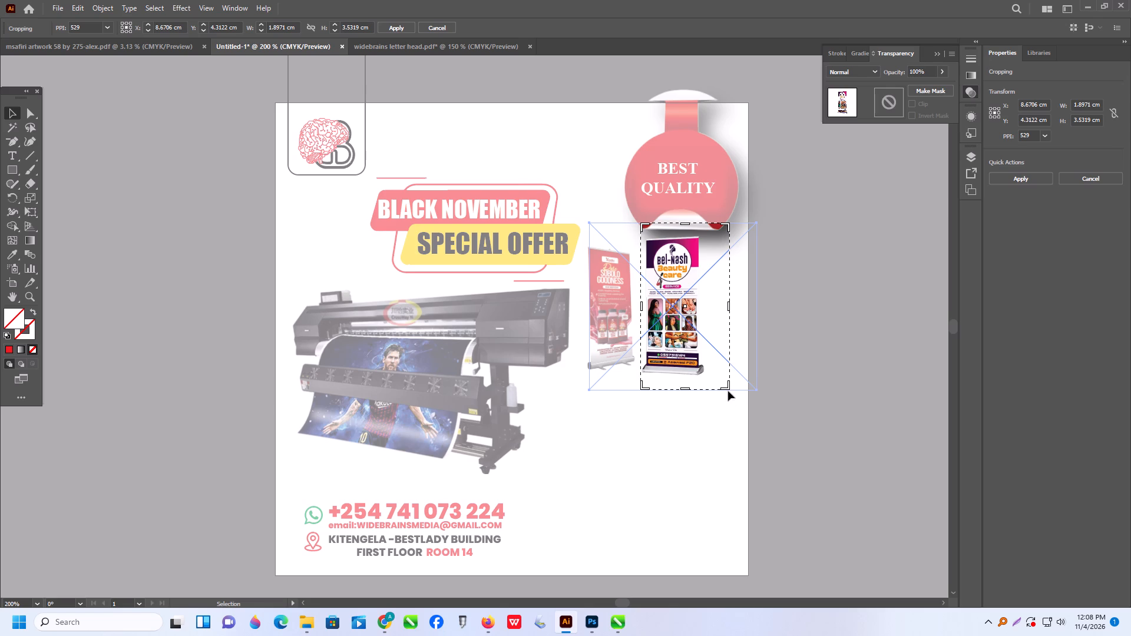
pyautogui.moveTo(727, 386); pyautogui.dragTo(705, 371)
pyautogui.moveTo(672, 224); pyautogui.dragTo(670, 236)
pyautogui.press('Return')
# Move the cropped Bel-Nash banner slightly down below the Best Quality badge and shrink it to match the red banner beside it.
pyautogui.moveTo(677, 250); pyautogui.dragTo(677, 253)
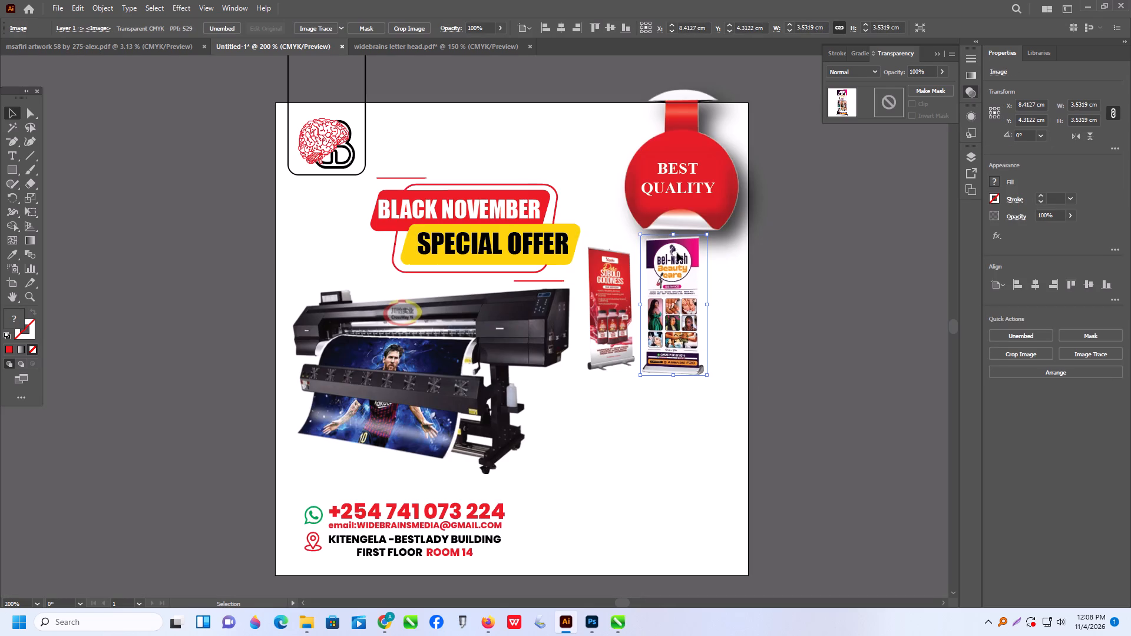
pyautogui.moveTo(677, 253); pyautogui.dragTo(674, 264)
pyautogui.moveTo(674, 264); pyautogui.dragTo(676, 257)
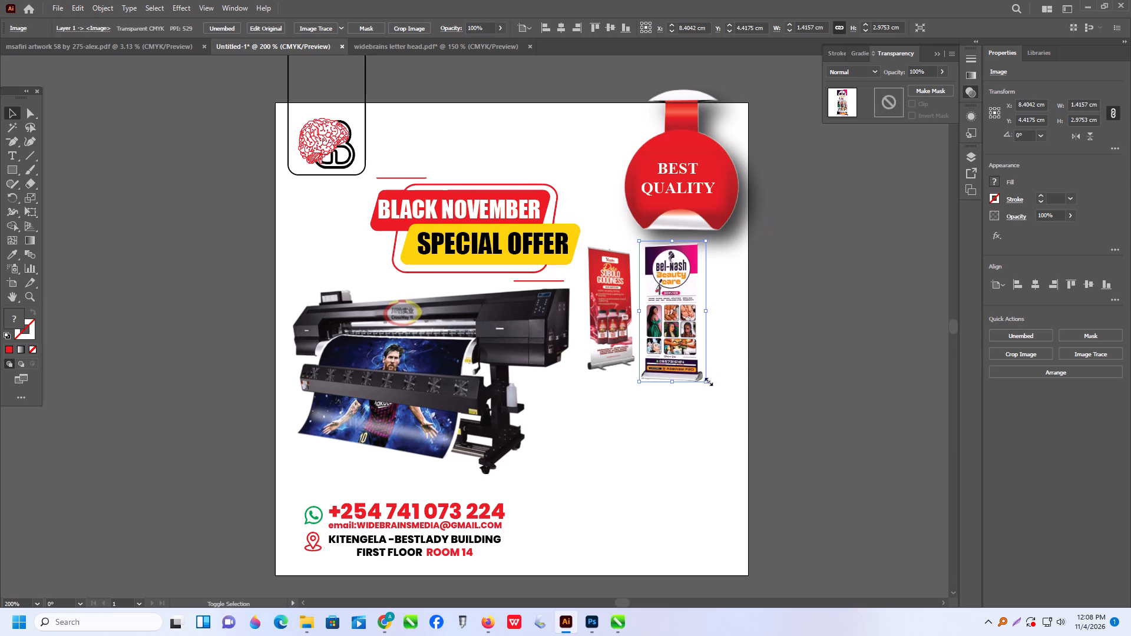
pyautogui.keyDown('shift'); pyautogui.moveTo(707, 382); pyautogui.dragTo(700, 379); pyautogui.keyUp('shift')
pyautogui.click(814, 375)
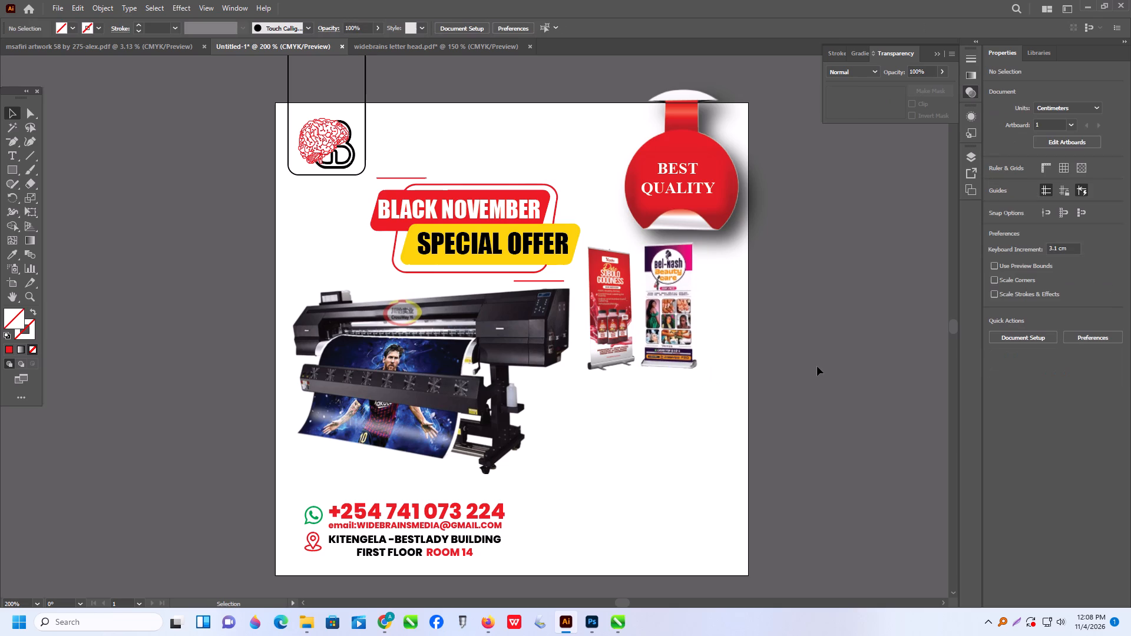
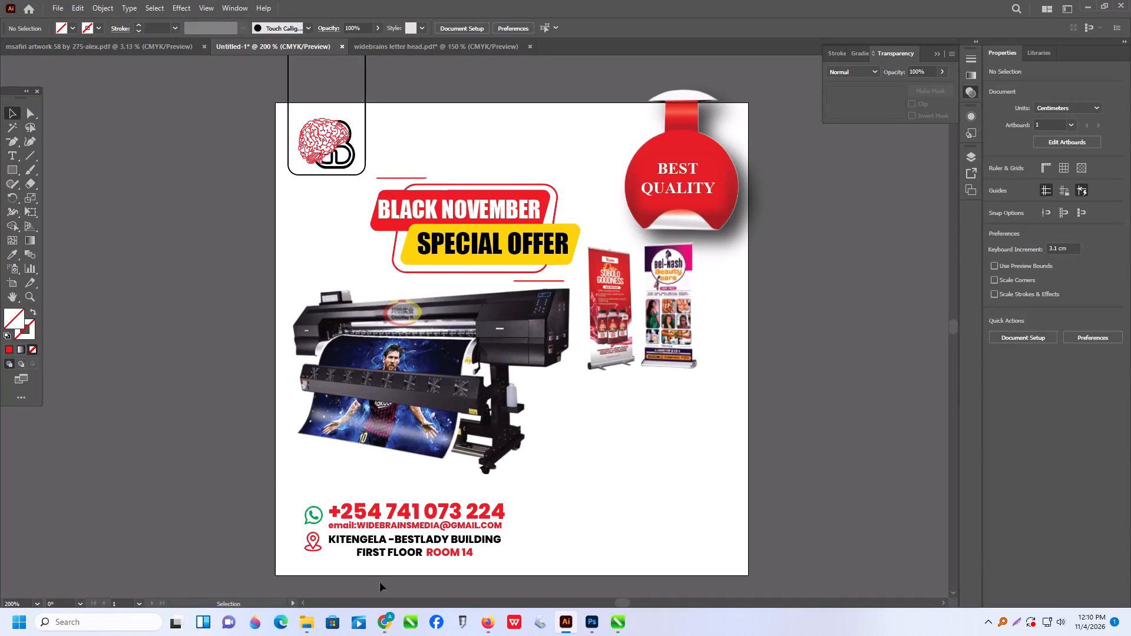
# Switch from Illustrator to the Chrome window with the open reference and image-source pages.
pyautogui.click(376, 621)
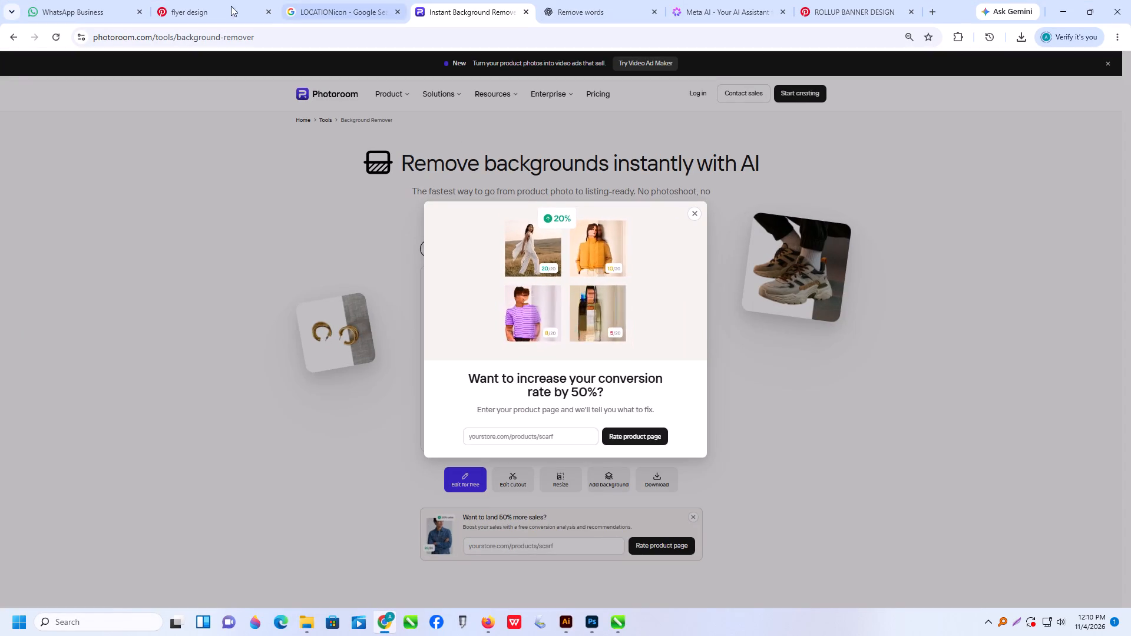